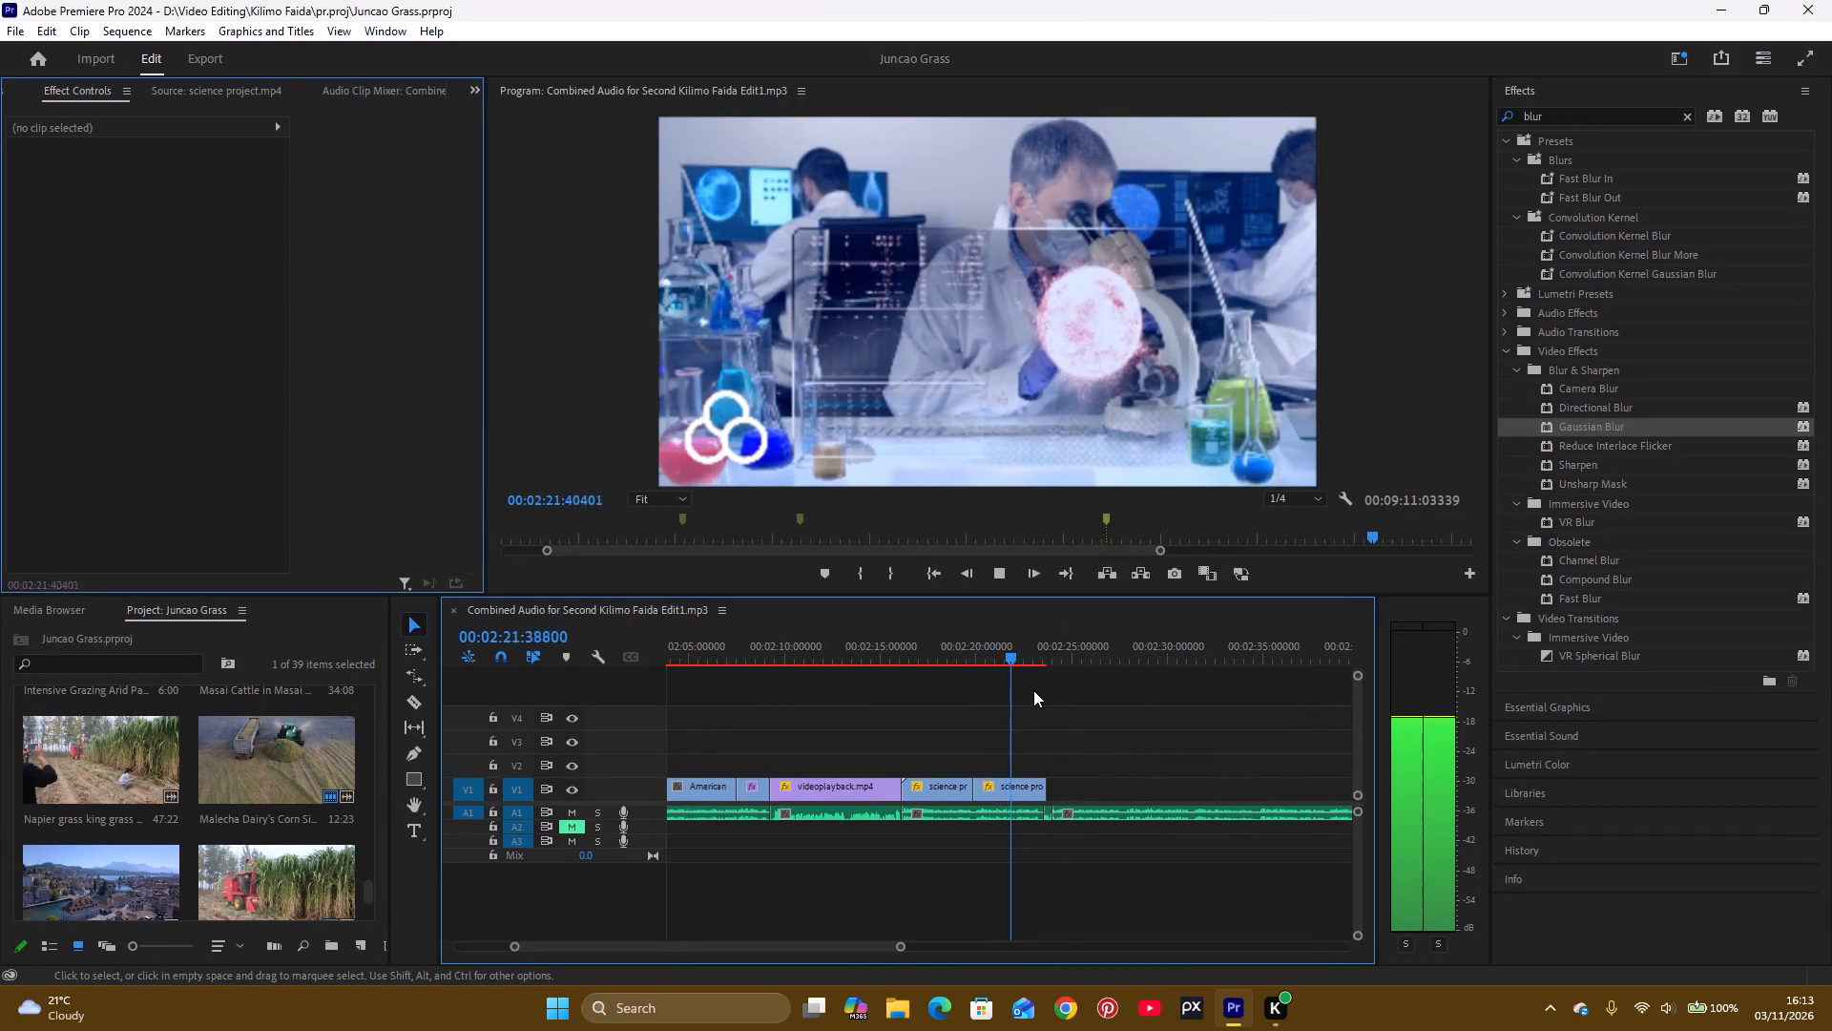
# Find the green-screen white arrow clip in the project media and place it on V2 above the start of the second science project clip.
pyautogui.press('space')
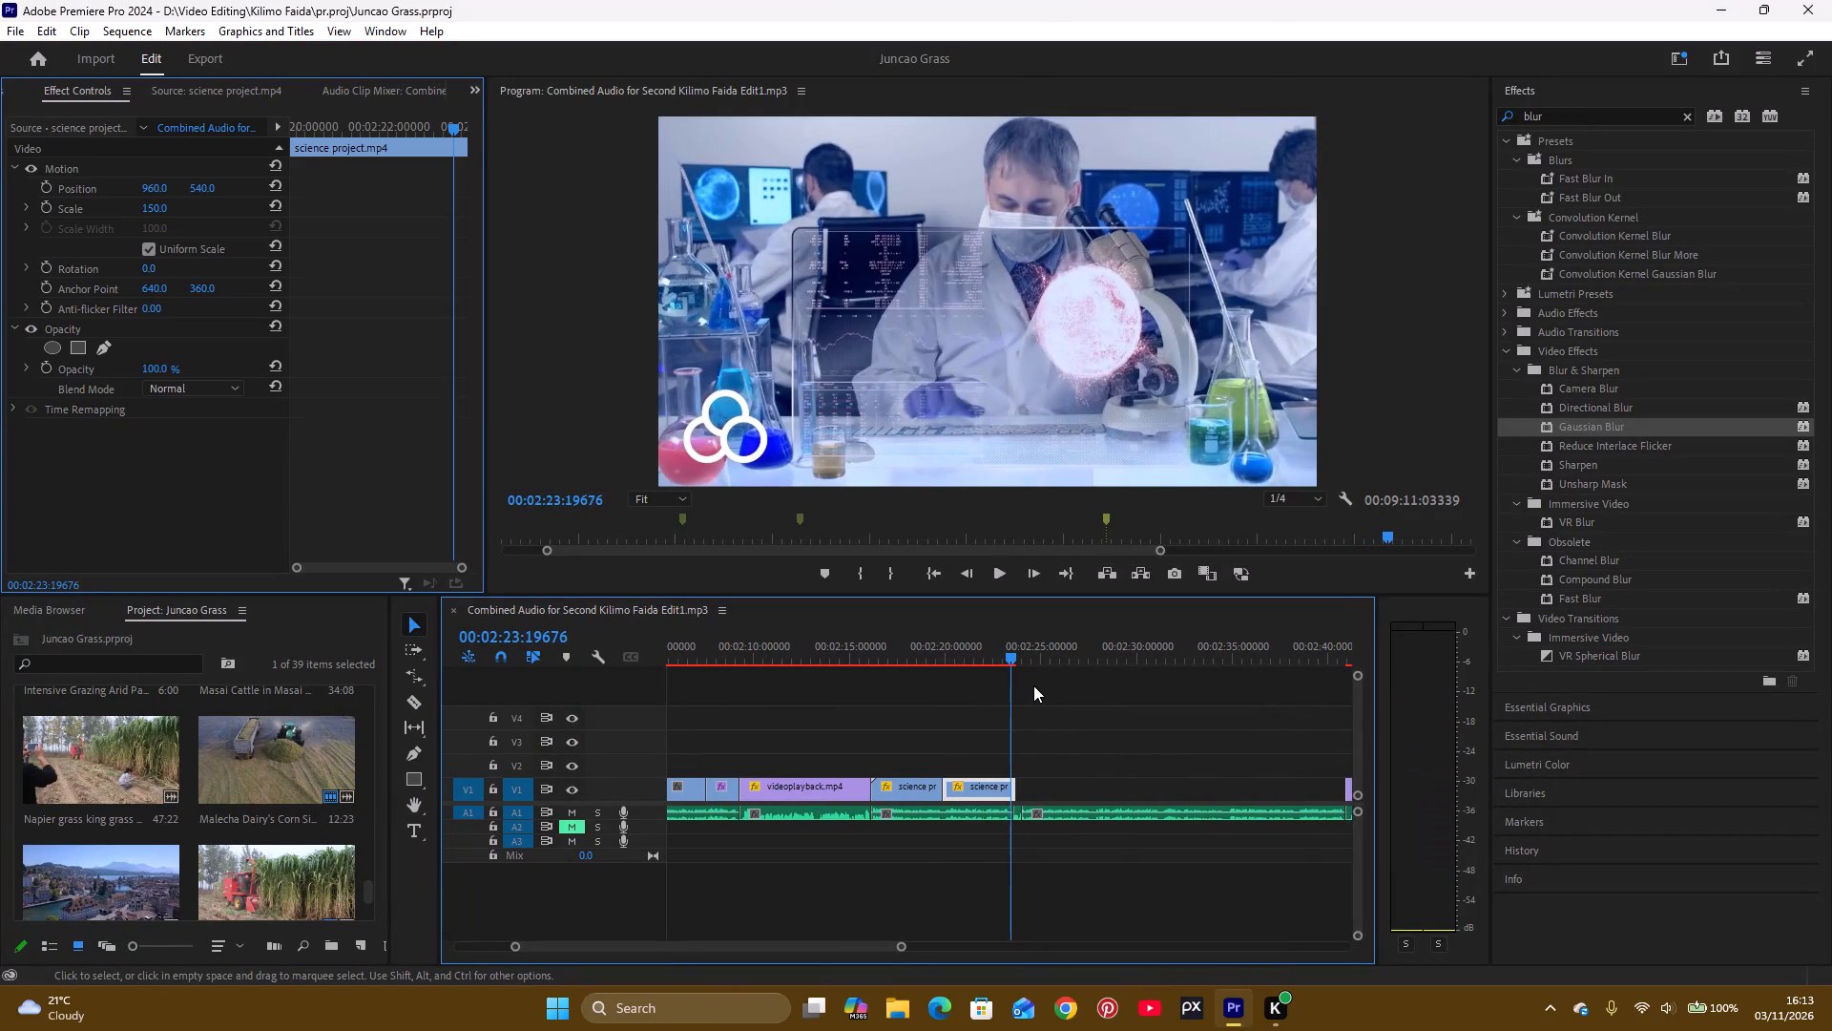
pyautogui.click(943, 654)
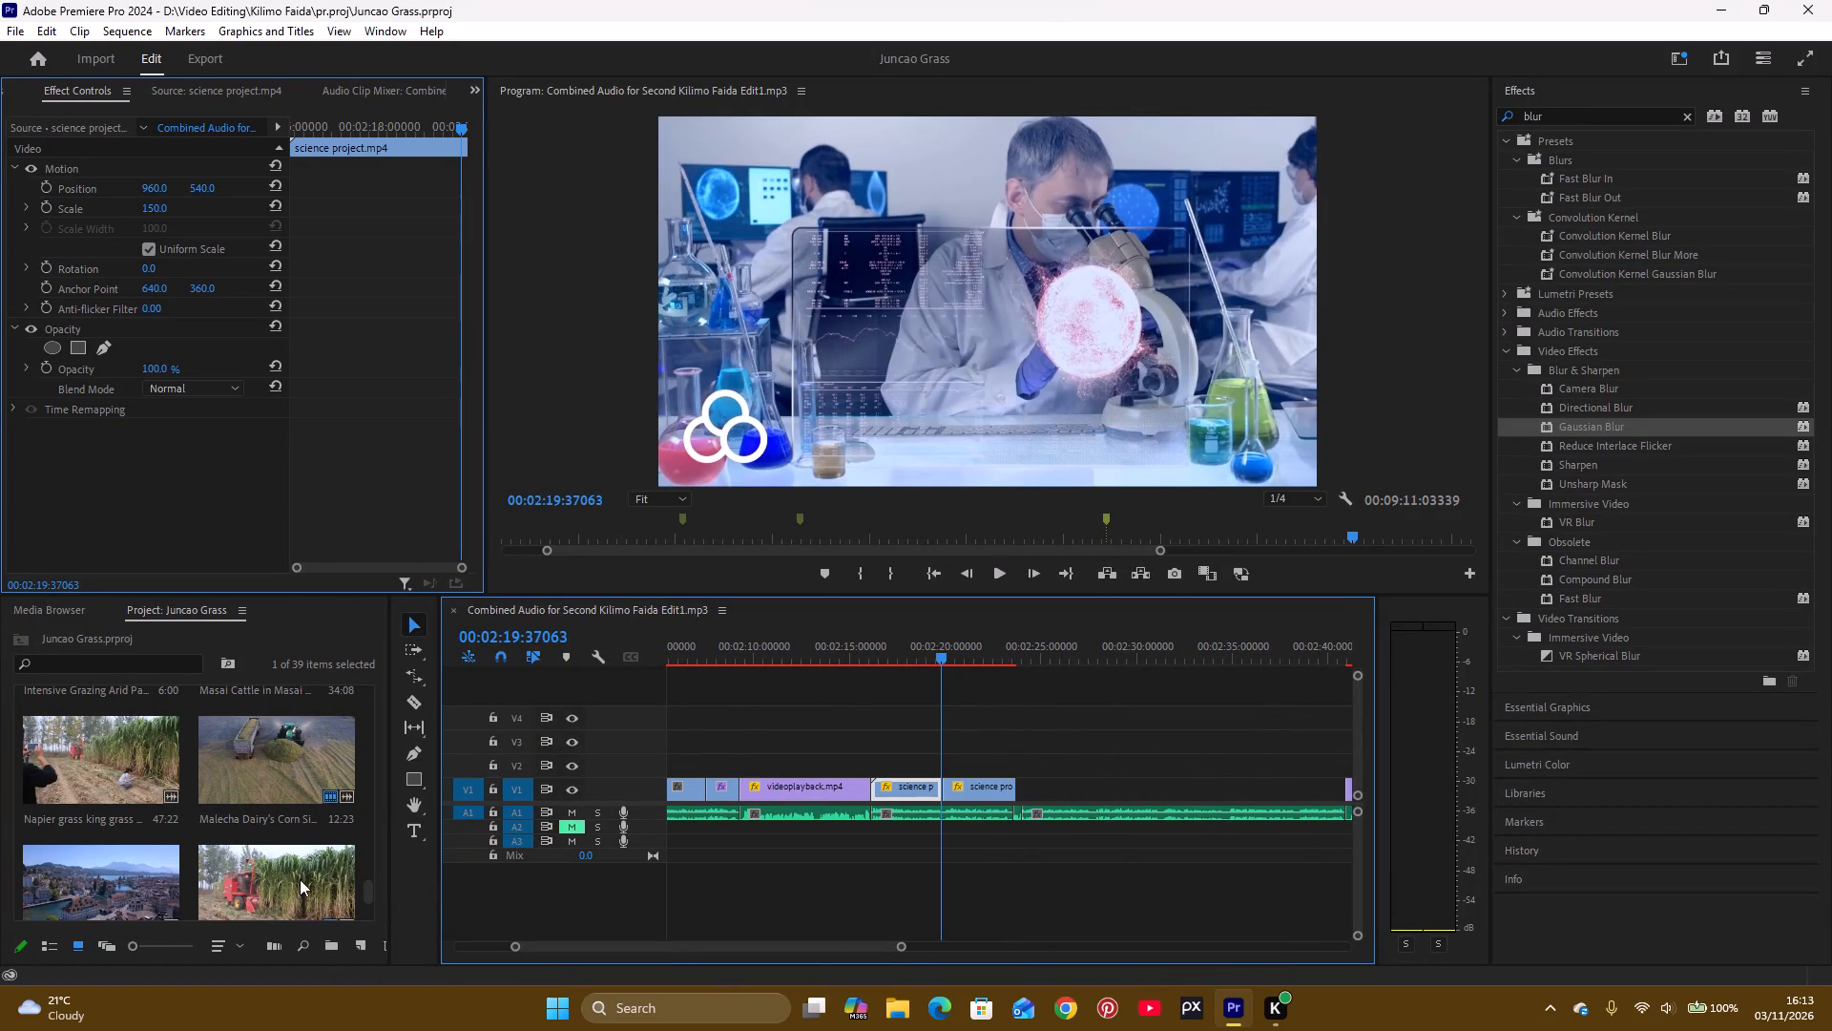
pyautogui.moveTo(366, 884); pyautogui.dragTo(369, 913)
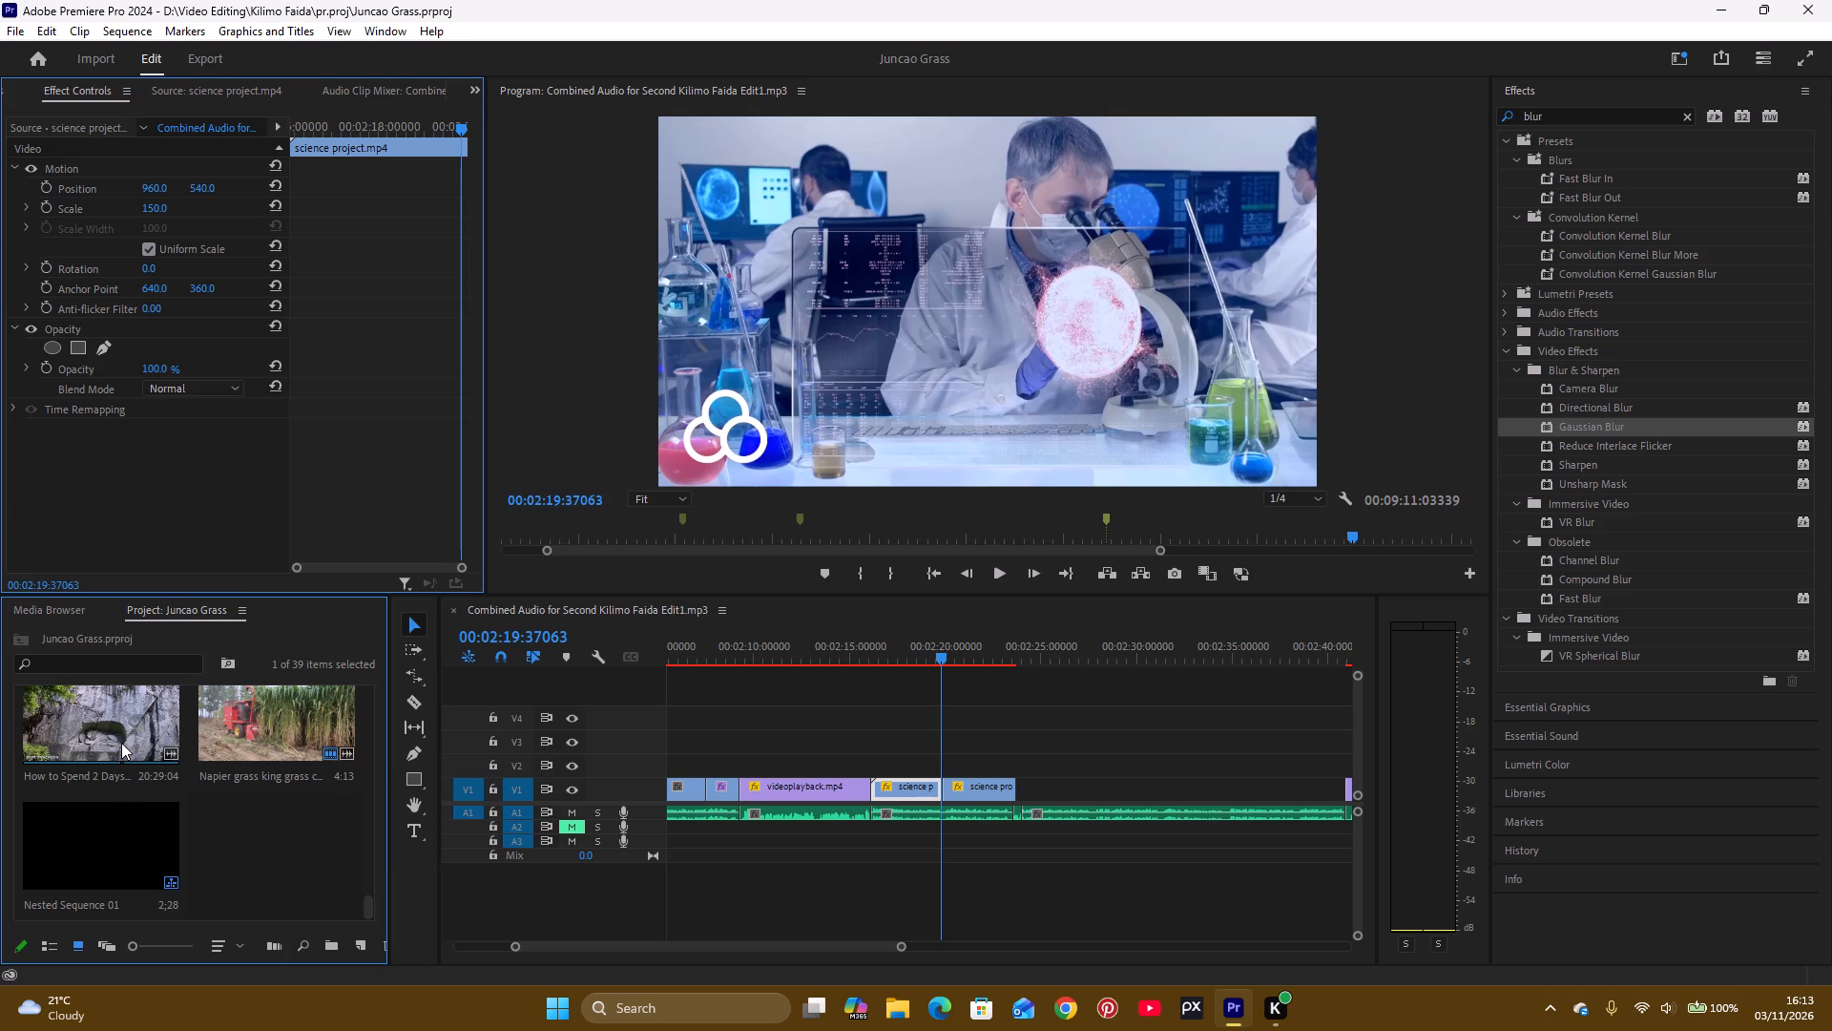
pyautogui.scroll(1, 121, 743)
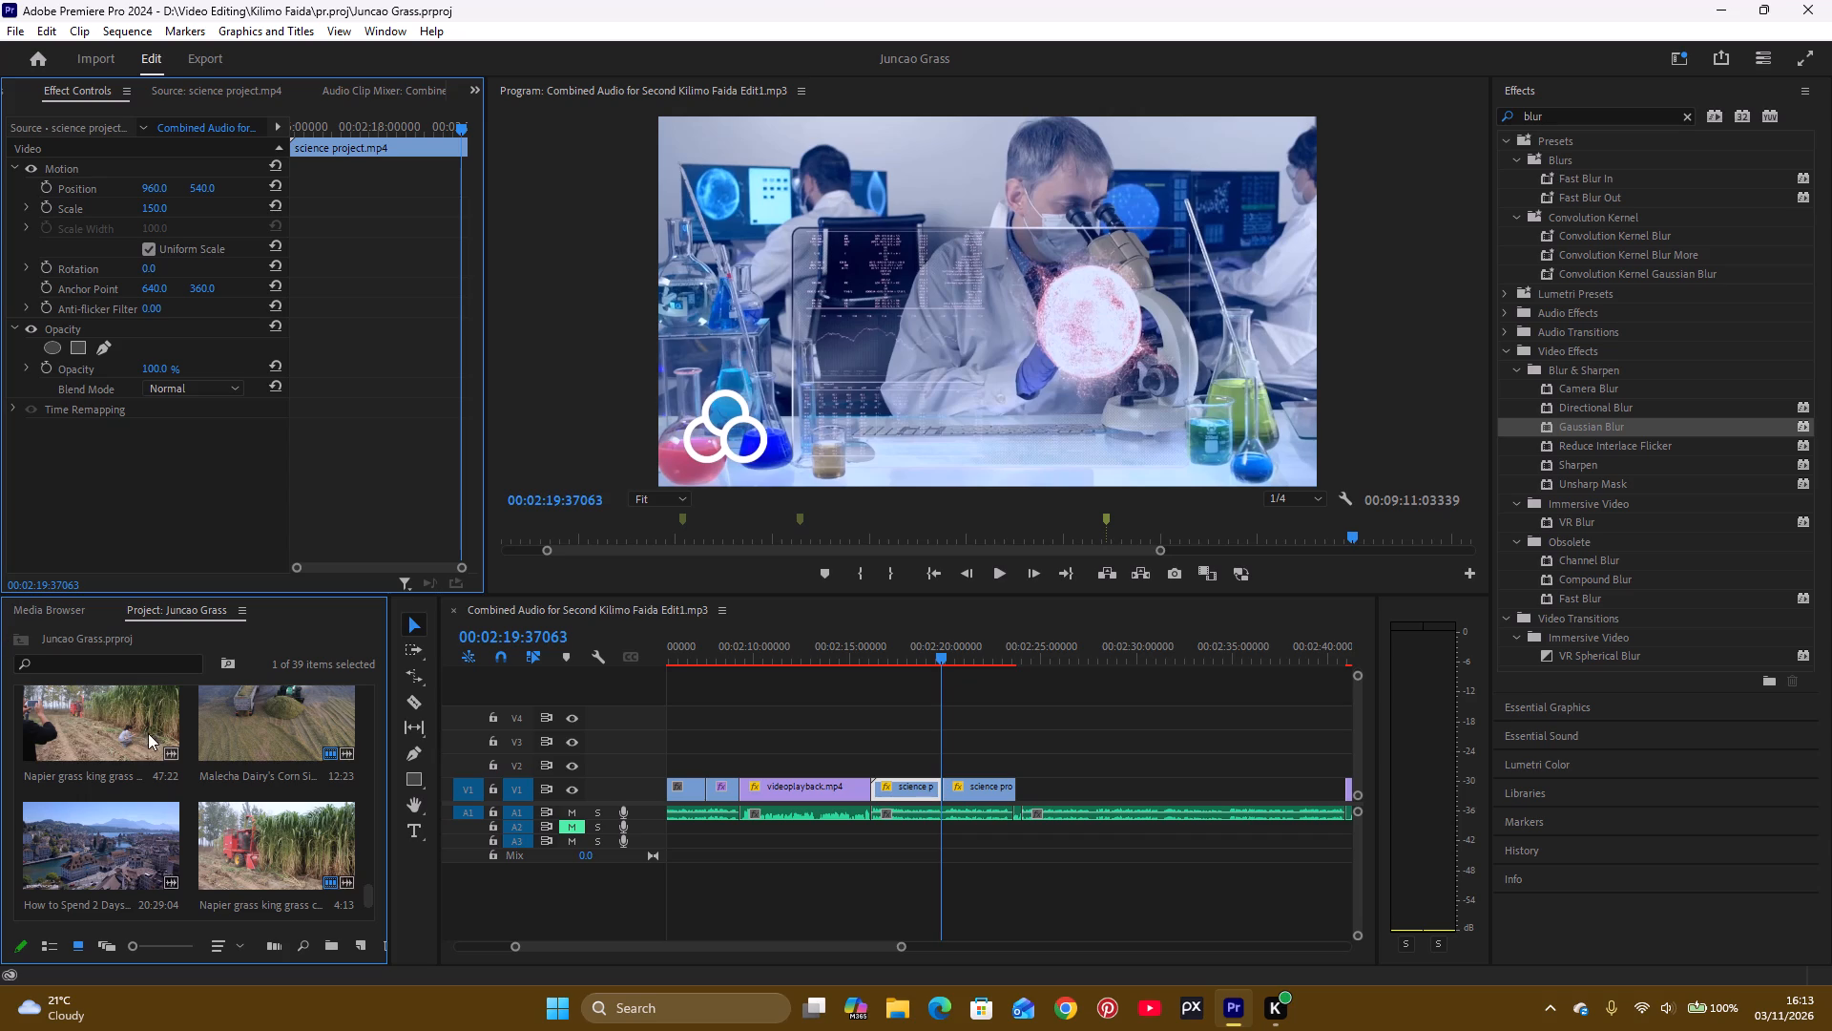
pyautogui.scroll(2, 176, 814)
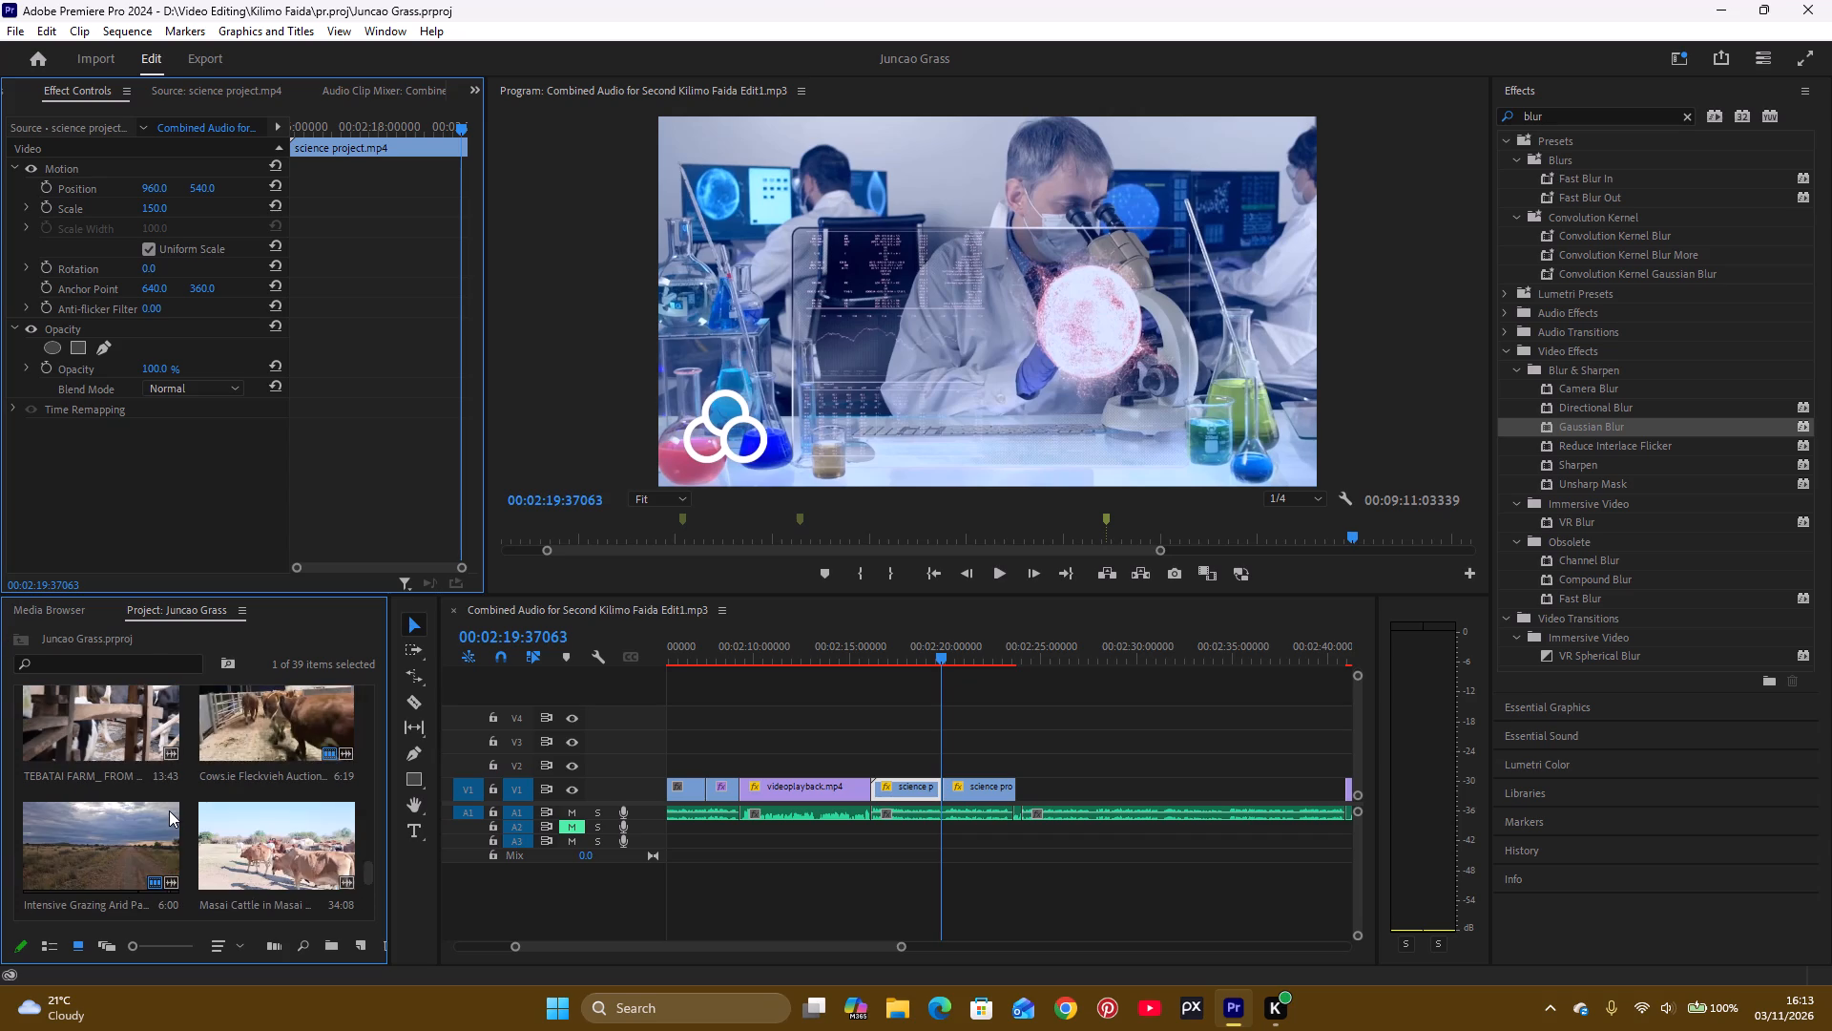
pyautogui.scroll(2, 169, 810)
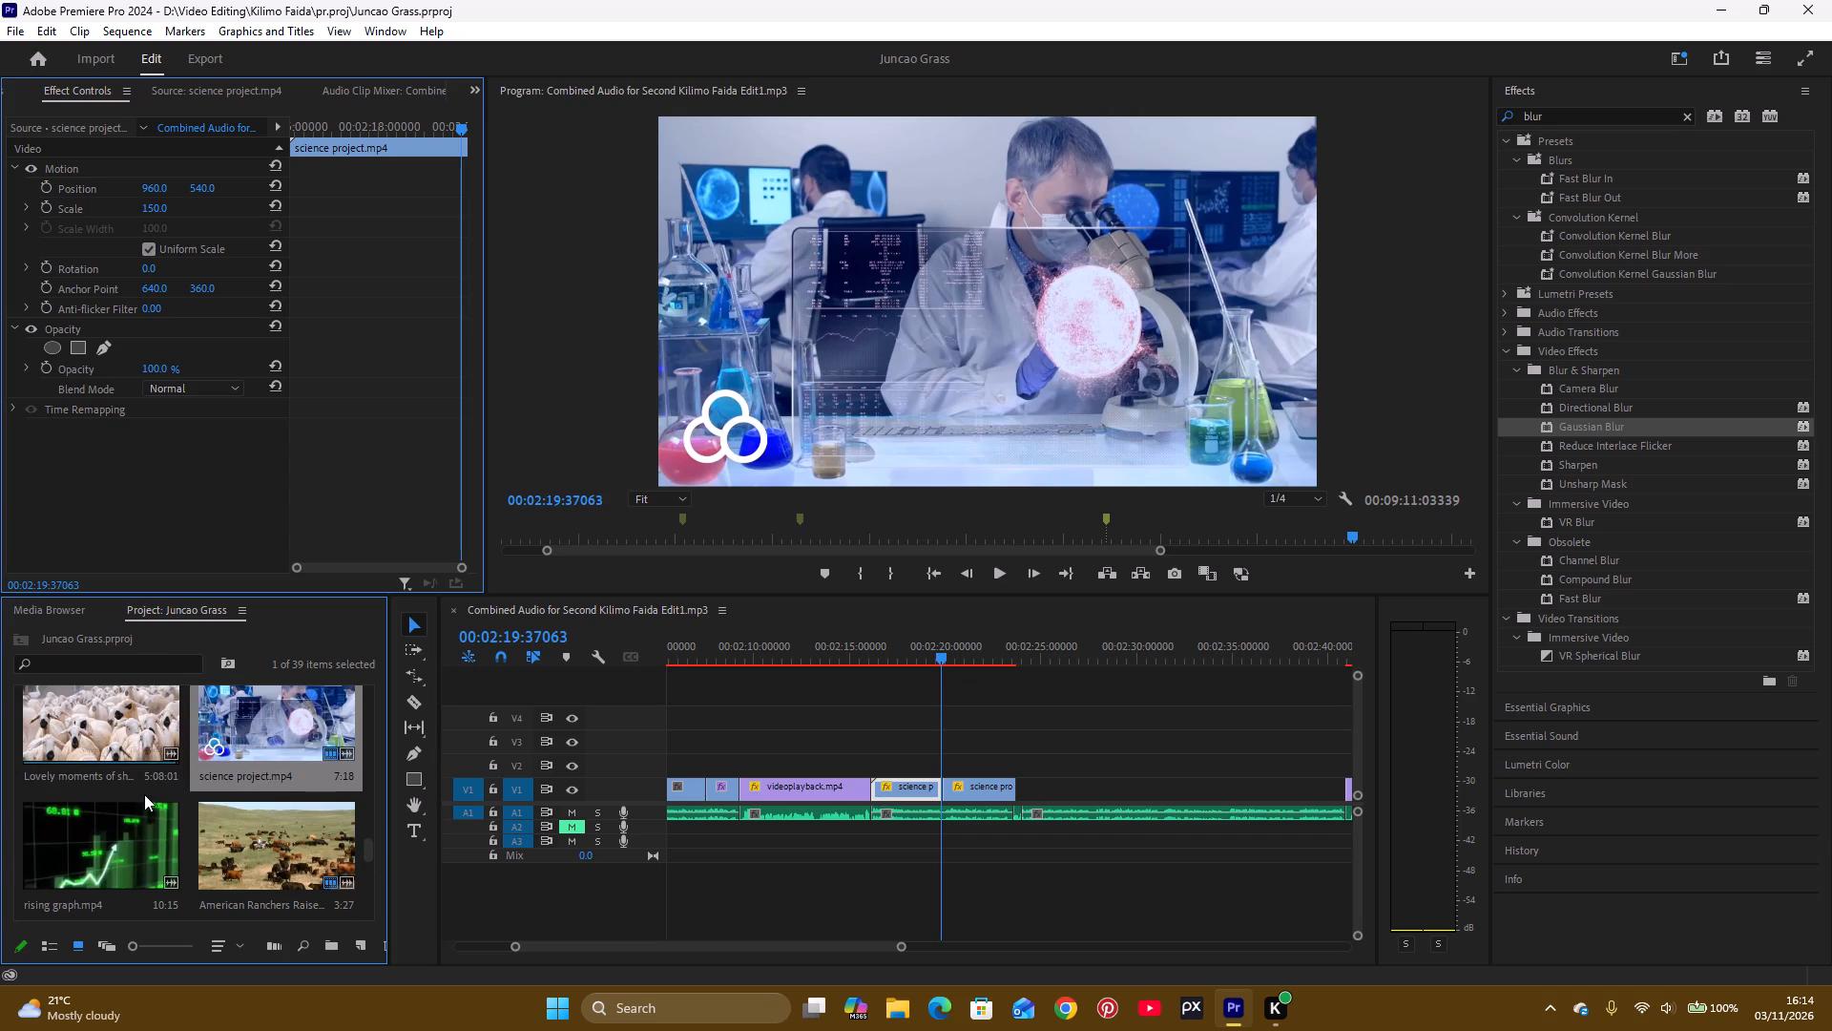
pyautogui.scroll(2, 144, 794)
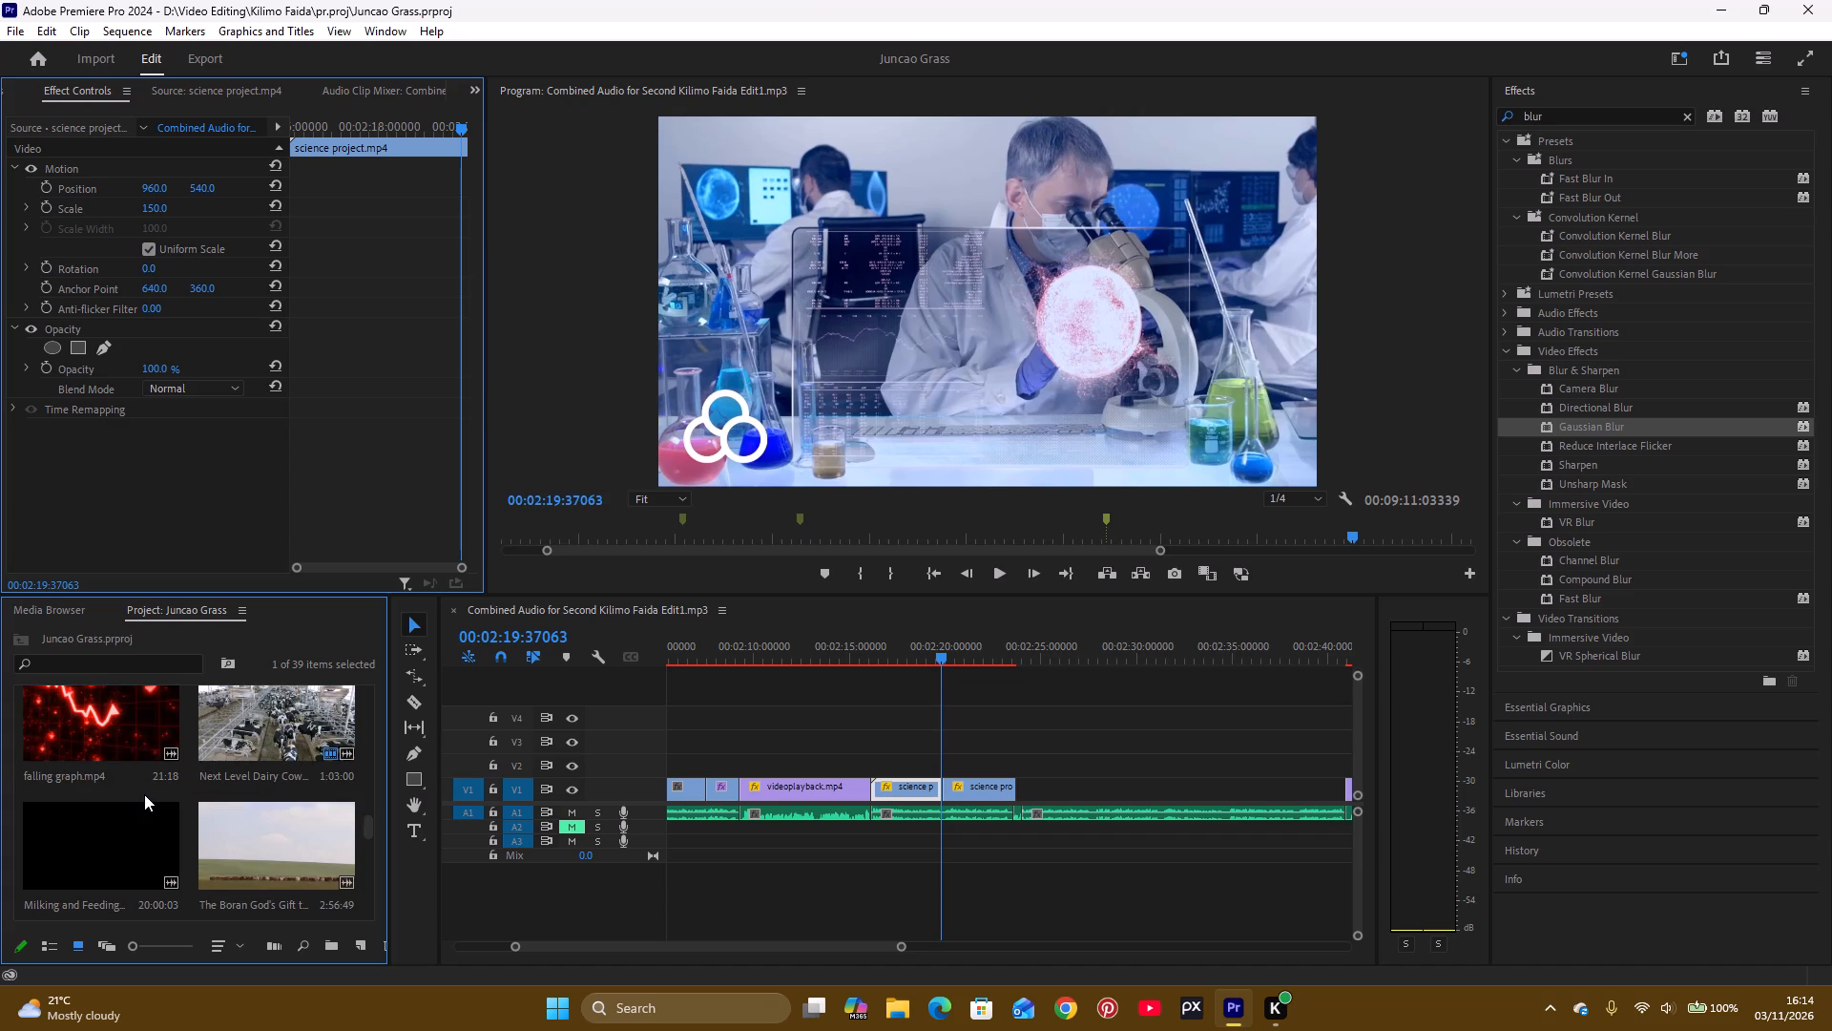
pyautogui.scroll(2, 144, 794)
pyautogui.doubleClick(134, 832)
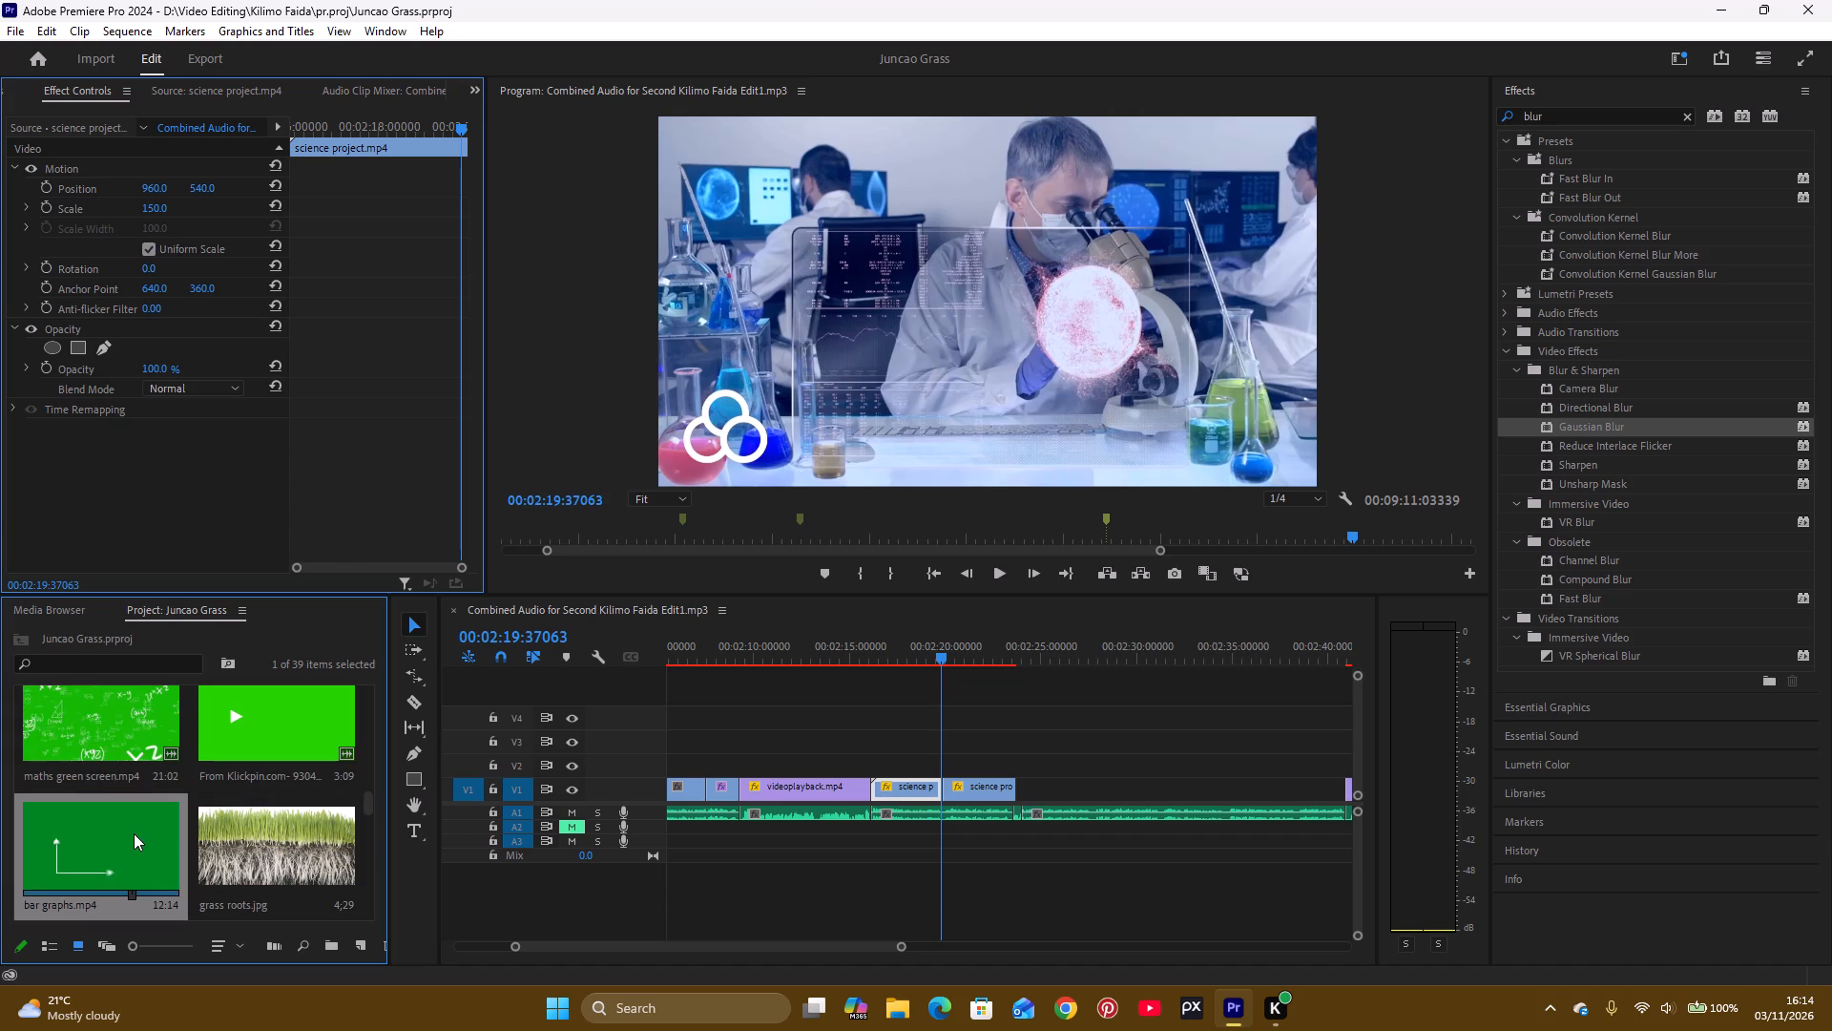
pyautogui.doubleClick(263, 715)
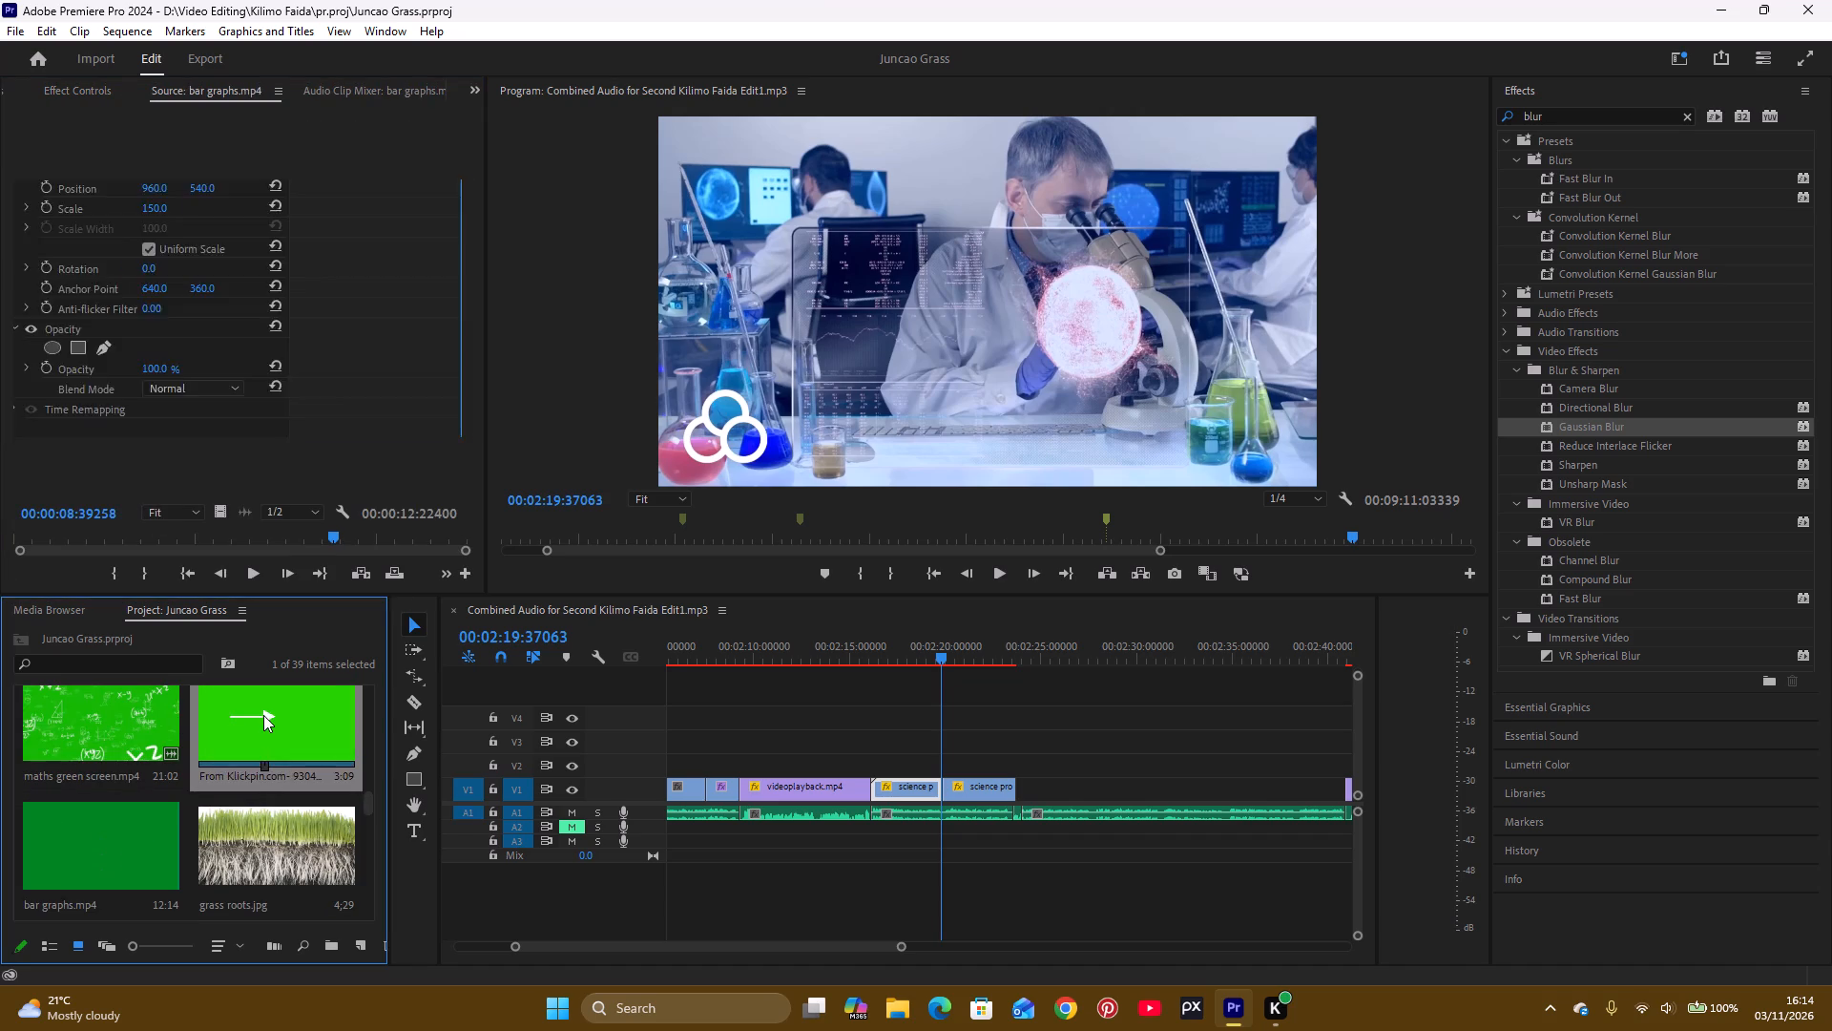
pyautogui.moveTo(219, 512); pyautogui.dragTo(713, 664)
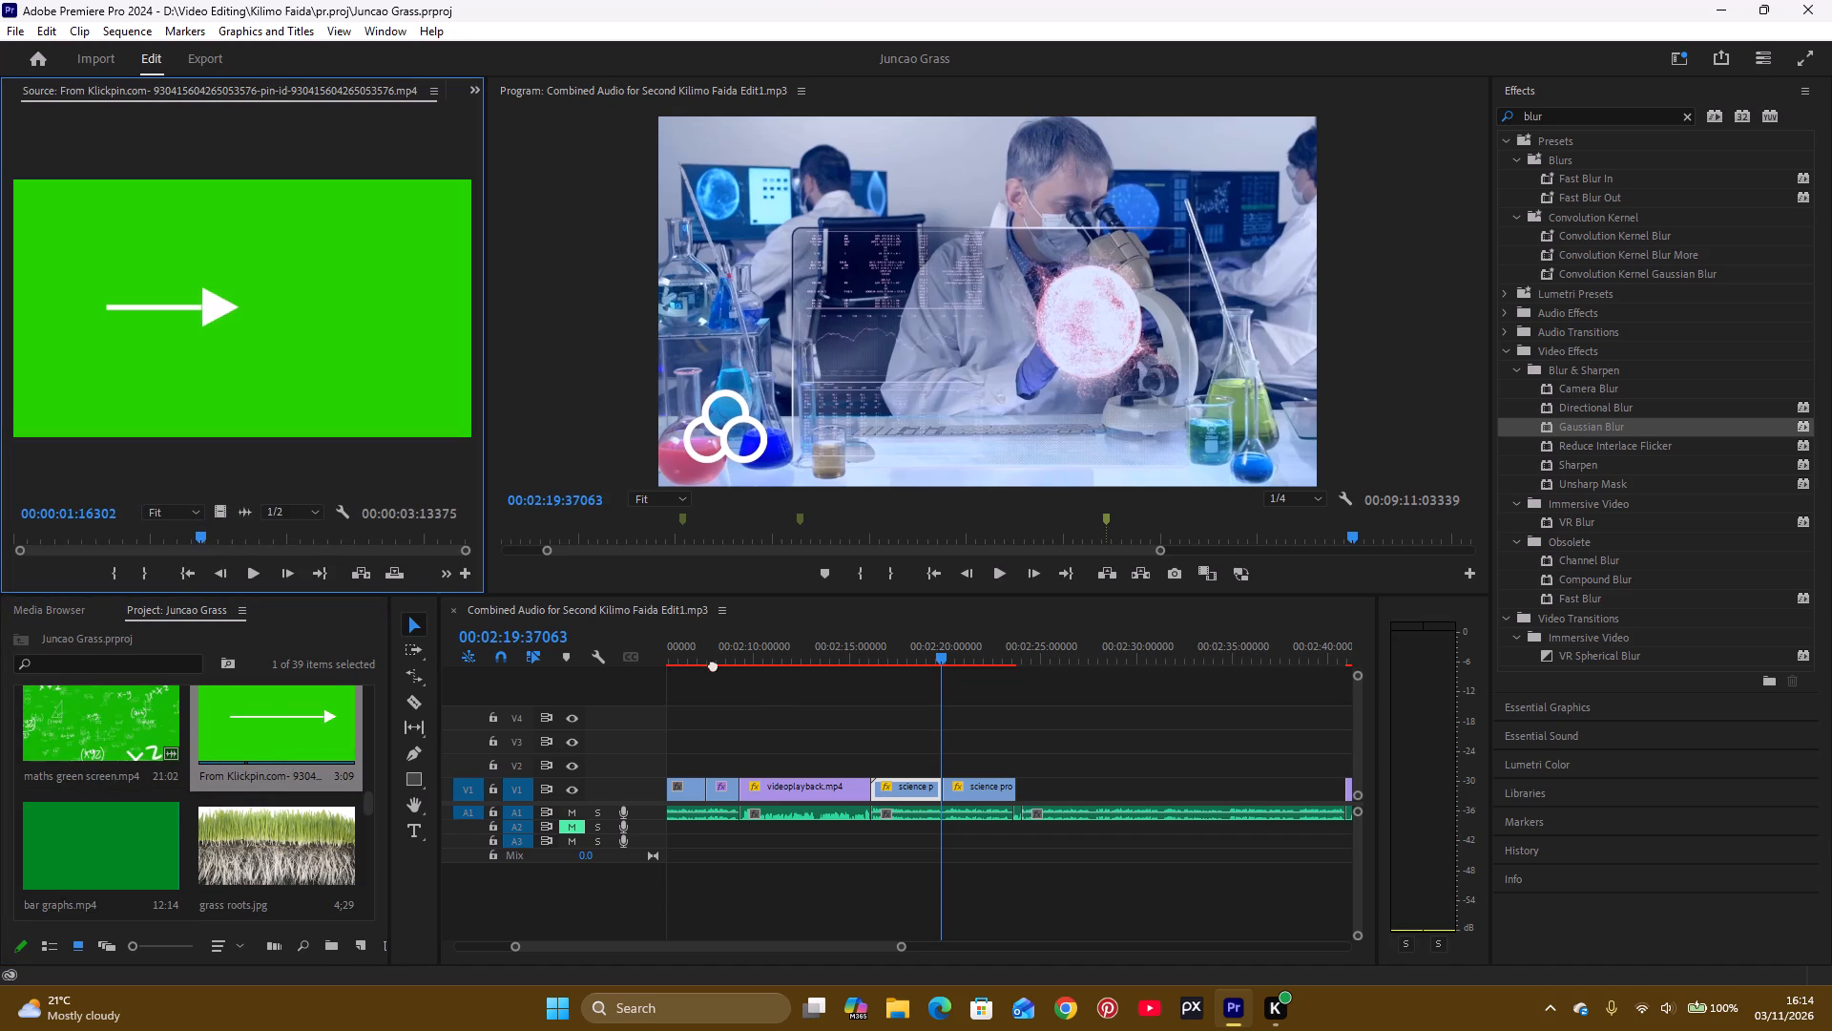
pyautogui.moveTo(713, 664); pyautogui.dragTo(946, 762)
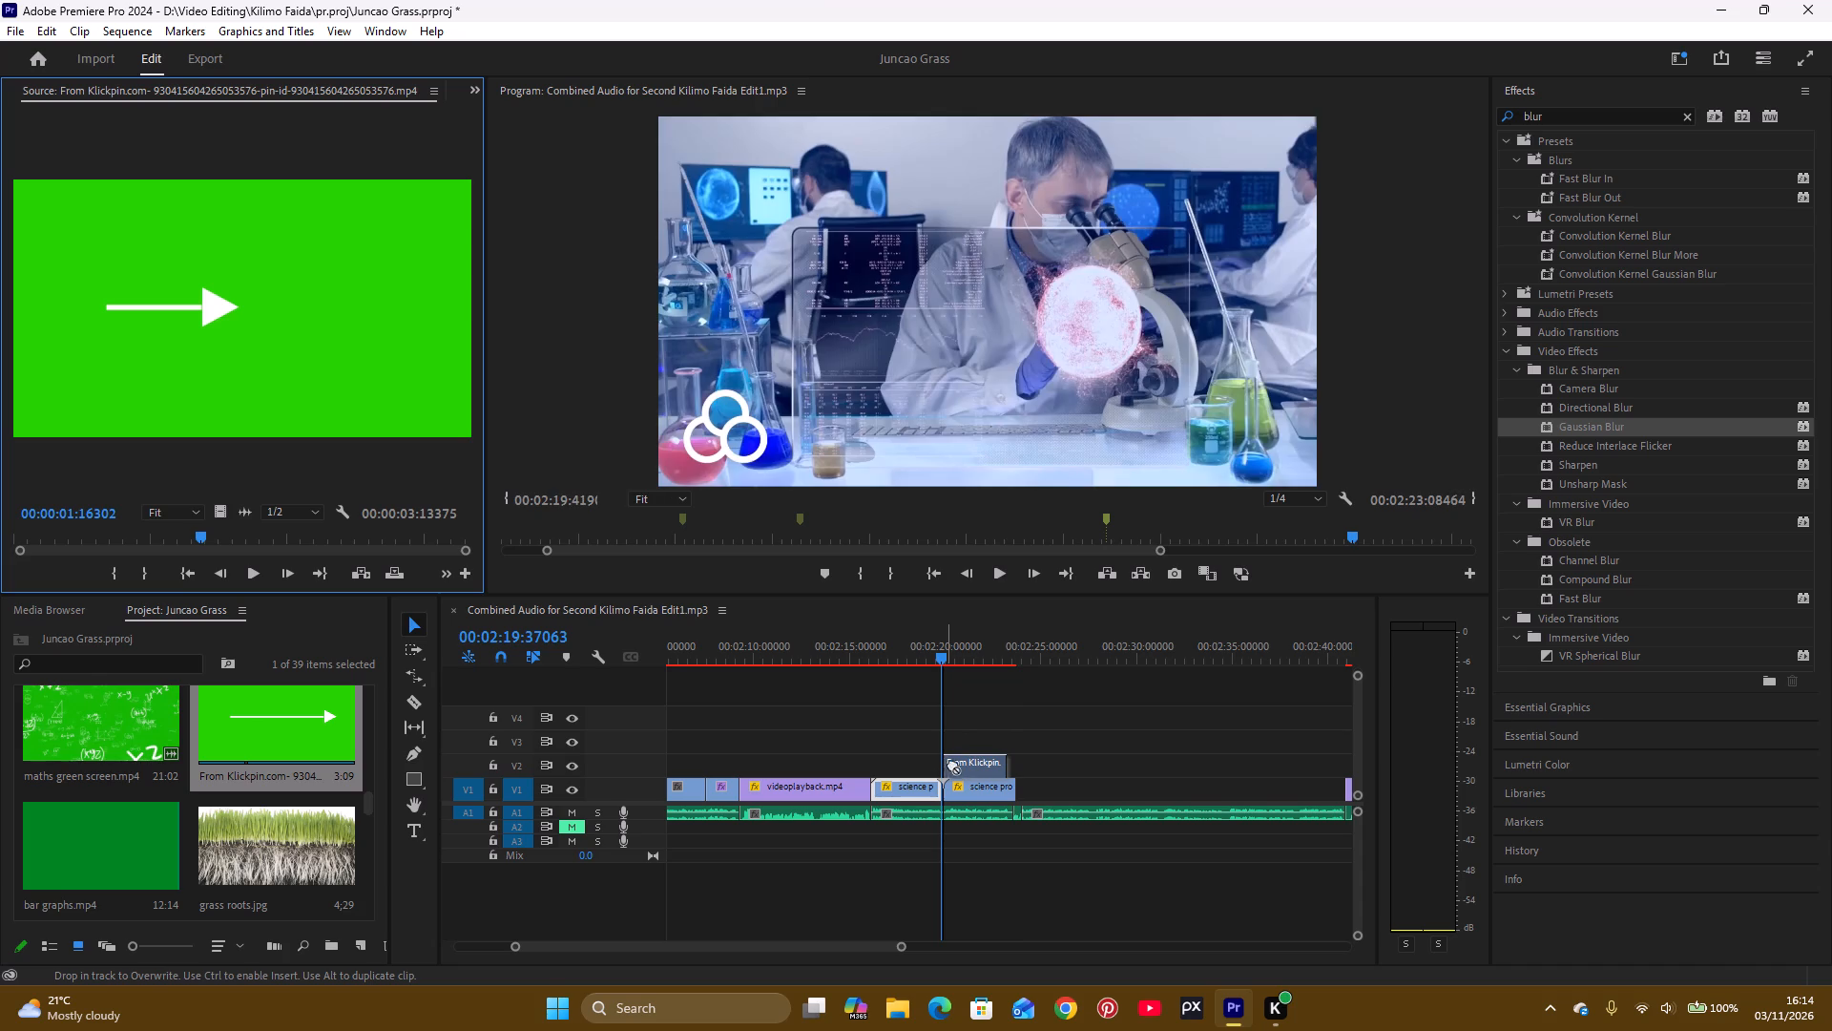
# Play back the arrow overlay and the end of the second science project clip to check their timing against the narration.
pyautogui.press('space')
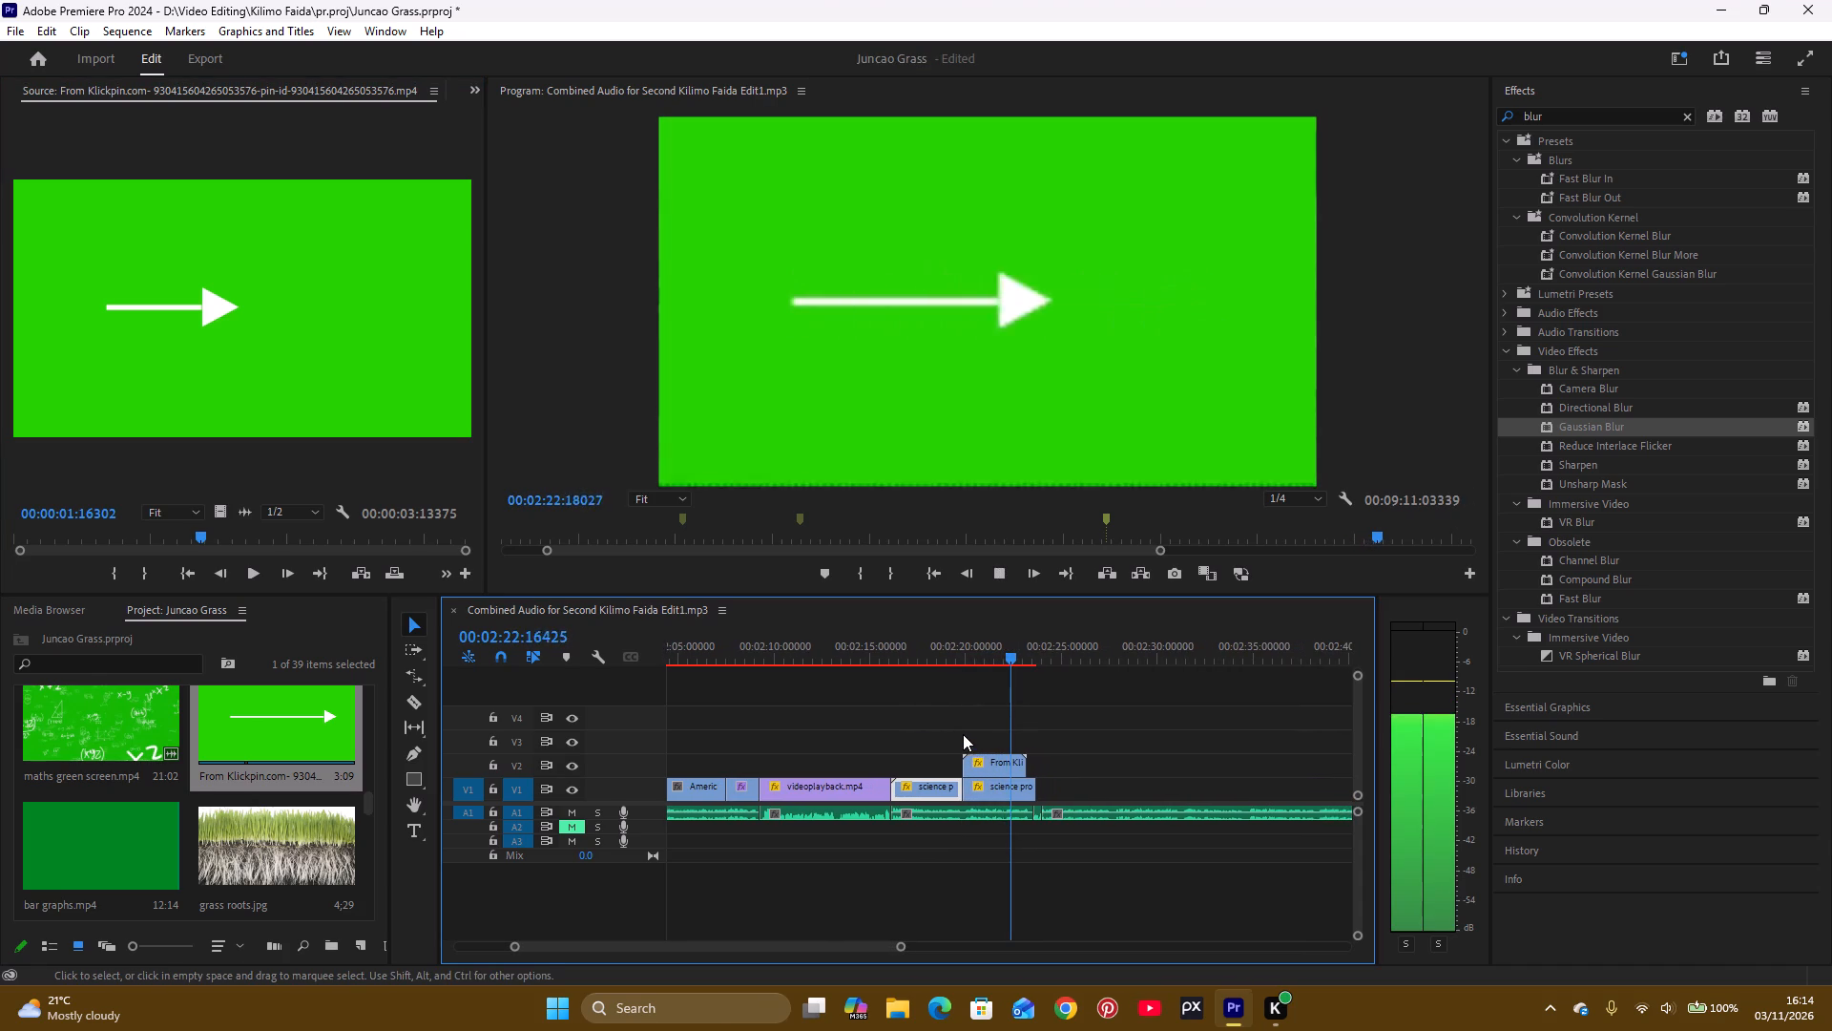
pyautogui.press('space')
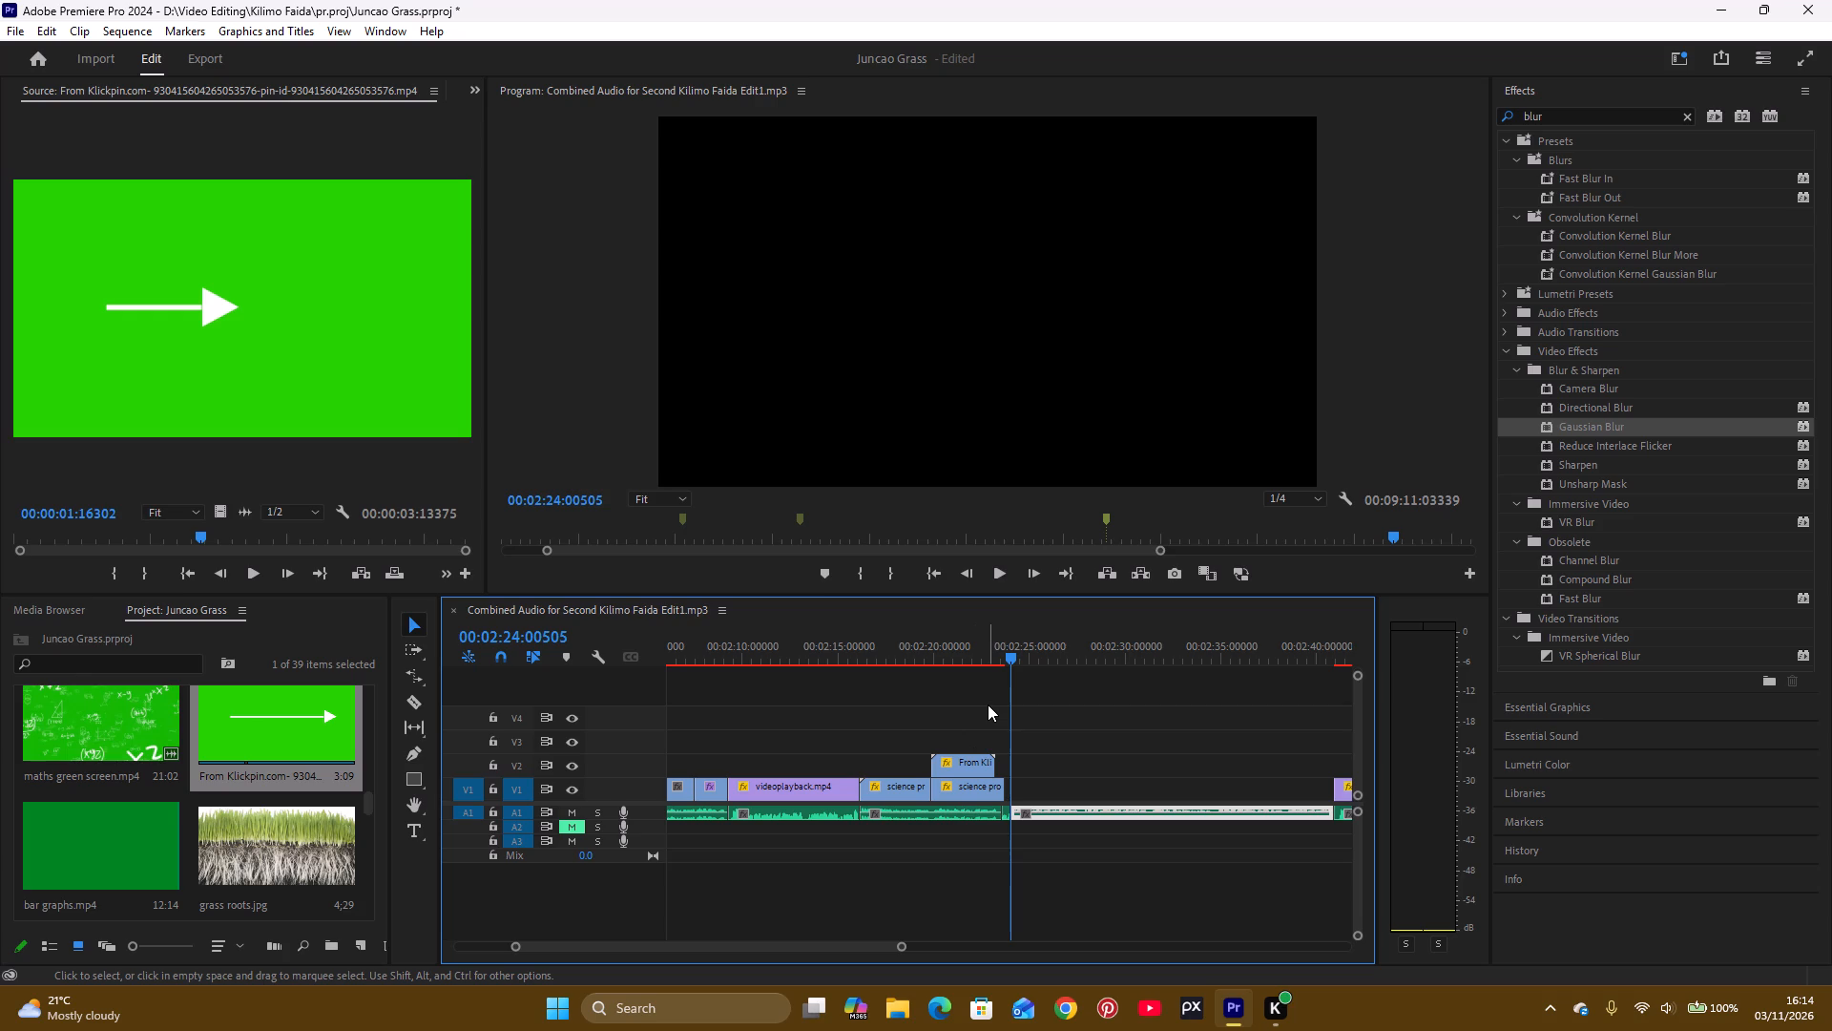
pyautogui.press('space')
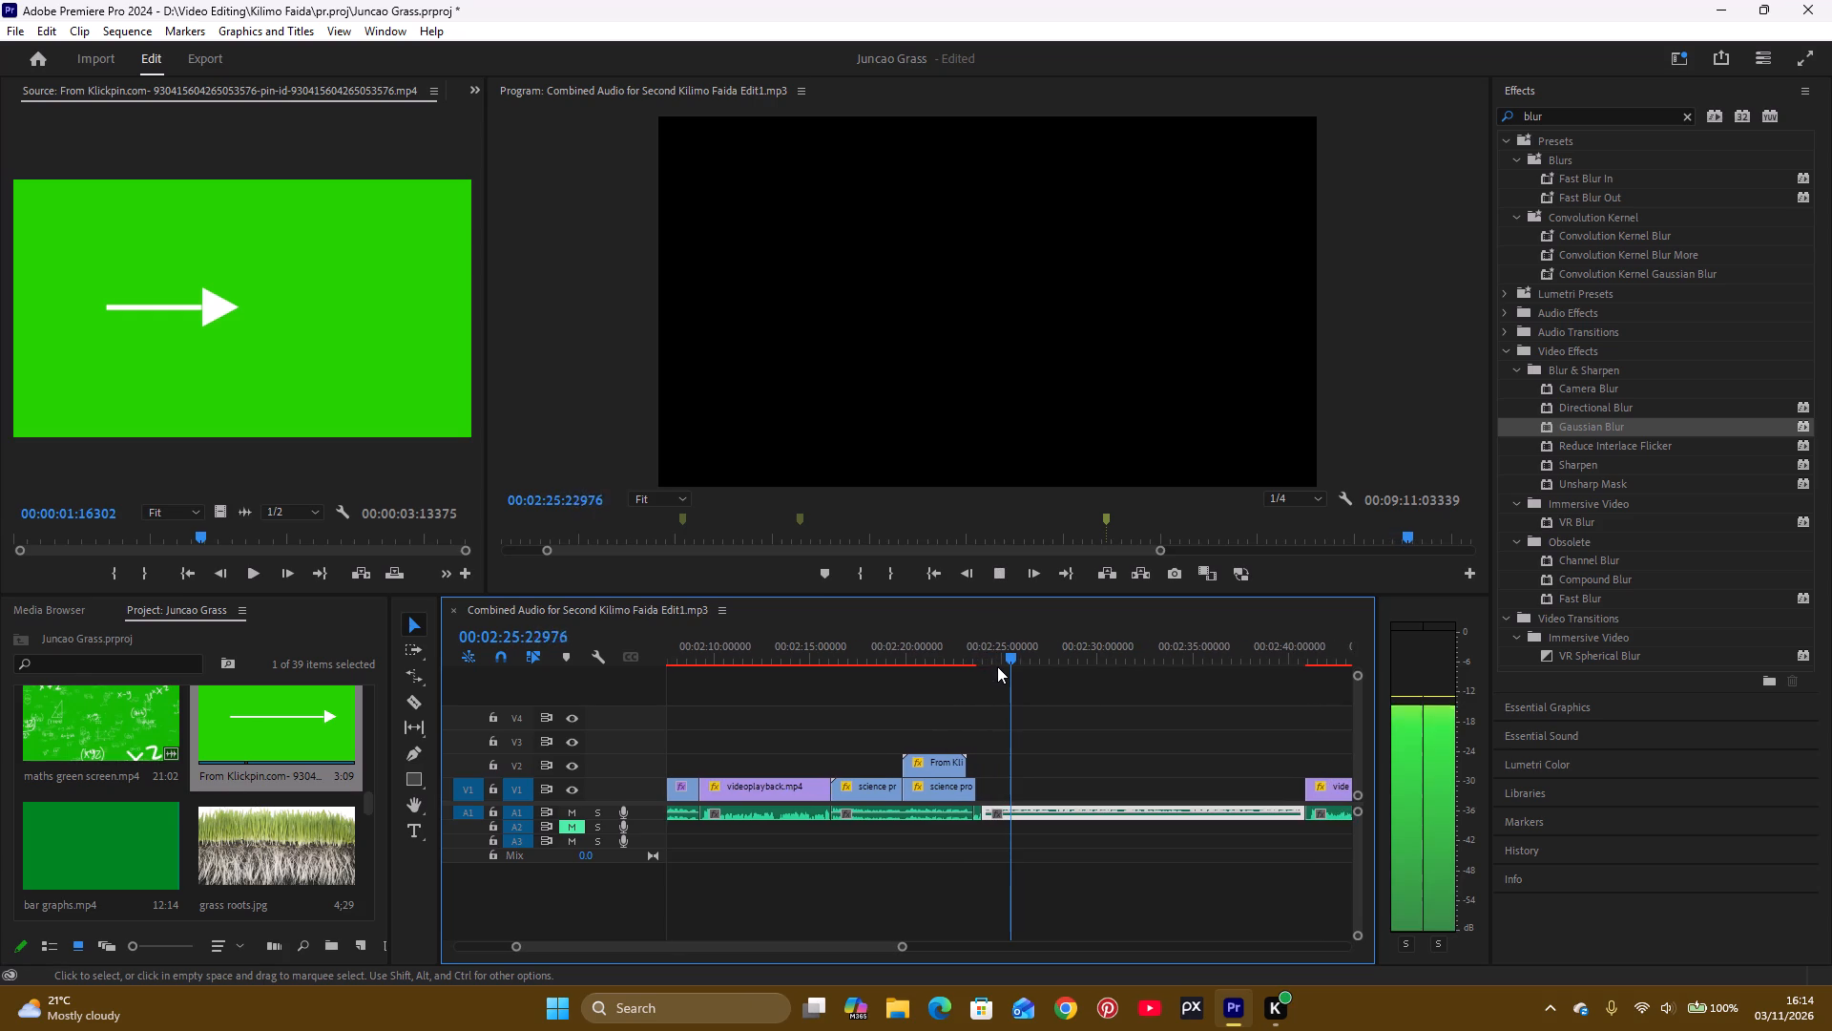
pyautogui.press('space')
pyautogui.click(982, 658)
pyautogui.press('space')
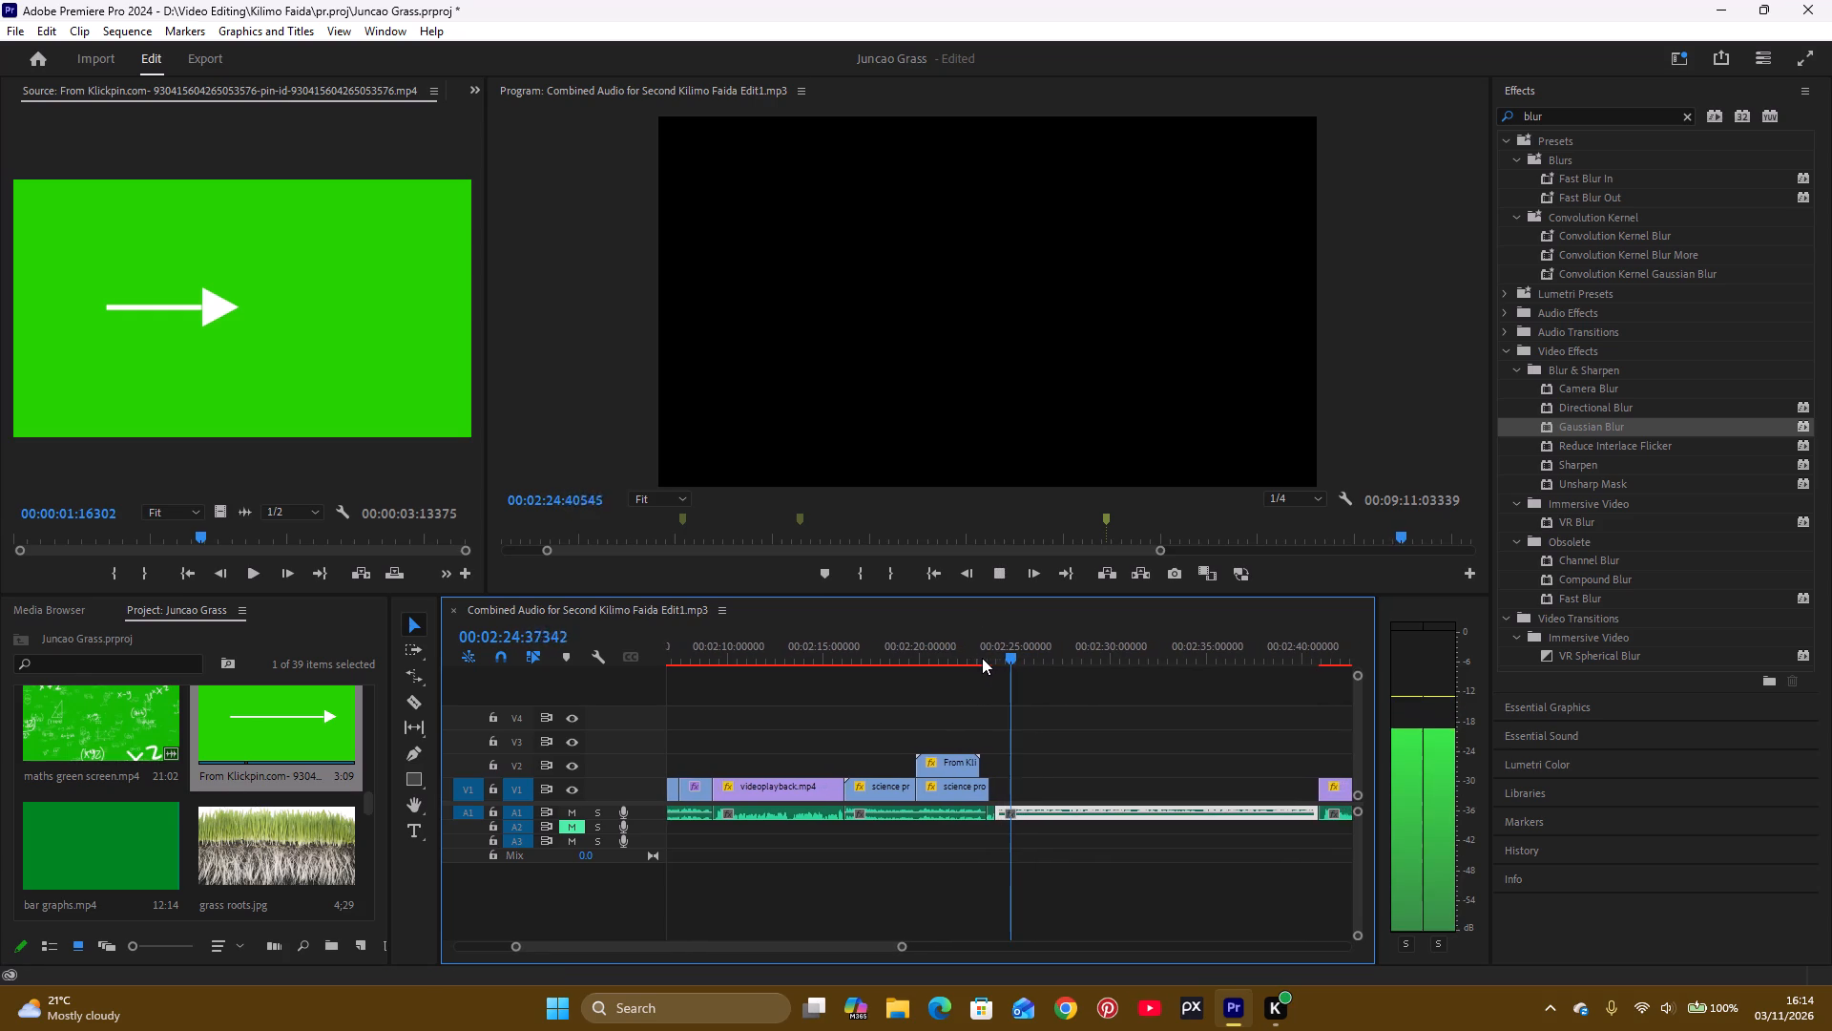
pyautogui.press('space')
pyautogui.press('space')
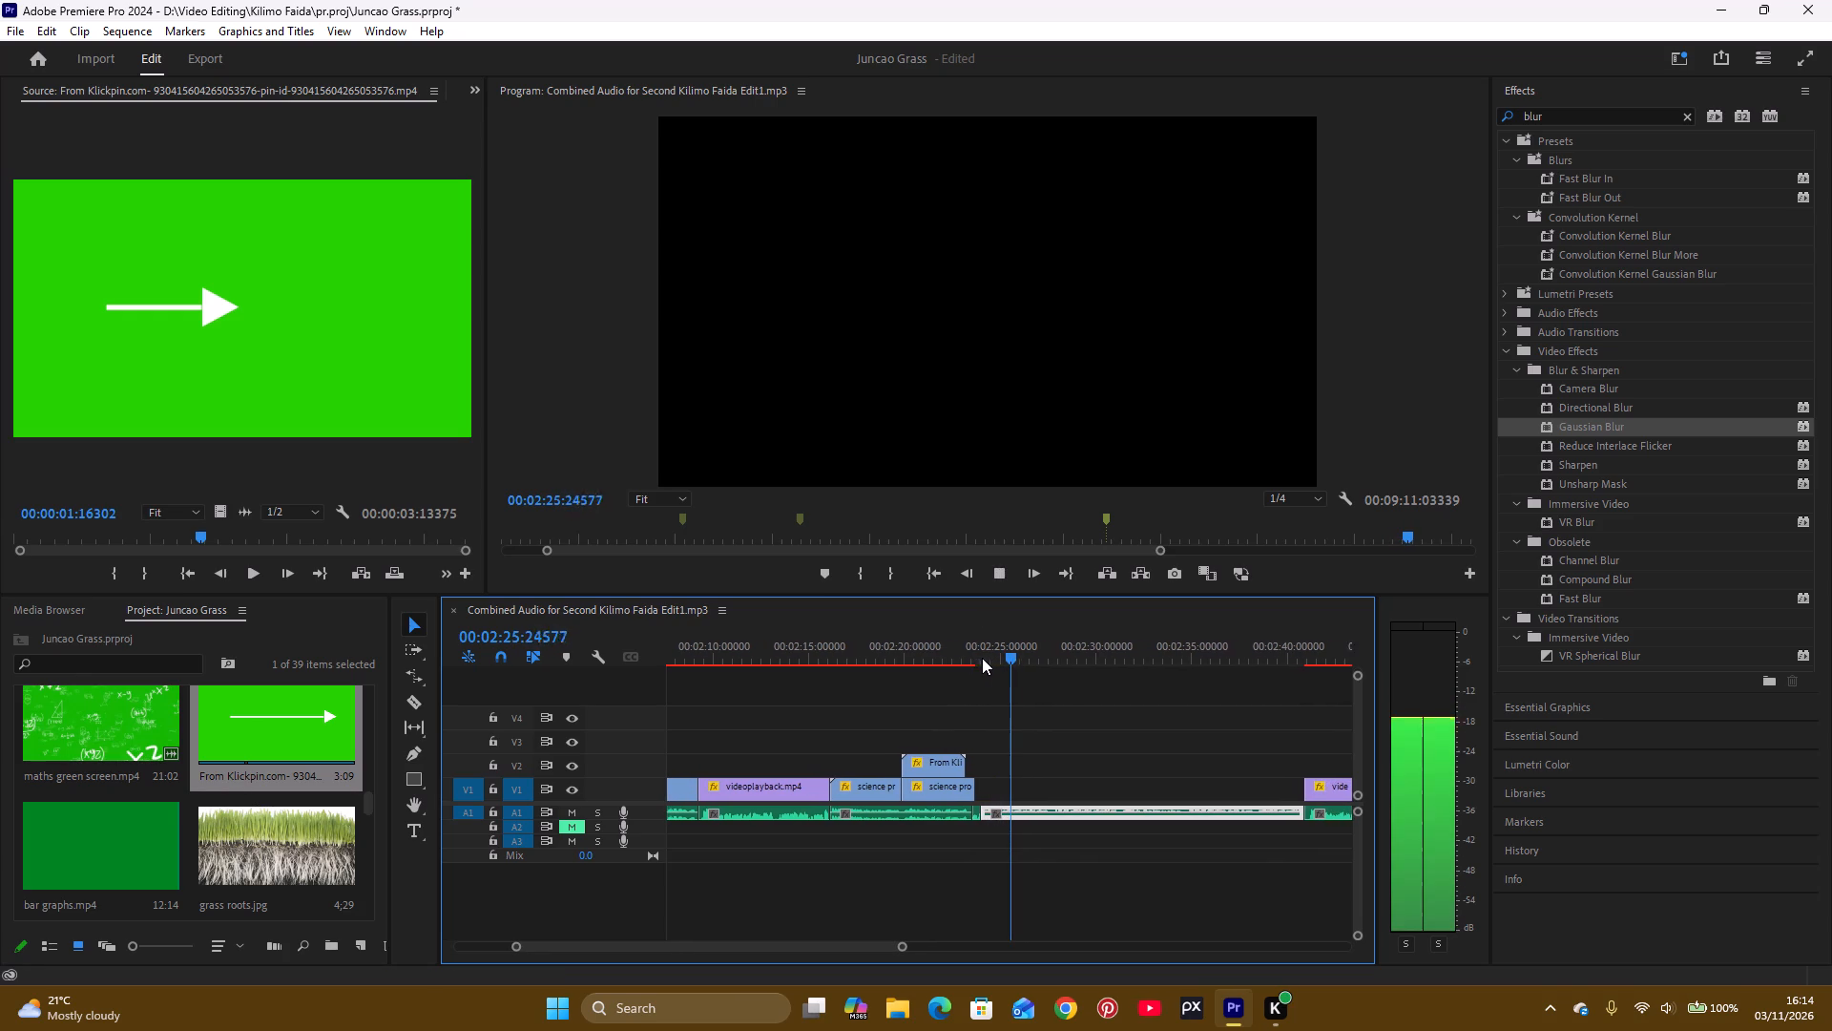
pyautogui.press('space')
pyautogui.click(880, 659)
pyautogui.press('space')
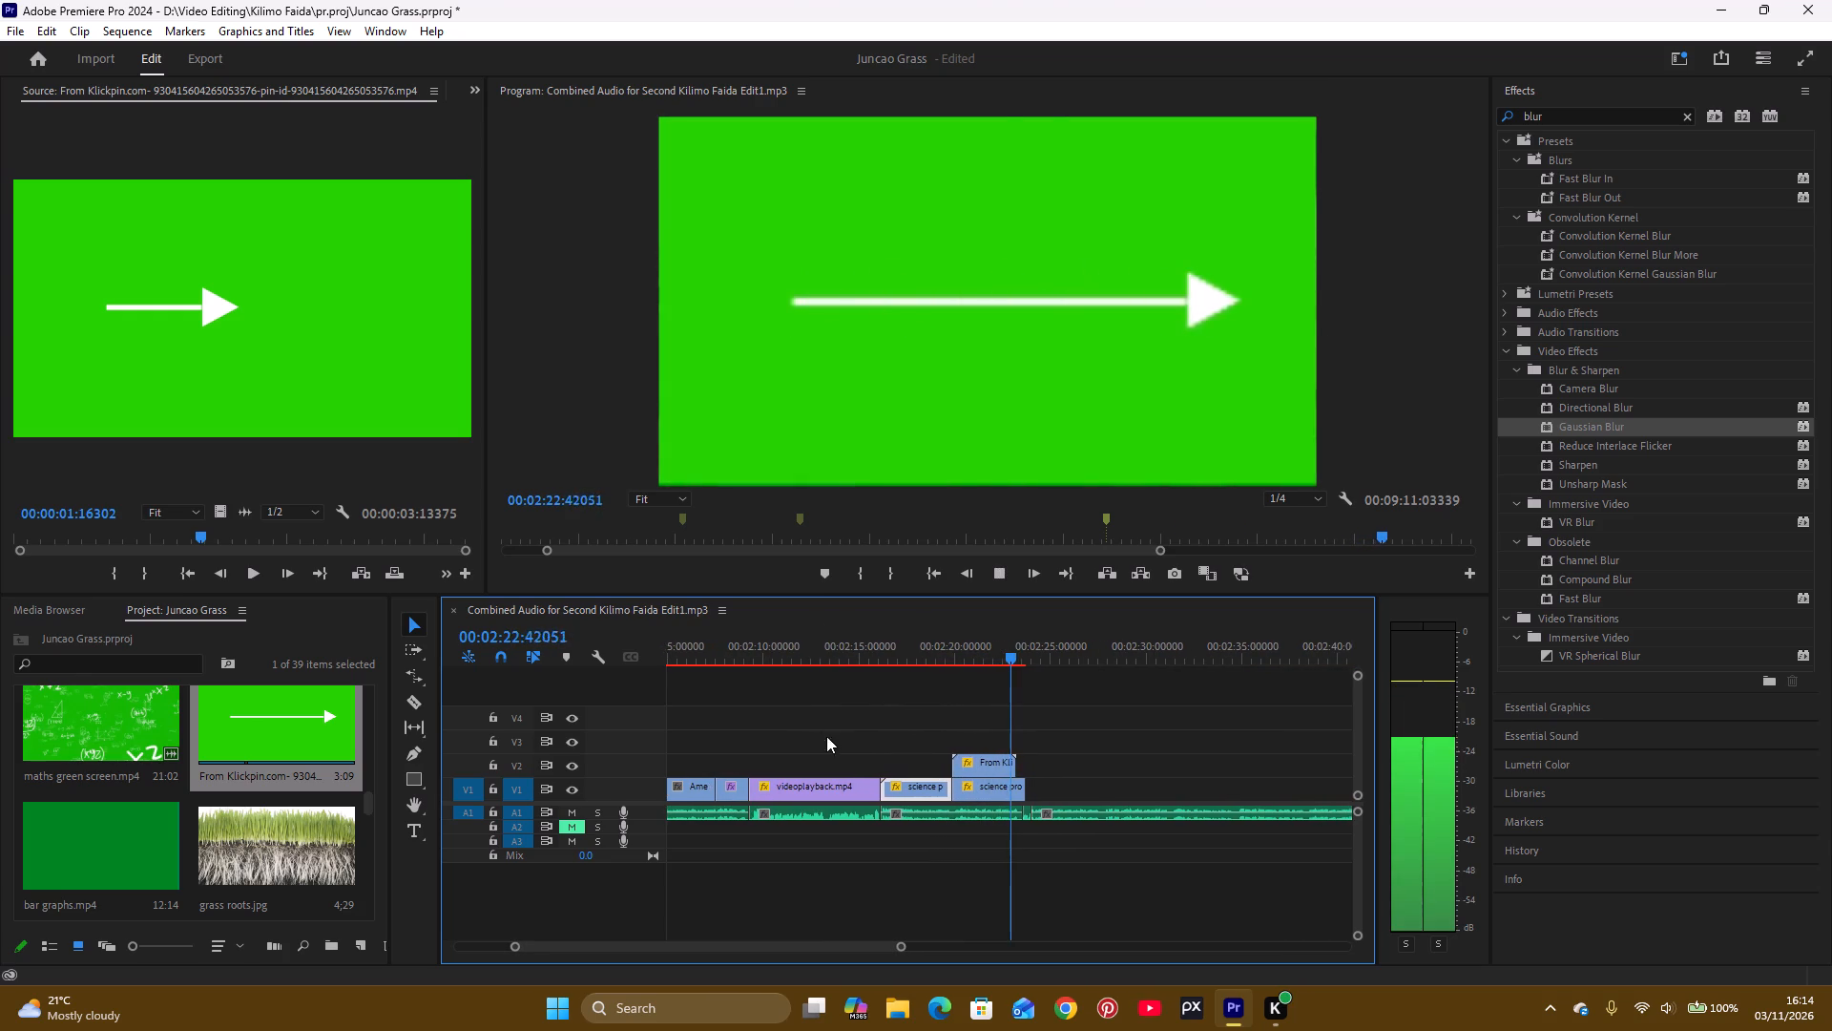
pyautogui.press('space')
# Extend the end of the second science project clip on V1 to about 2:24 and play the section back.
pyautogui.moveTo(1011, 793); pyautogui.dragTo(1019, 793)
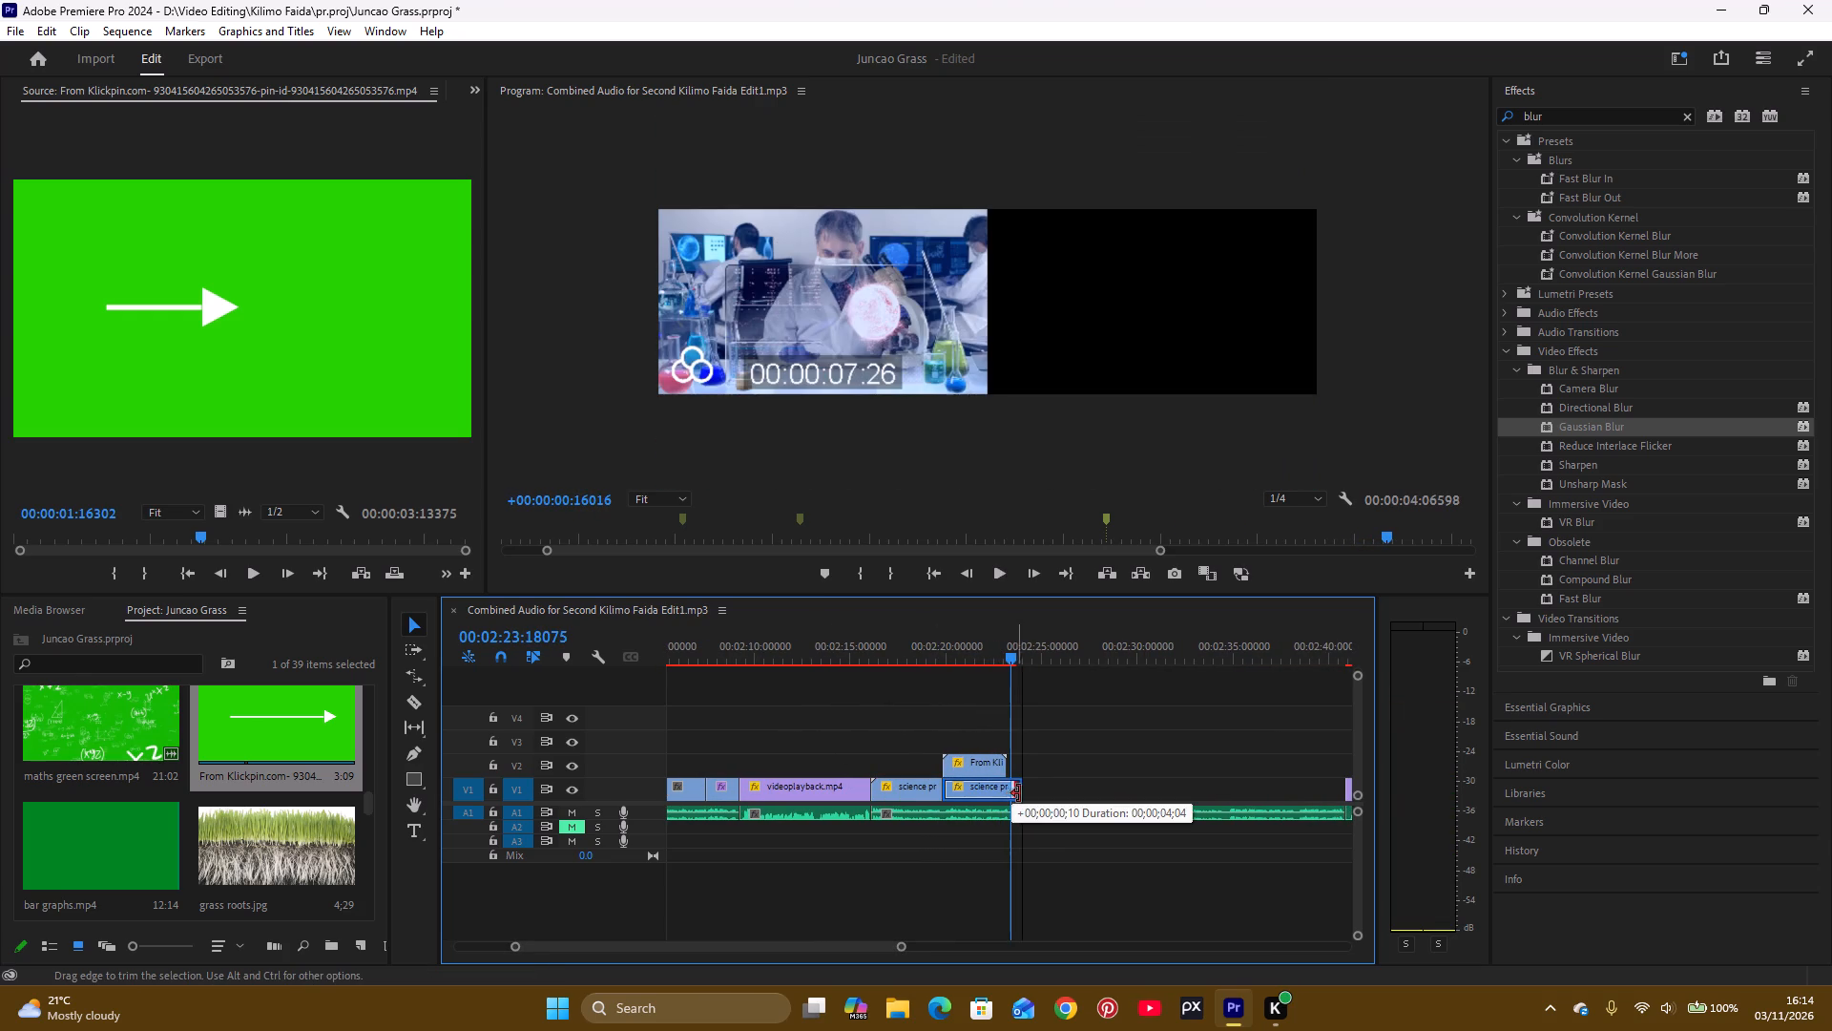
pyautogui.moveTo(1019, 793); pyautogui.dragTo(1023, 794)
pyautogui.press('space')
pyautogui.press('space')
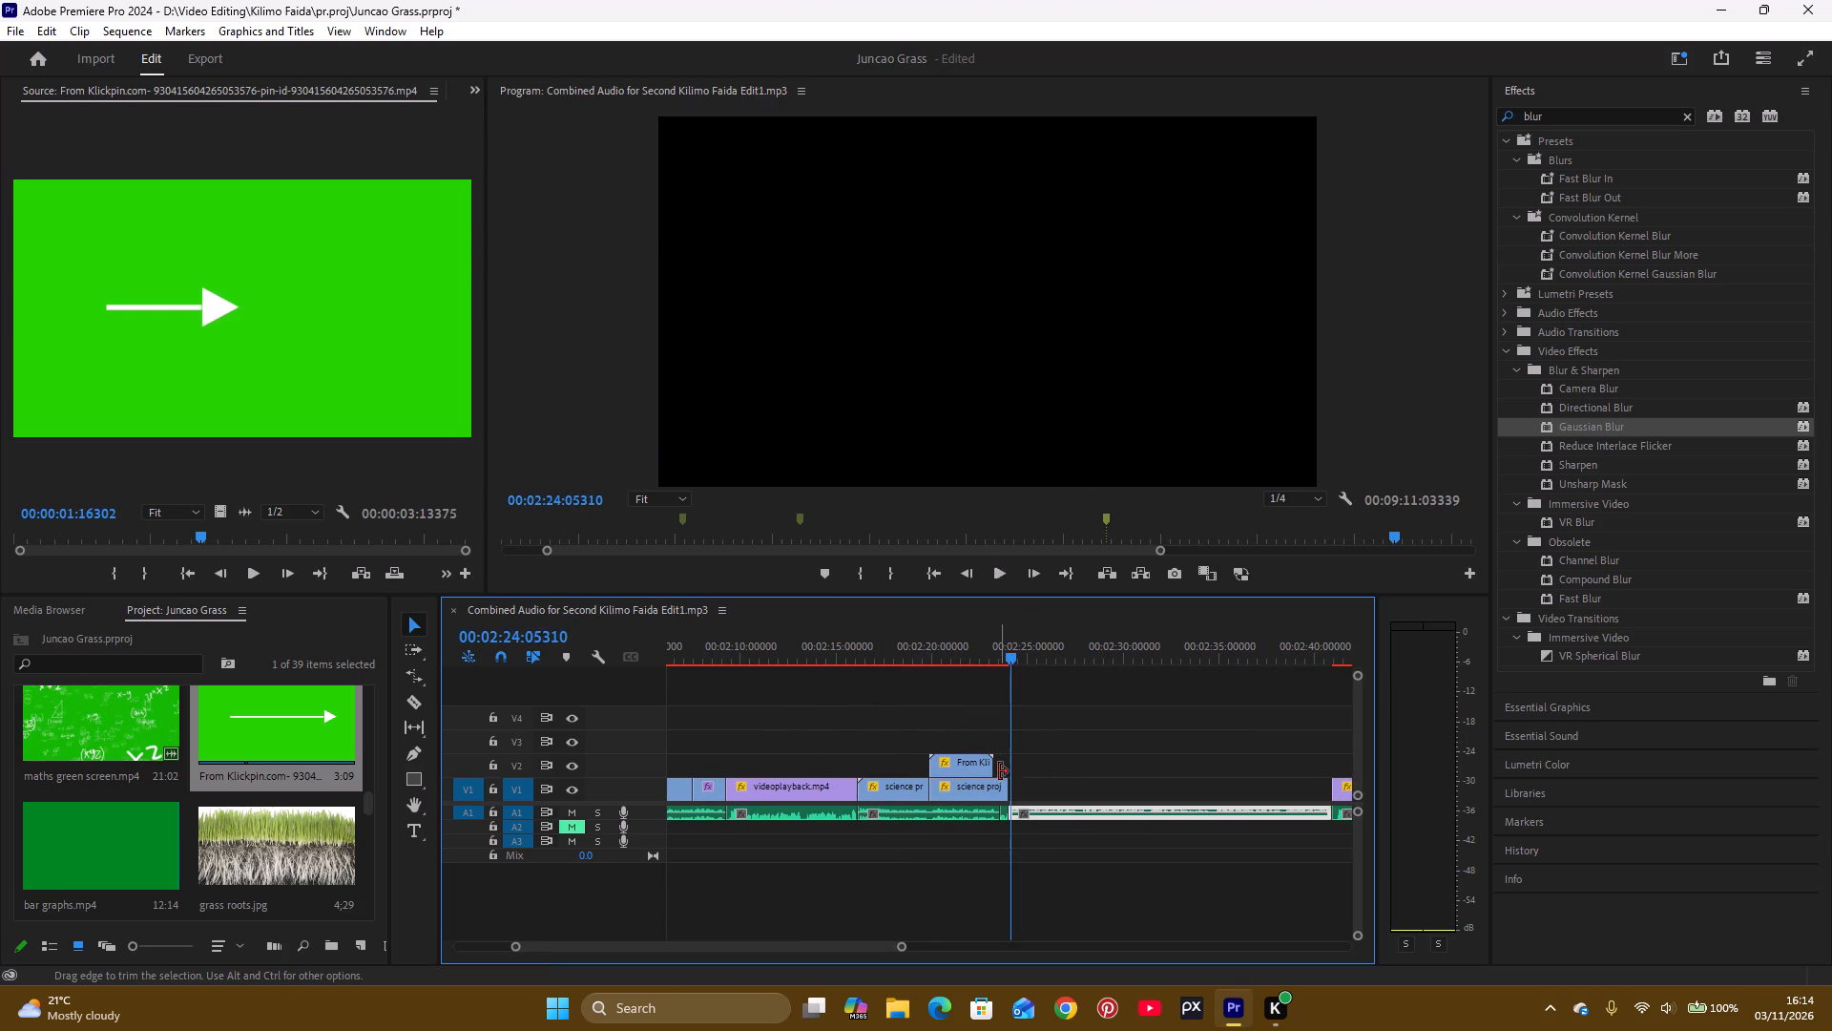
pyautogui.click(1006, 787)
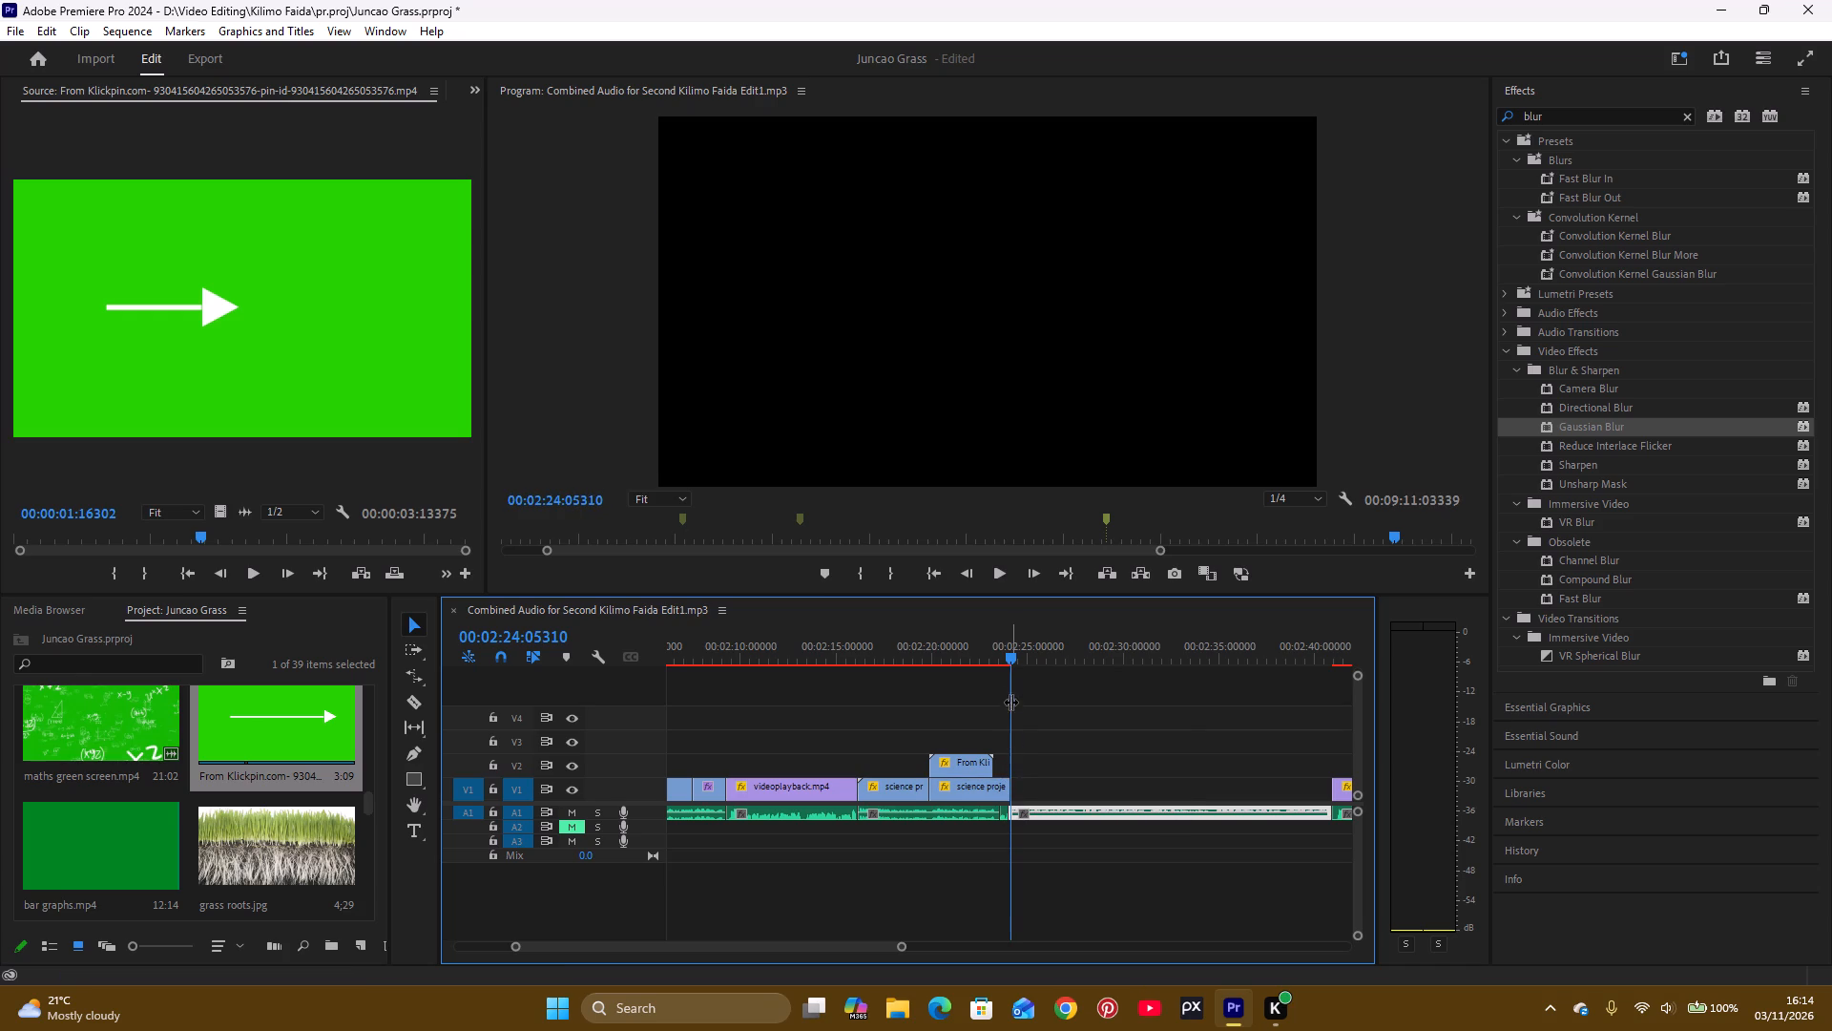
pyautogui.moveTo(1010, 657); pyautogui.dragTo(981, 685)
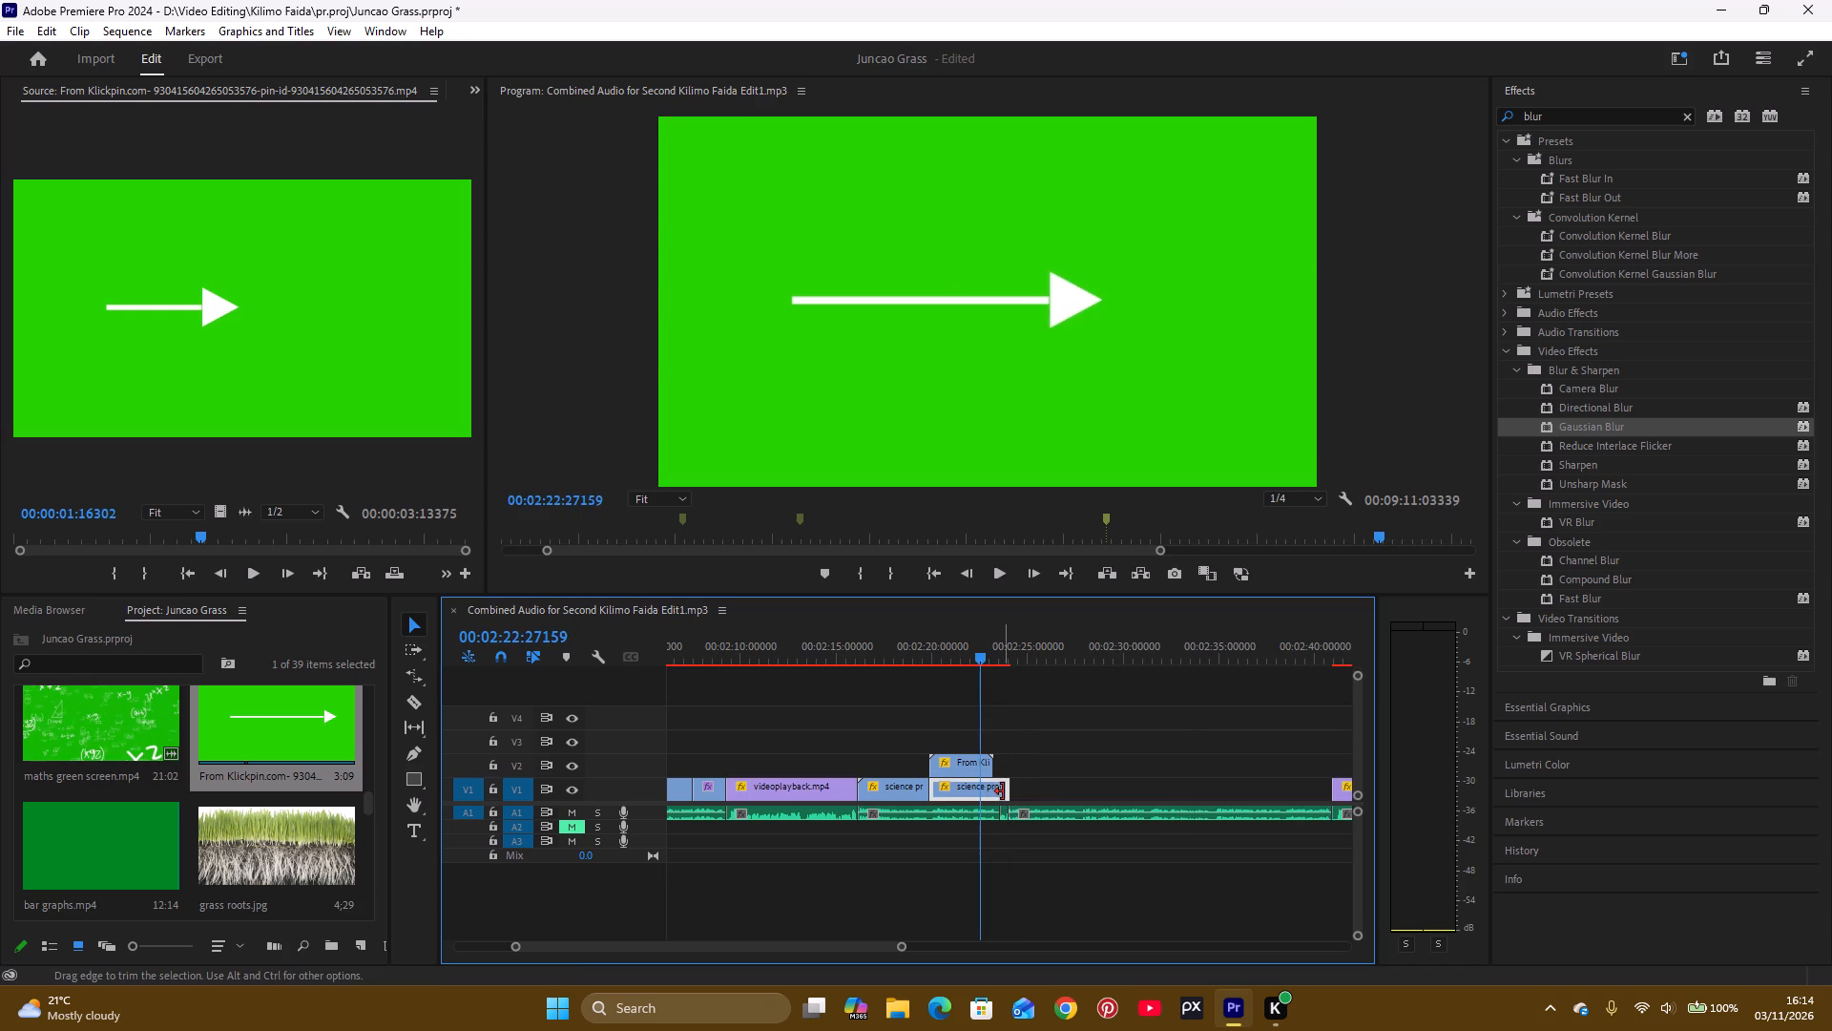
pyautogui.click(1003, 791)
pyautogui.press('space')
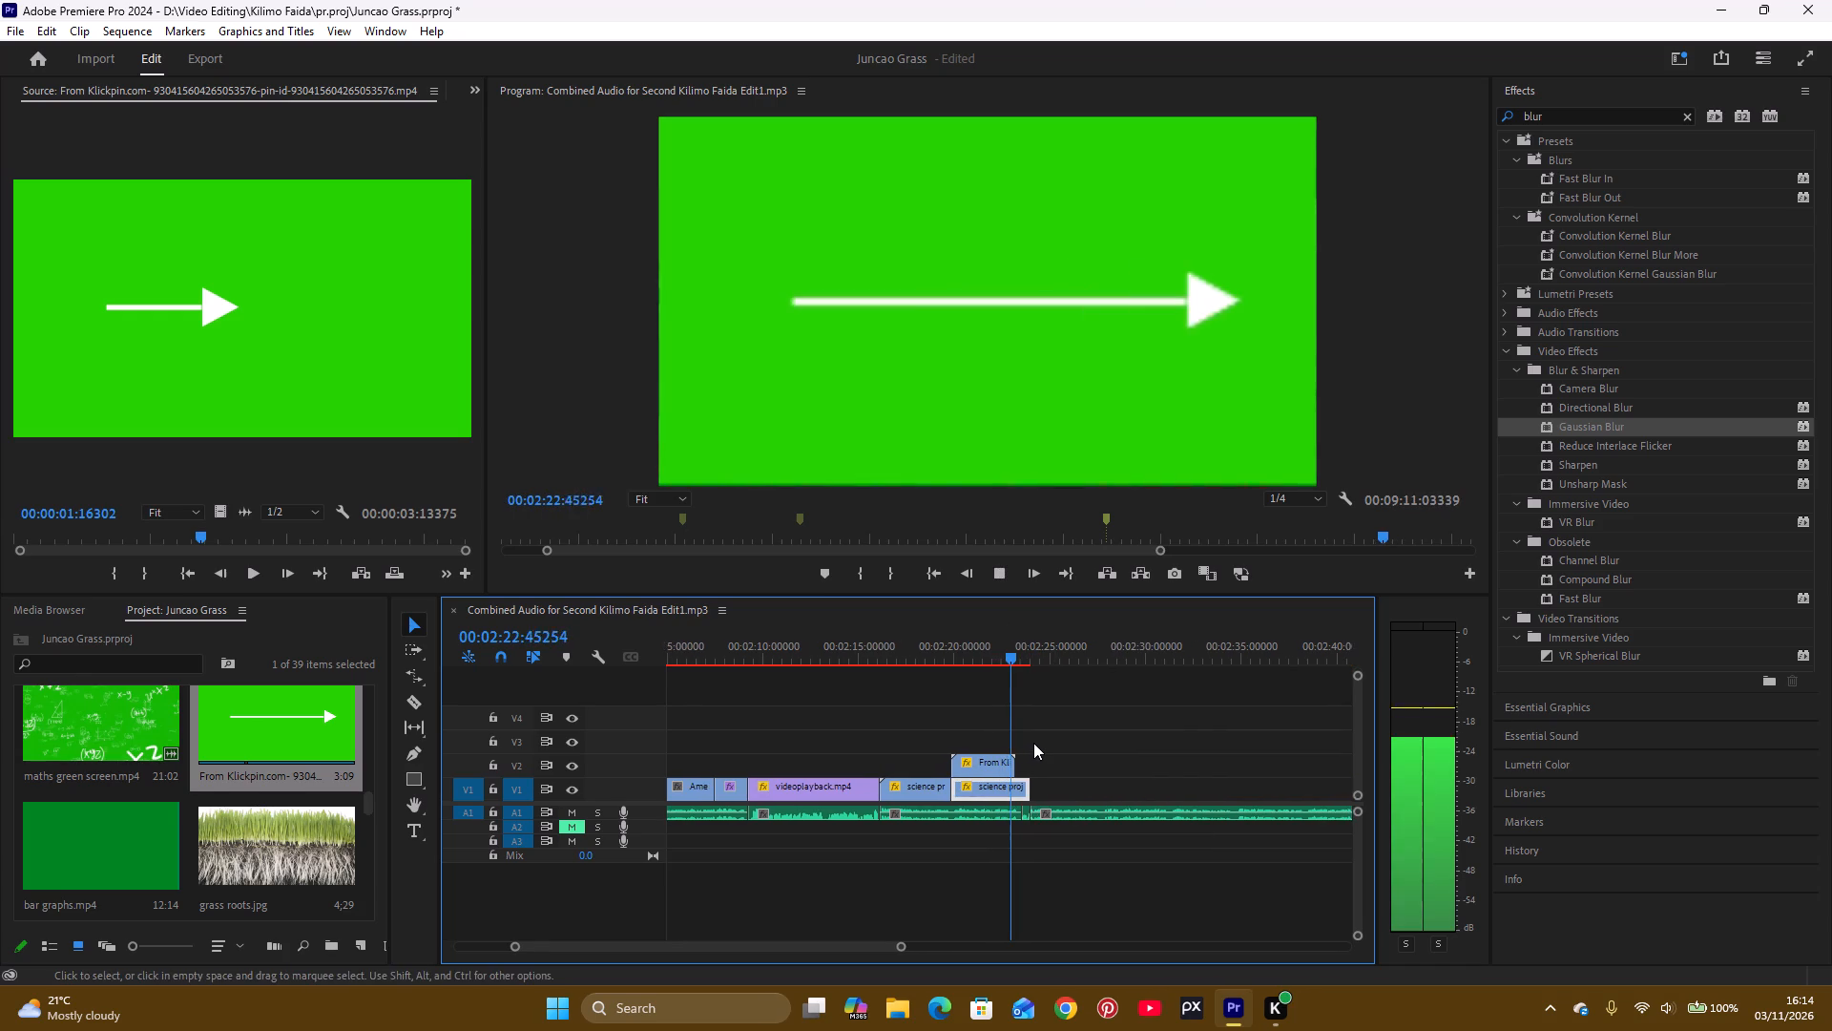
pyautogui.press('space')
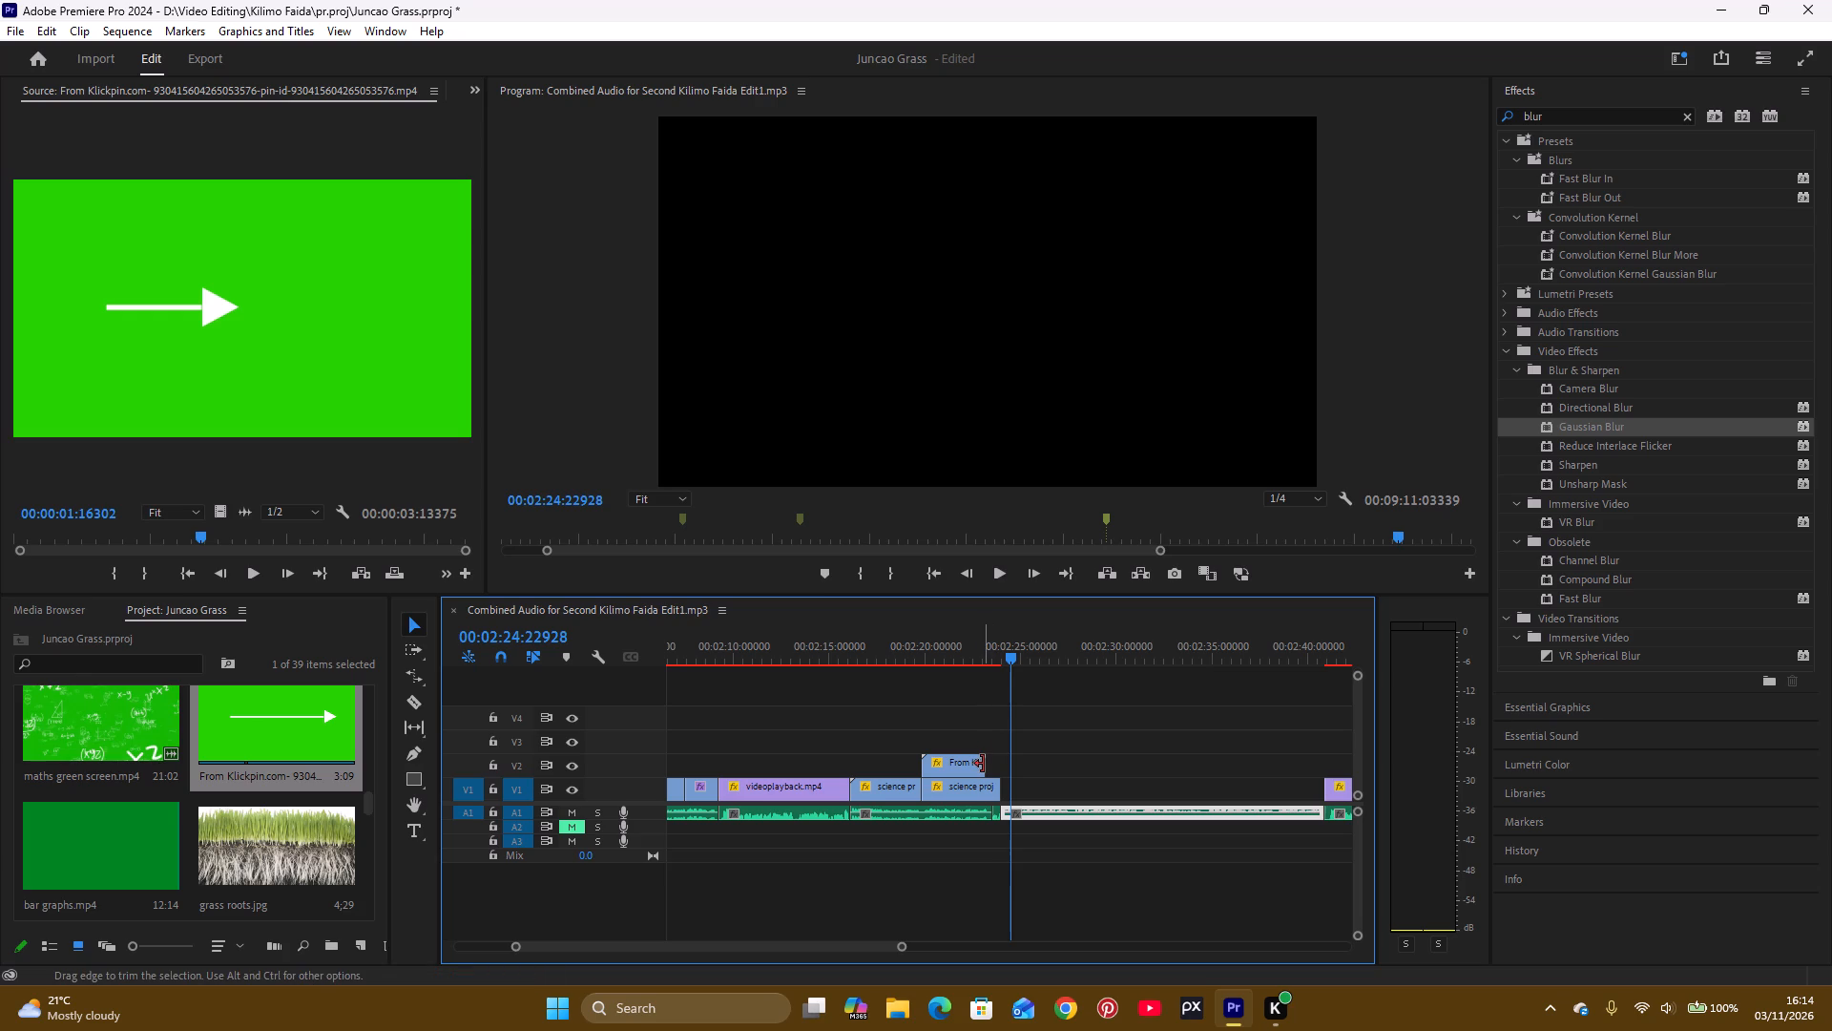
# Rate-stretch the arrow clip on V2 to end with the science project clip below it, and play back the slowed arrow.
pyautogui.click(404, 673)
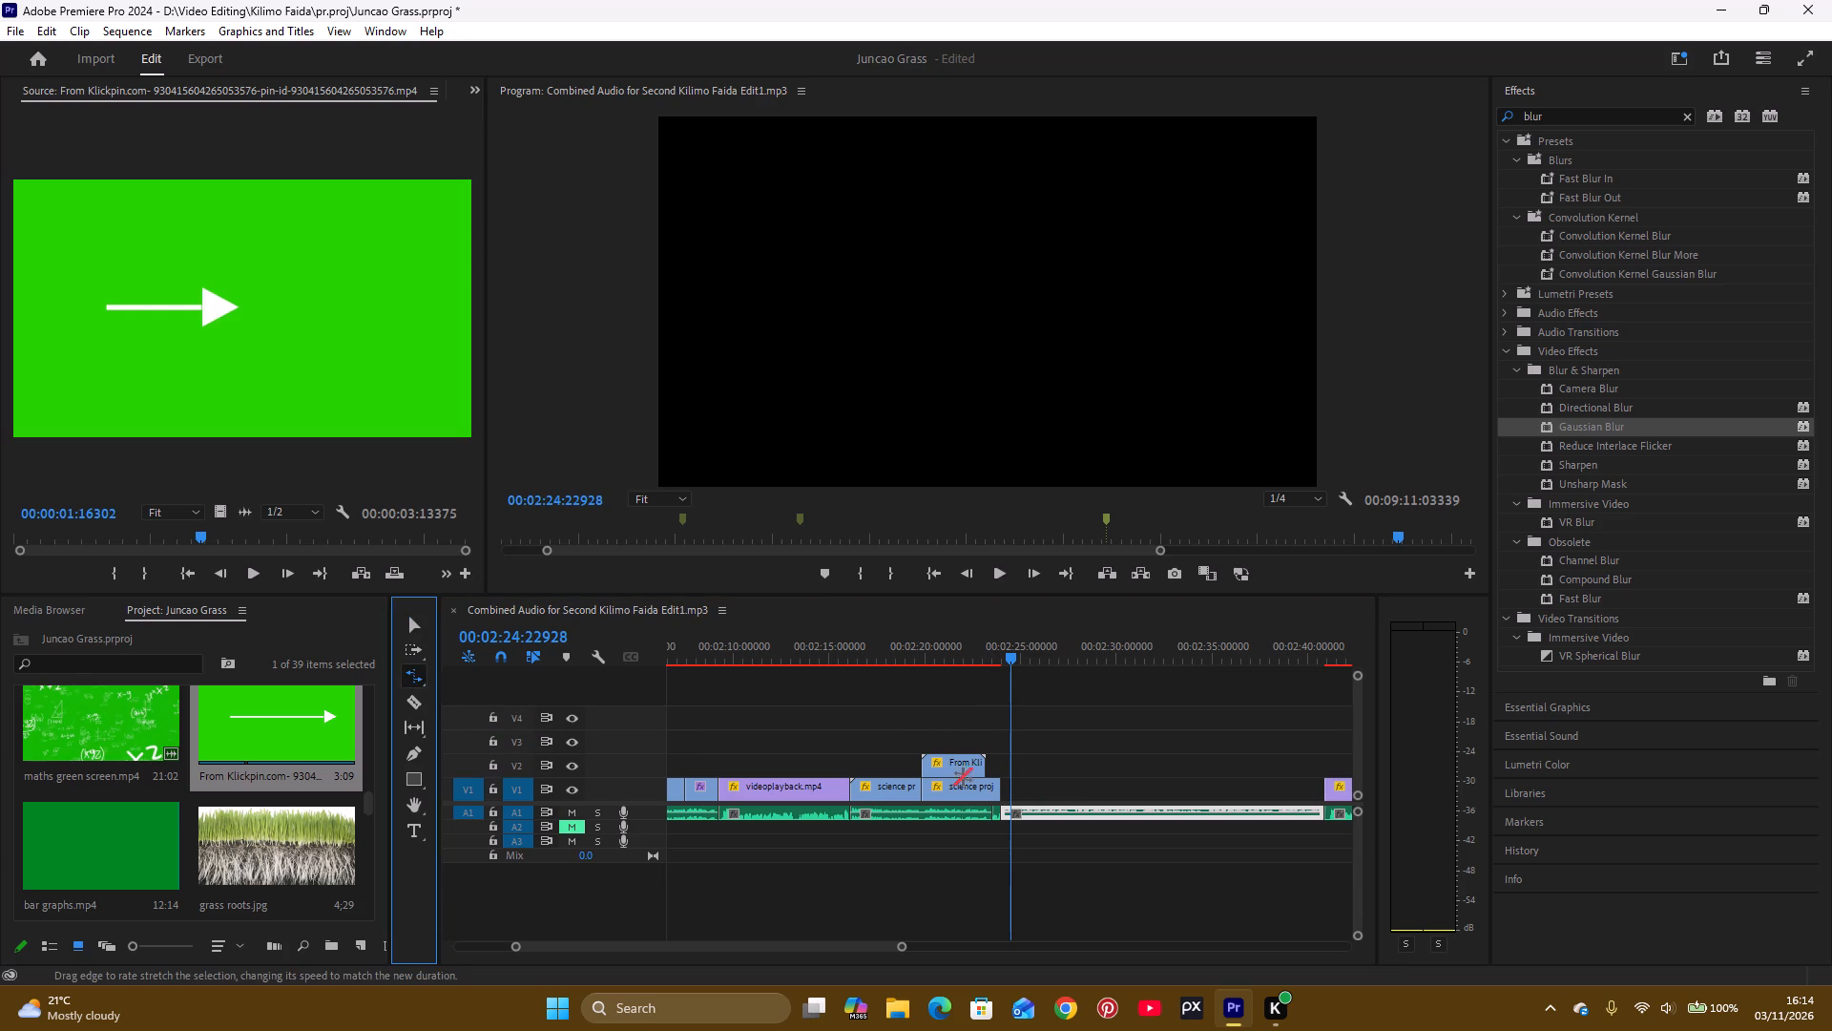
pyautogui.moveTo(986, 763); pyautogui.dragTo(988, 765)
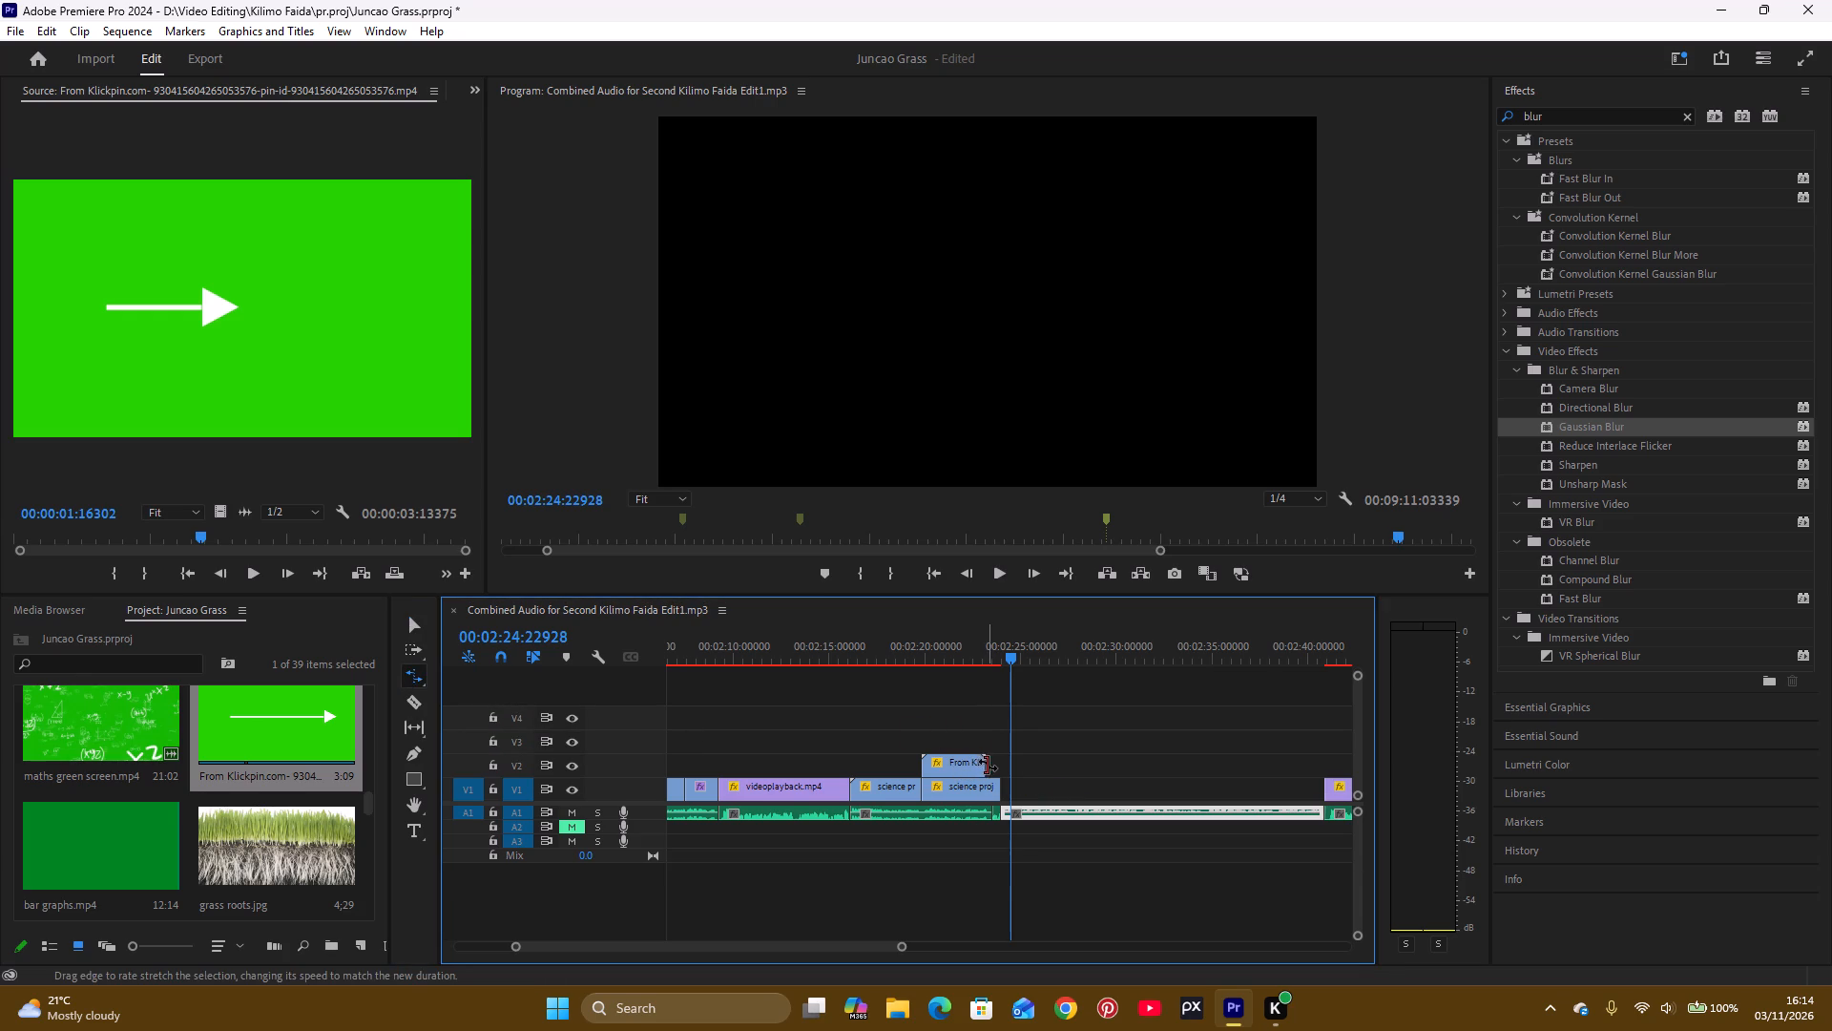
pyautogui.moveTo(988, 765); pyautogui.dragTo(995, 768)
pyautogui.moveTo(982, 766); pyautogui.dragTo(988, 769)
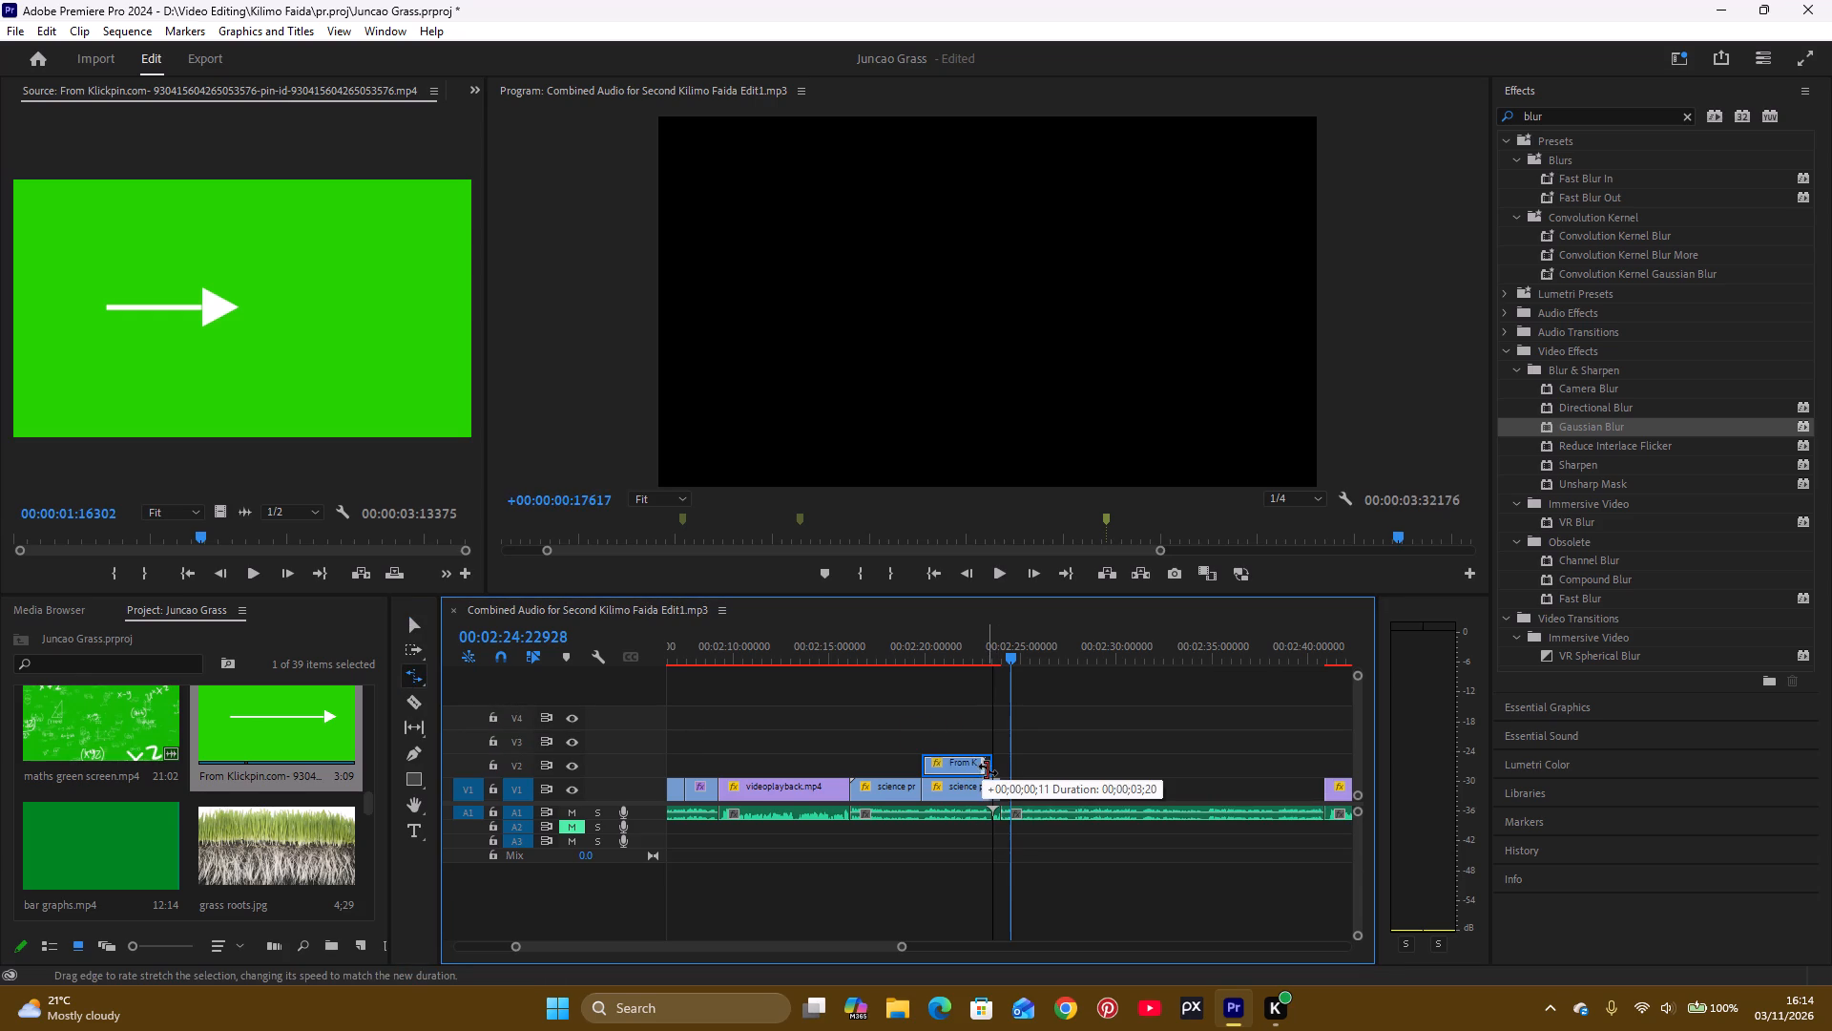
pyautogui.moveTo(988, 769); pyautogui.dragTo(990, 771)
pyautogui.click(990, 768)
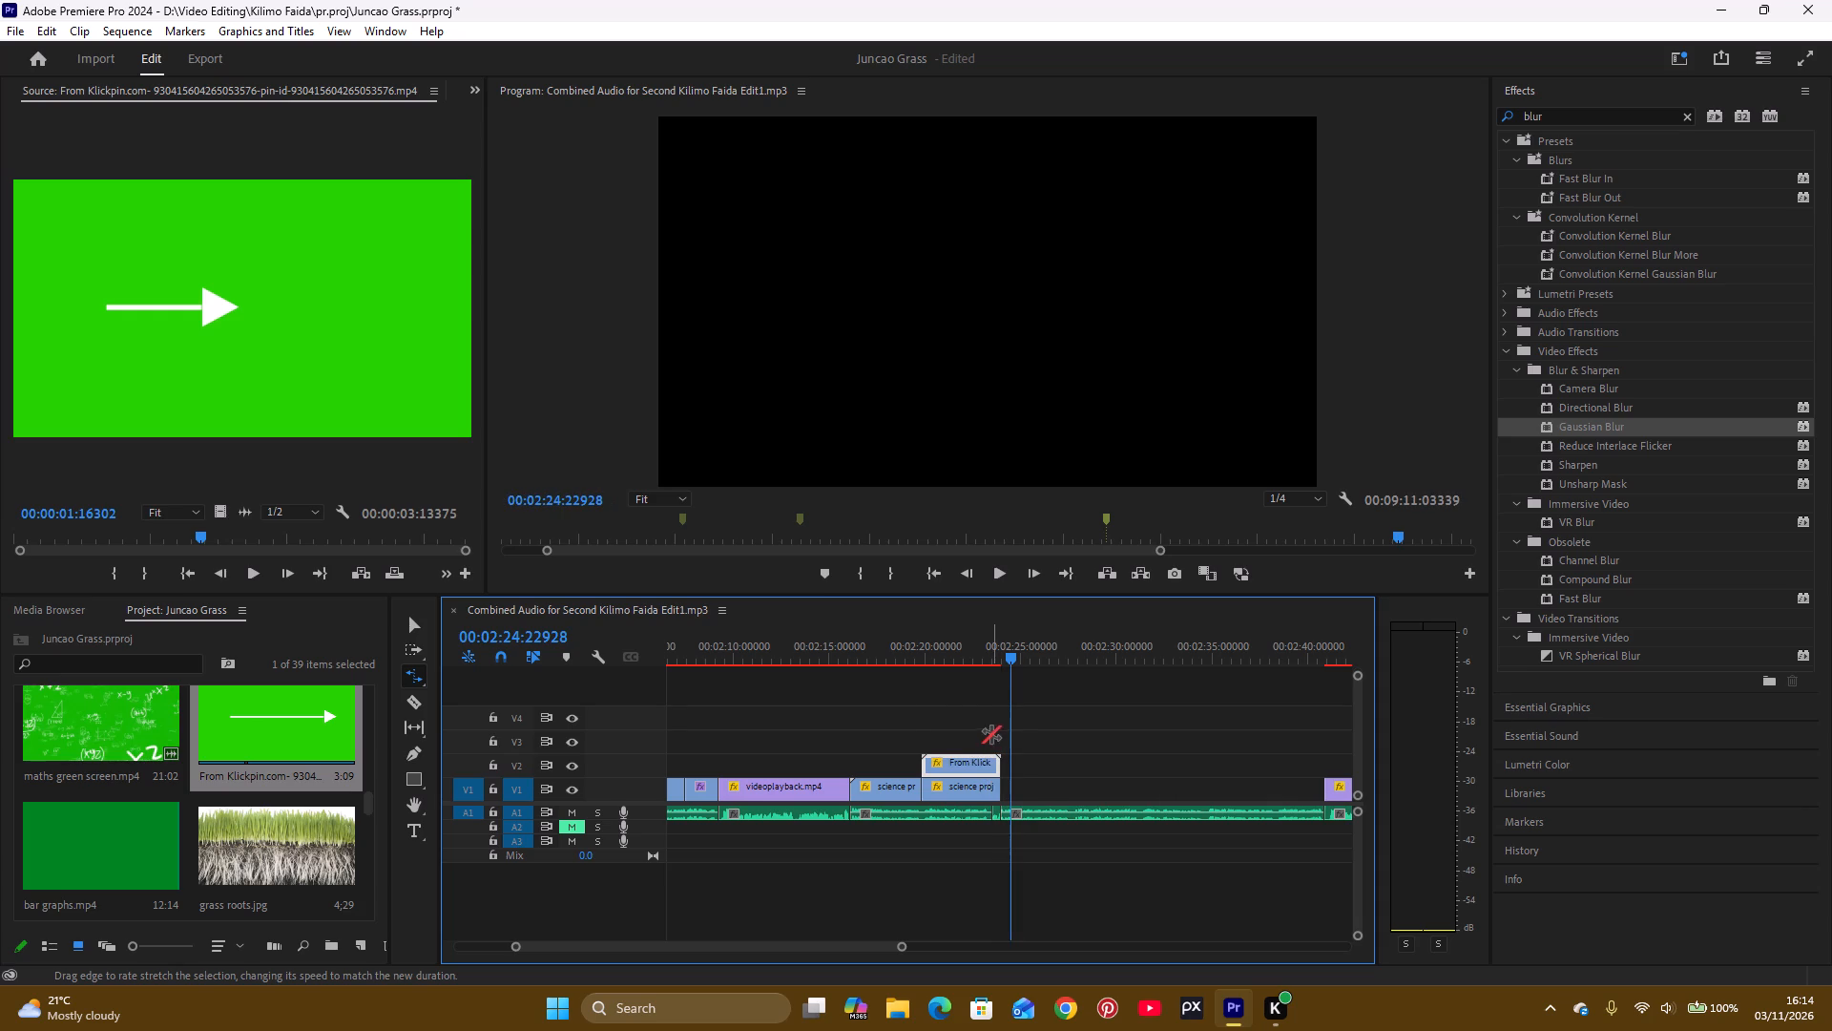
pyautogui.click(926, 659)
pyautogui.press('space')
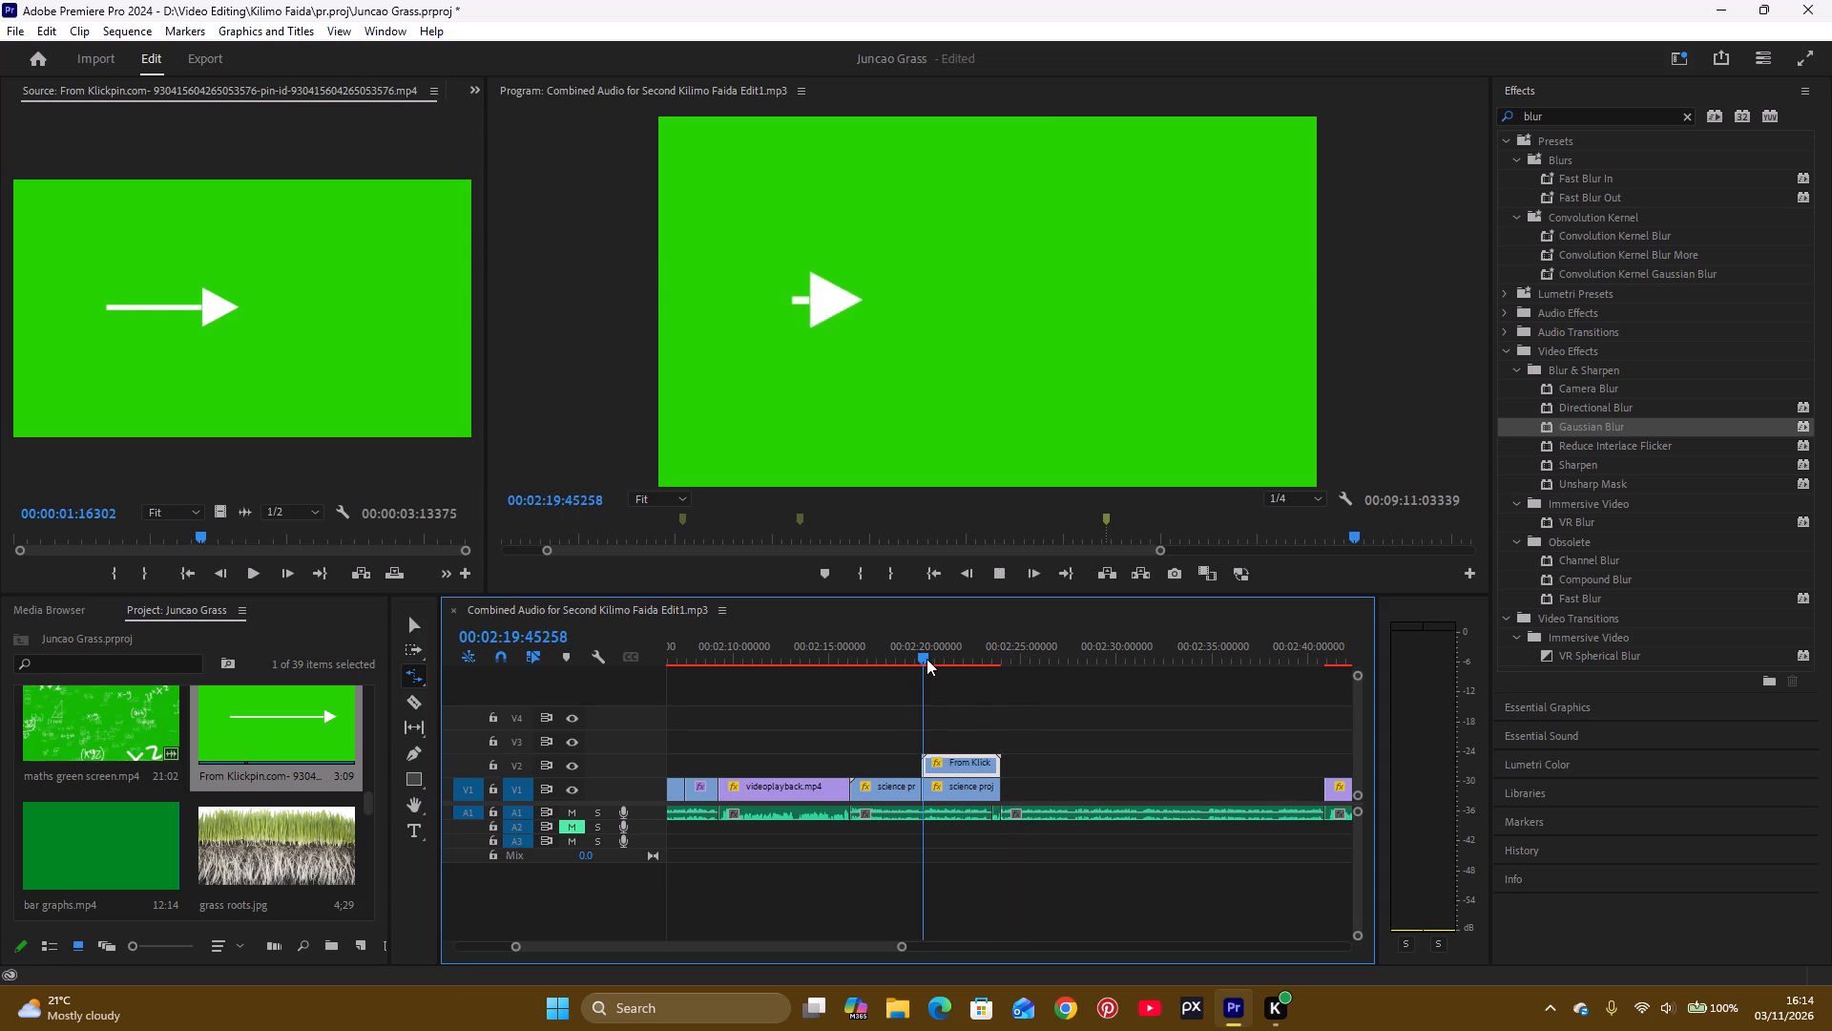
pyautogui.press('space')
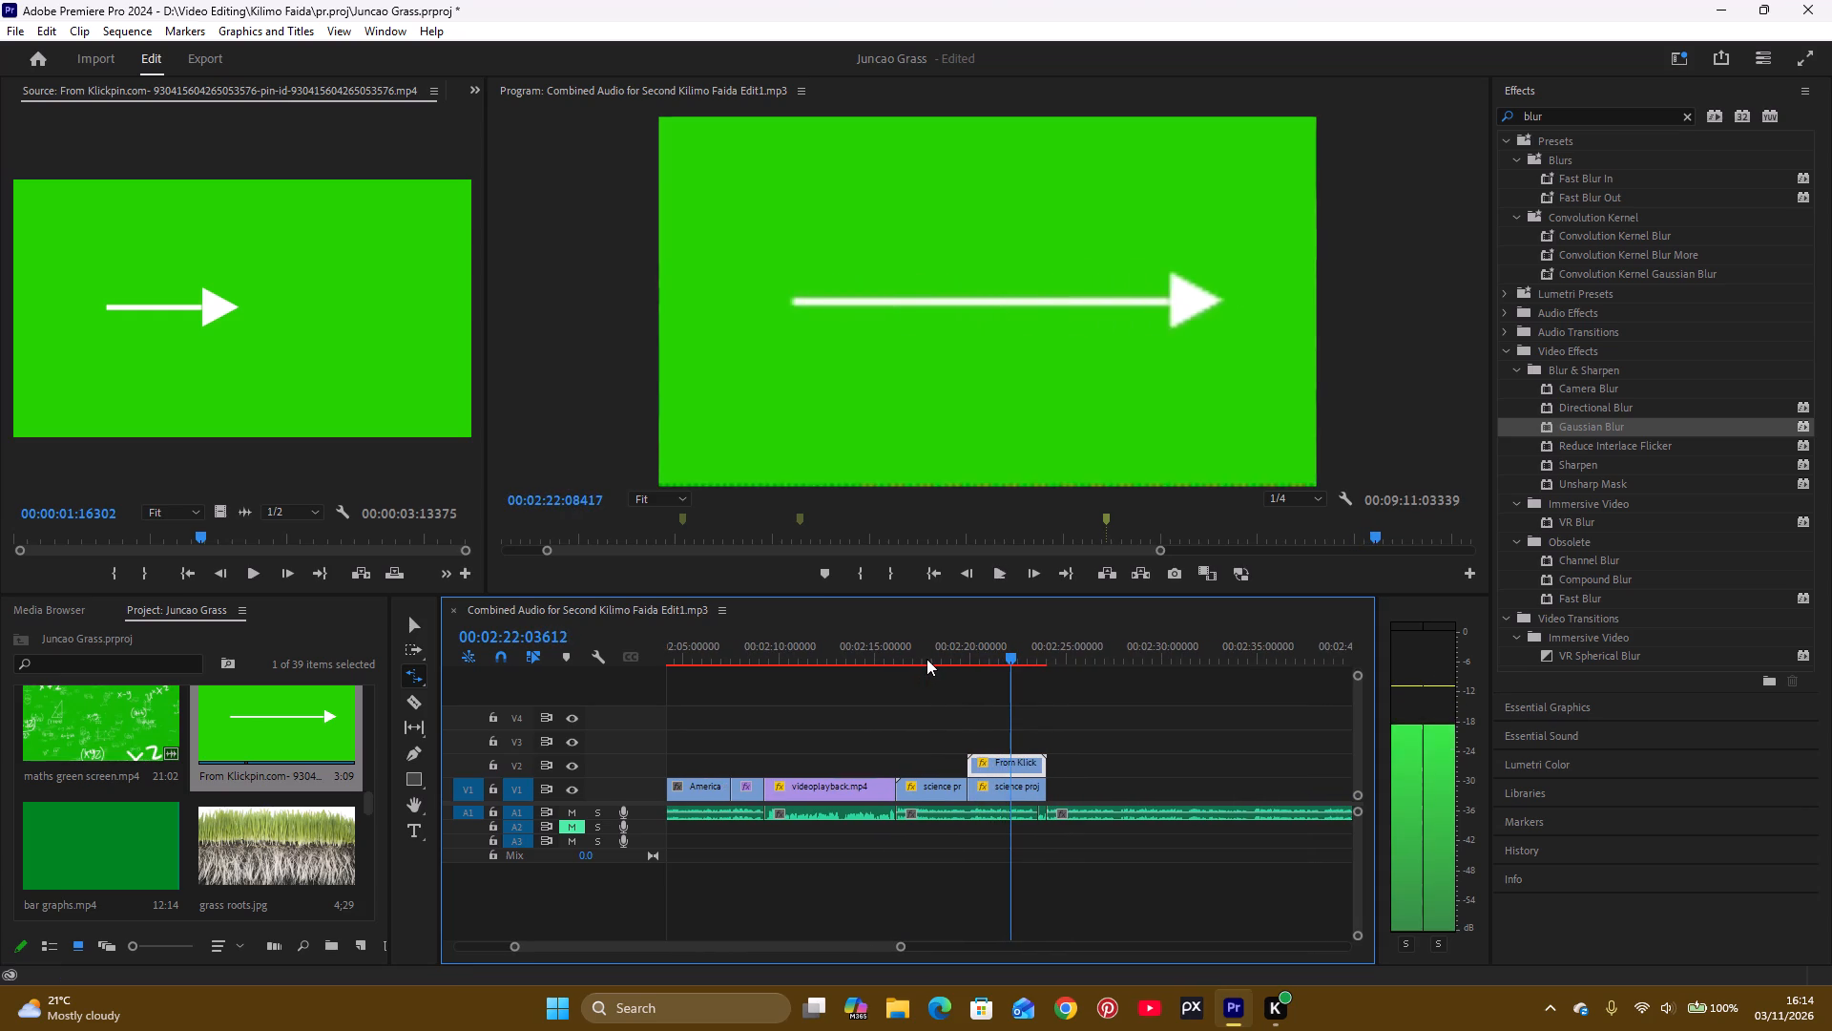
pyautogui.press('space')
pyautogui.press('space')
pyautogui.write('v')
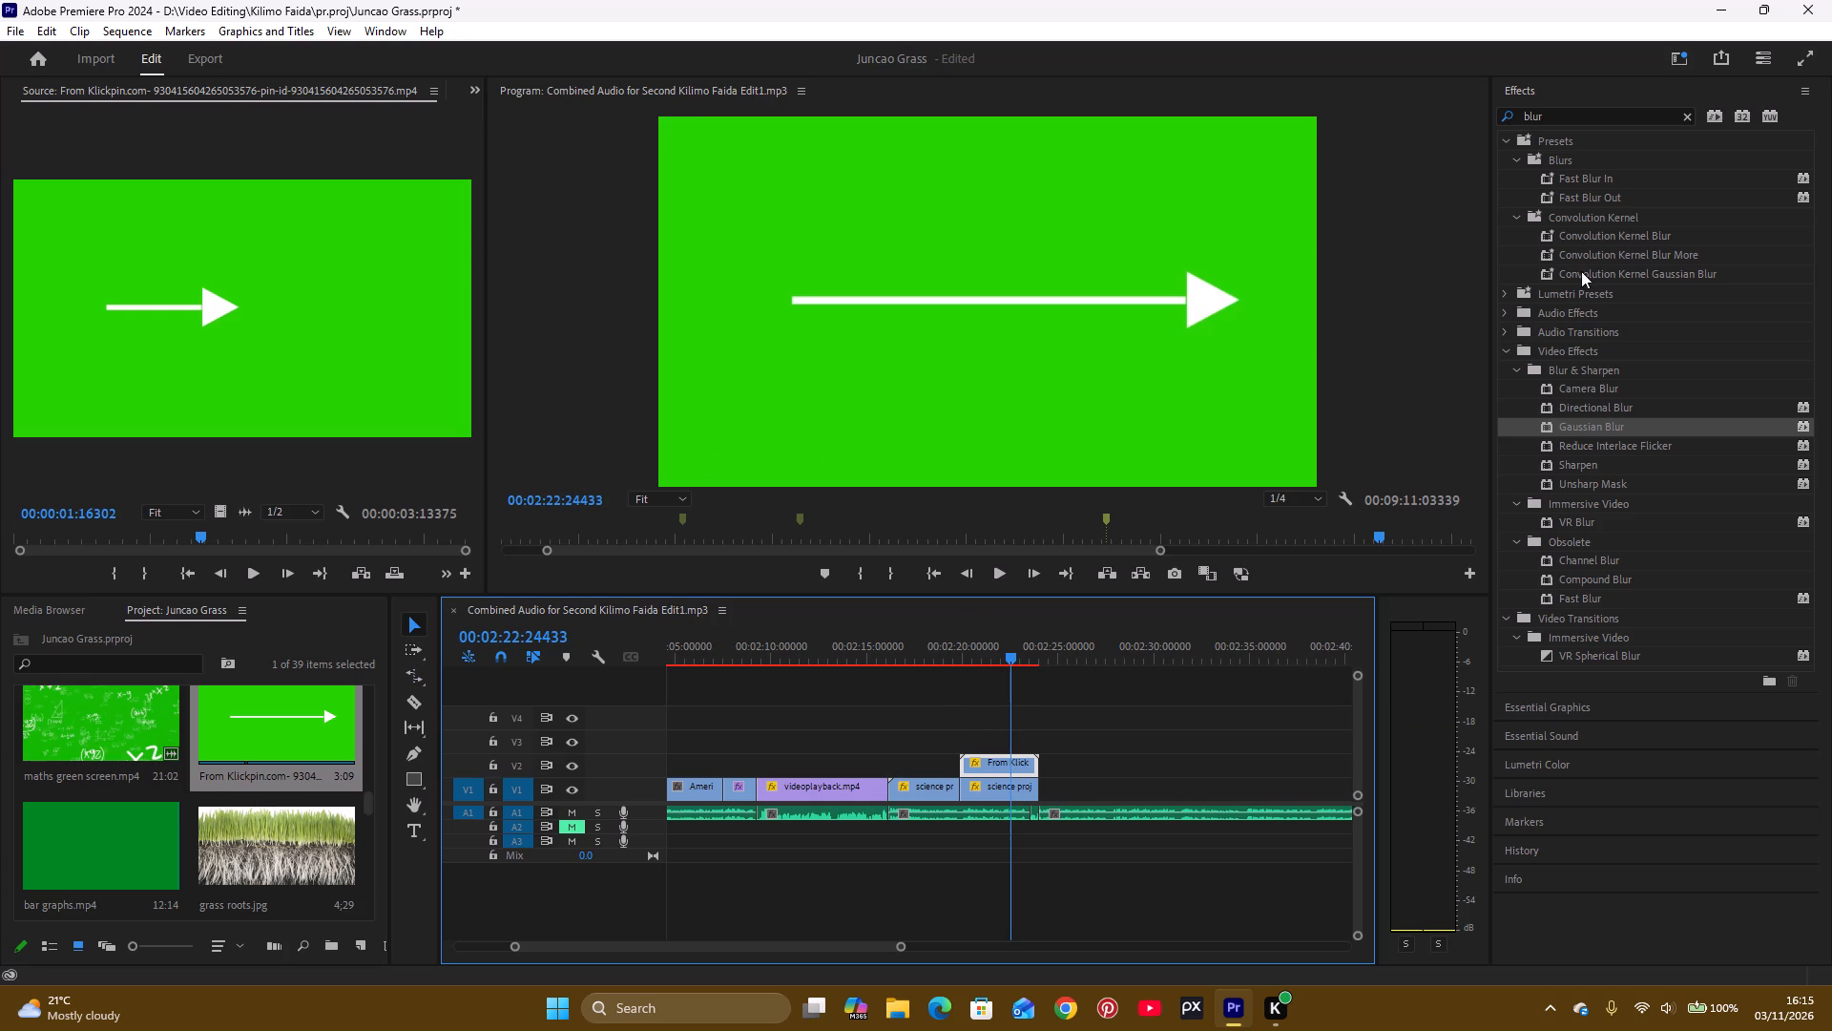
# Find the Ultra Key effect and apply it to the green-screen arrow clip on V2.
pyautogui.moveTo(1567, 116); pyautogui.dragTo(1448, 134)
pyautogui.write('ultra')
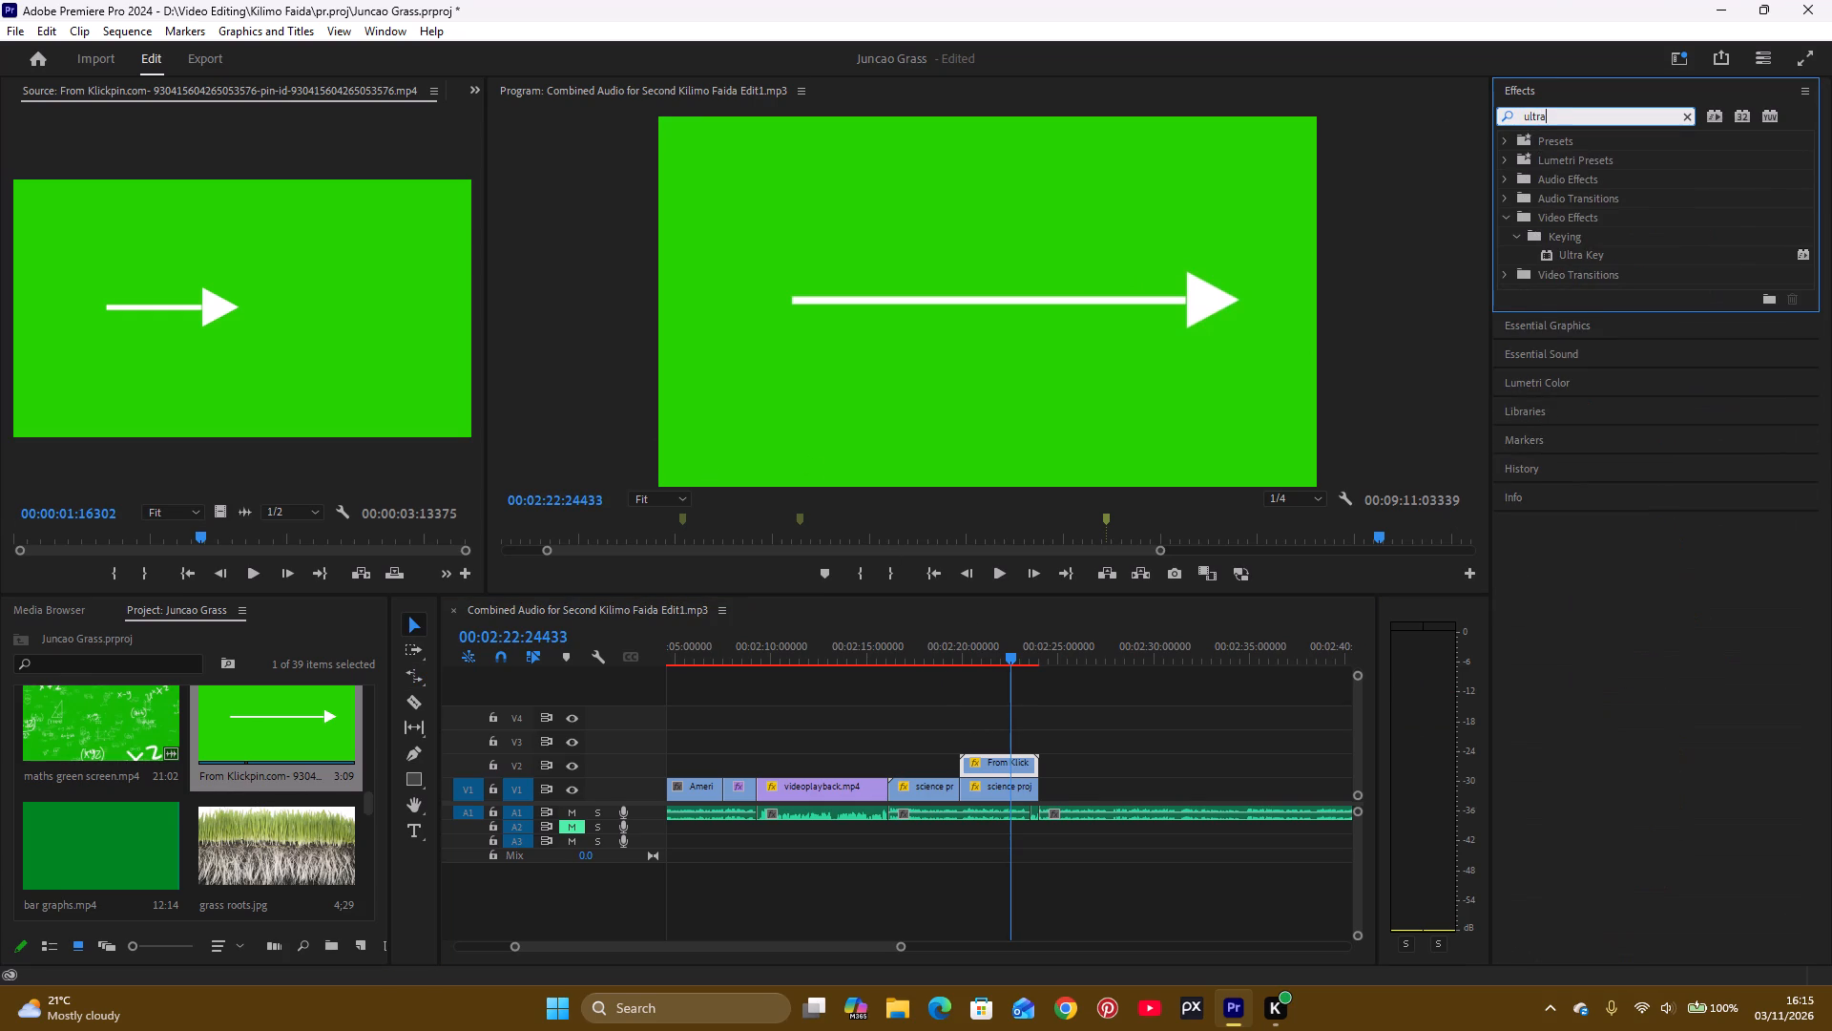
pyautogui.write('key')
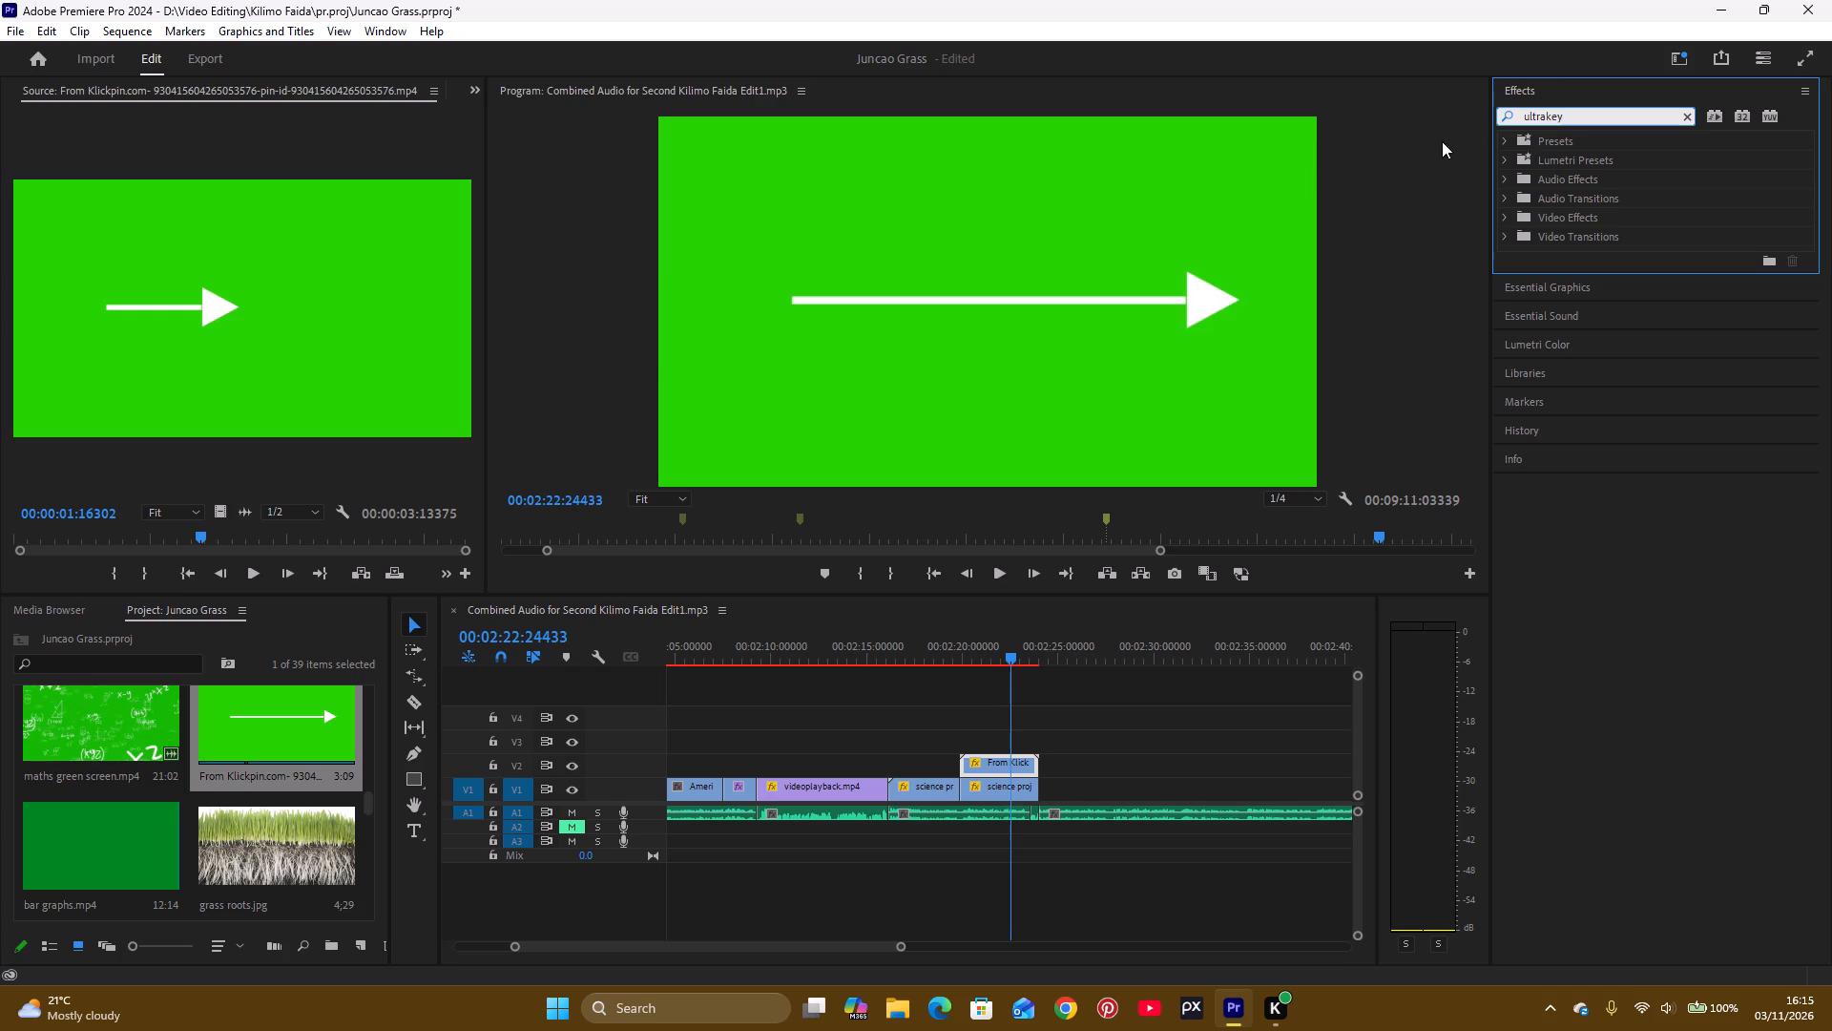
pyautogui.press('Return')
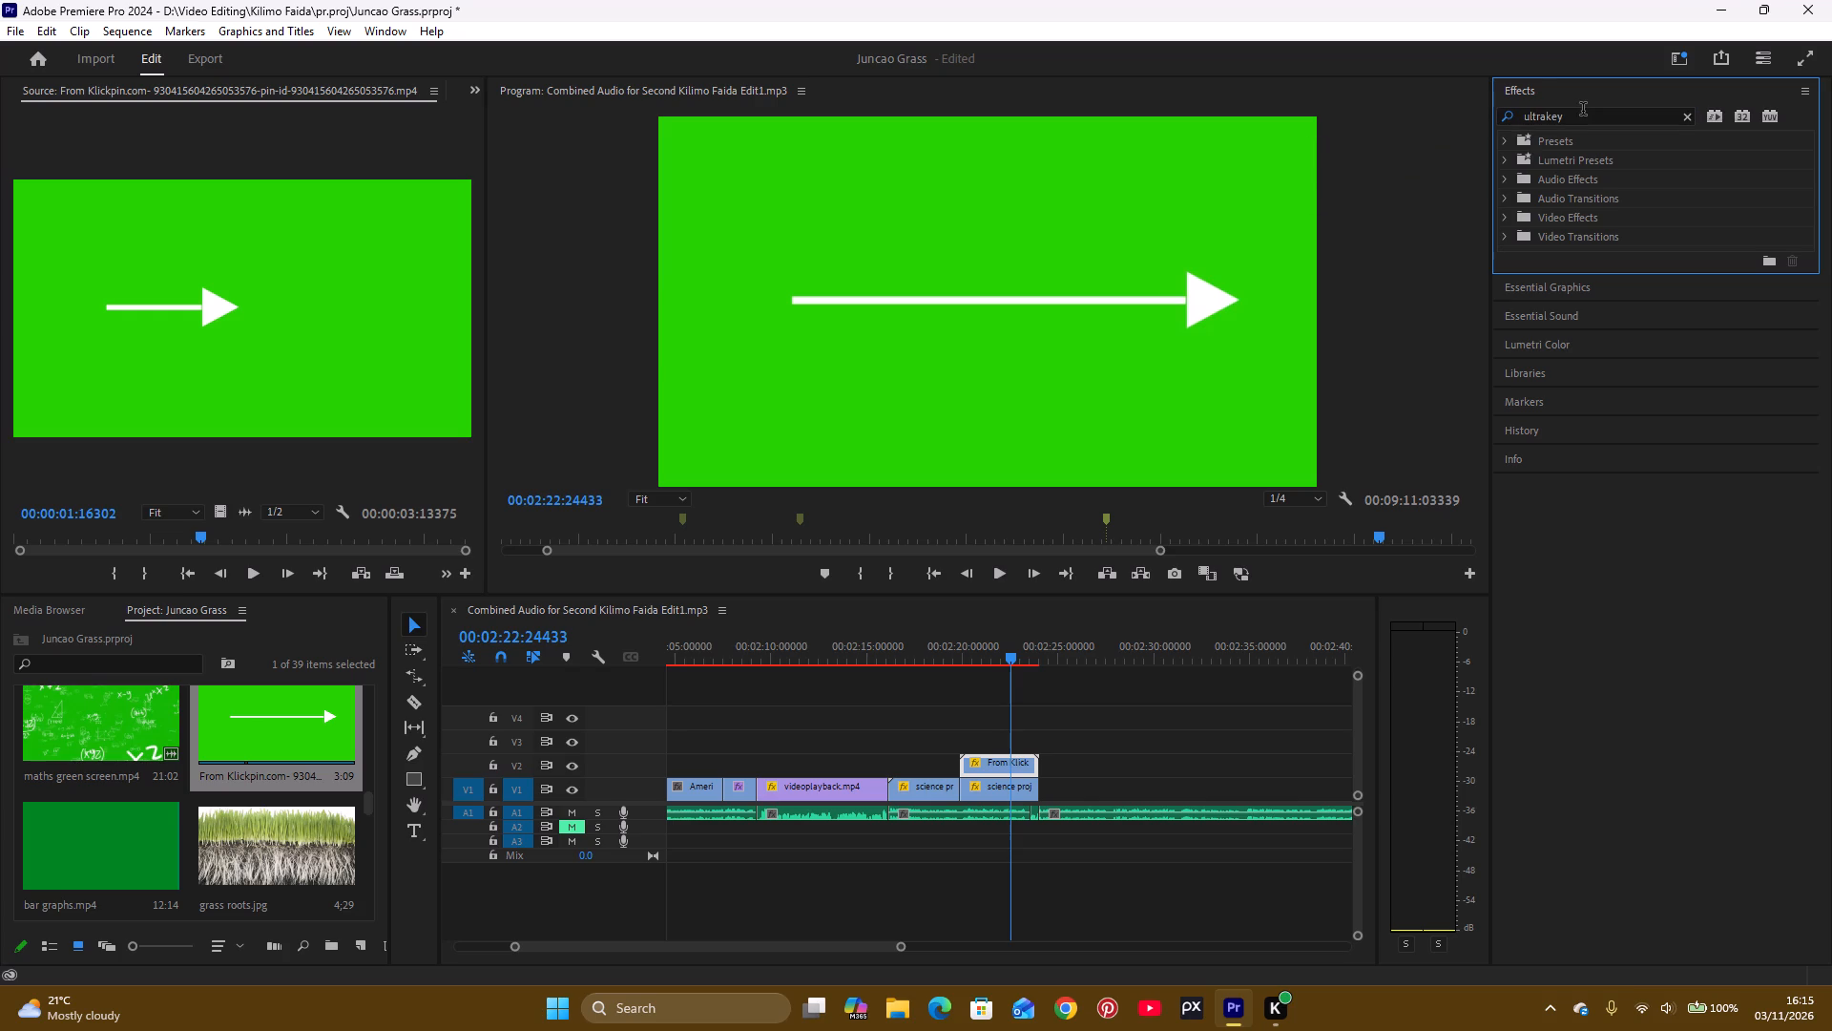
pyautogui.click(1549, 114)
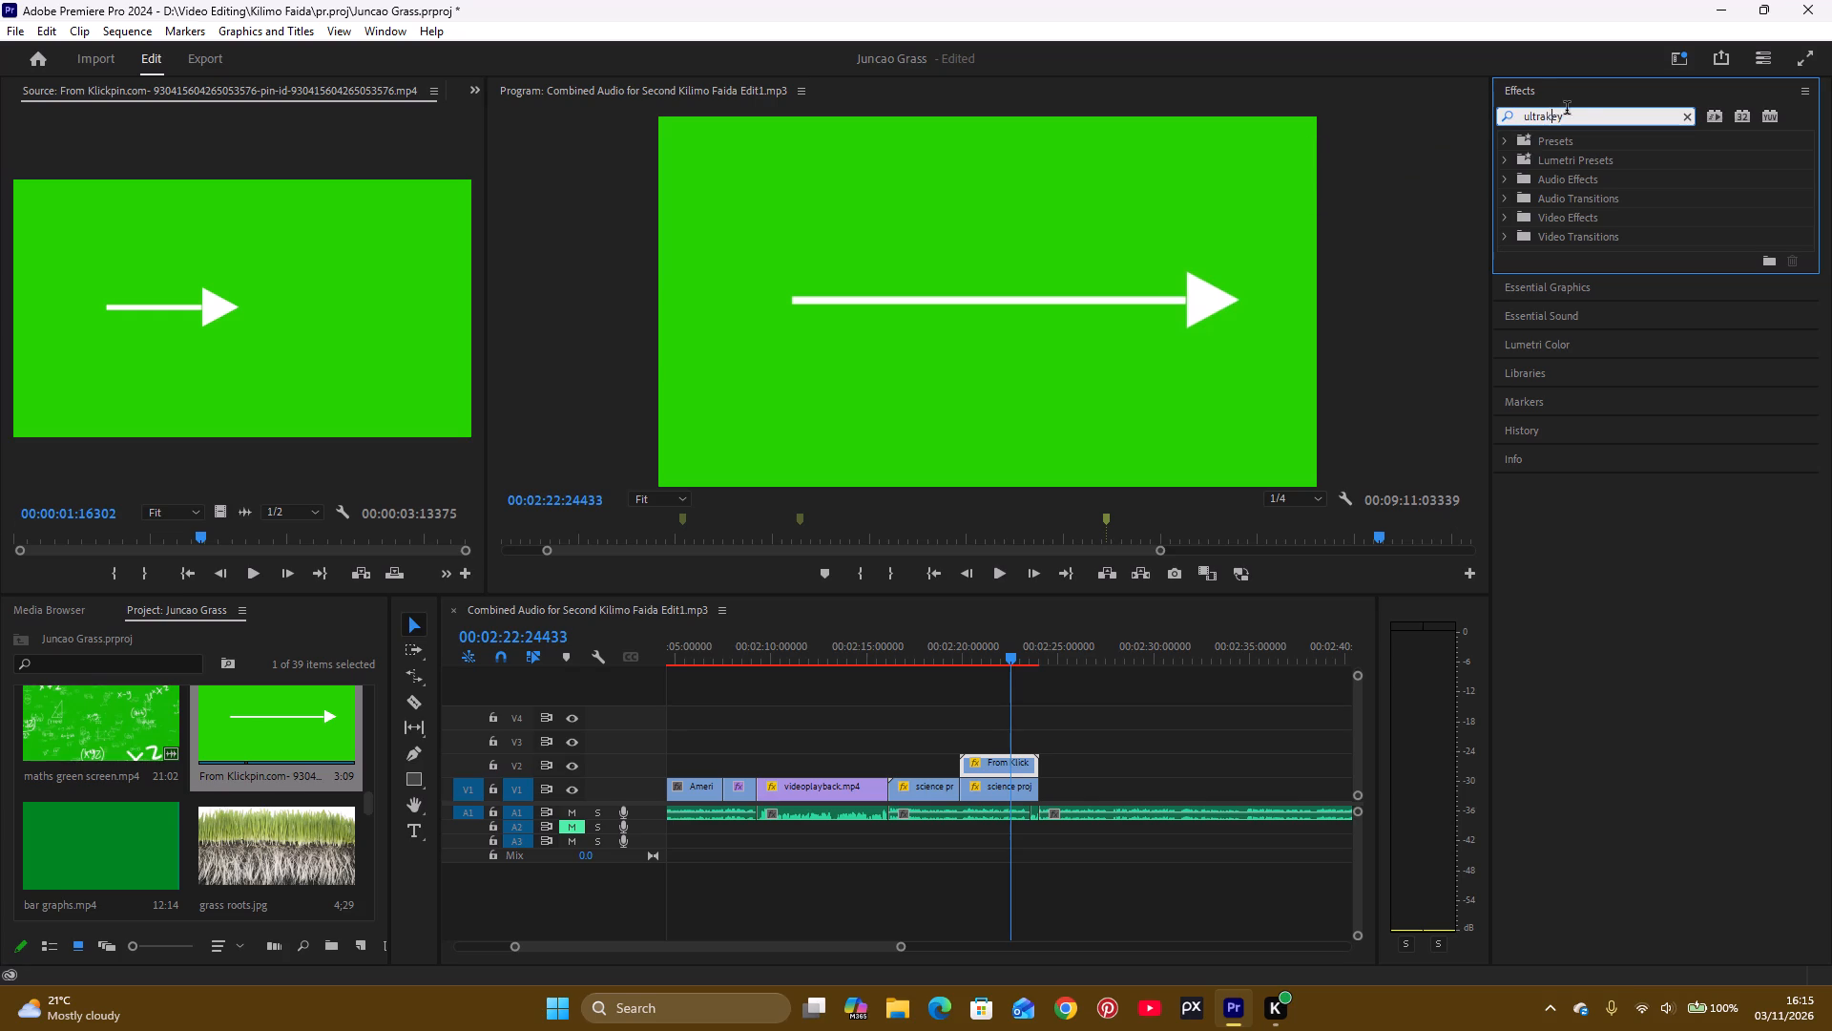
pyautogui.moveTo(1576, 111); pyautogui.dragTo(1552, 122)
pyautogui.press('BackSpace')
pyautogui.press('BackSpace')
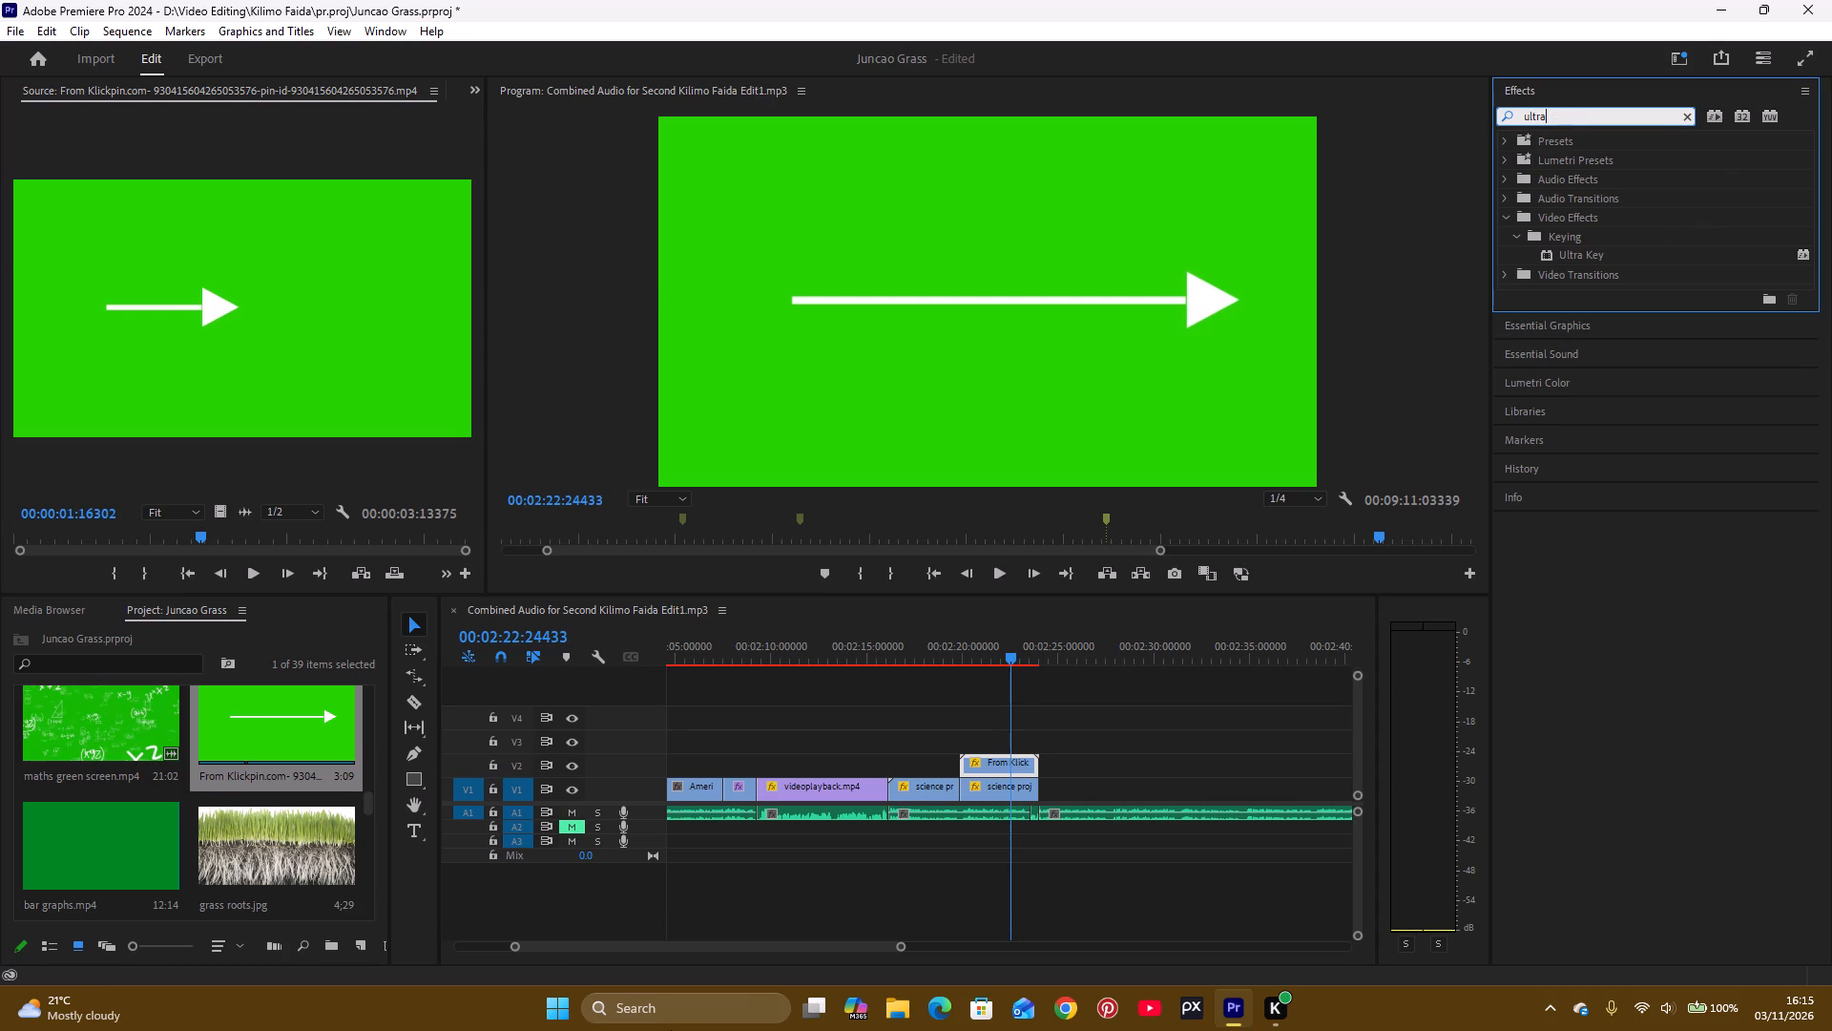
pyautogui.click(967, 636)
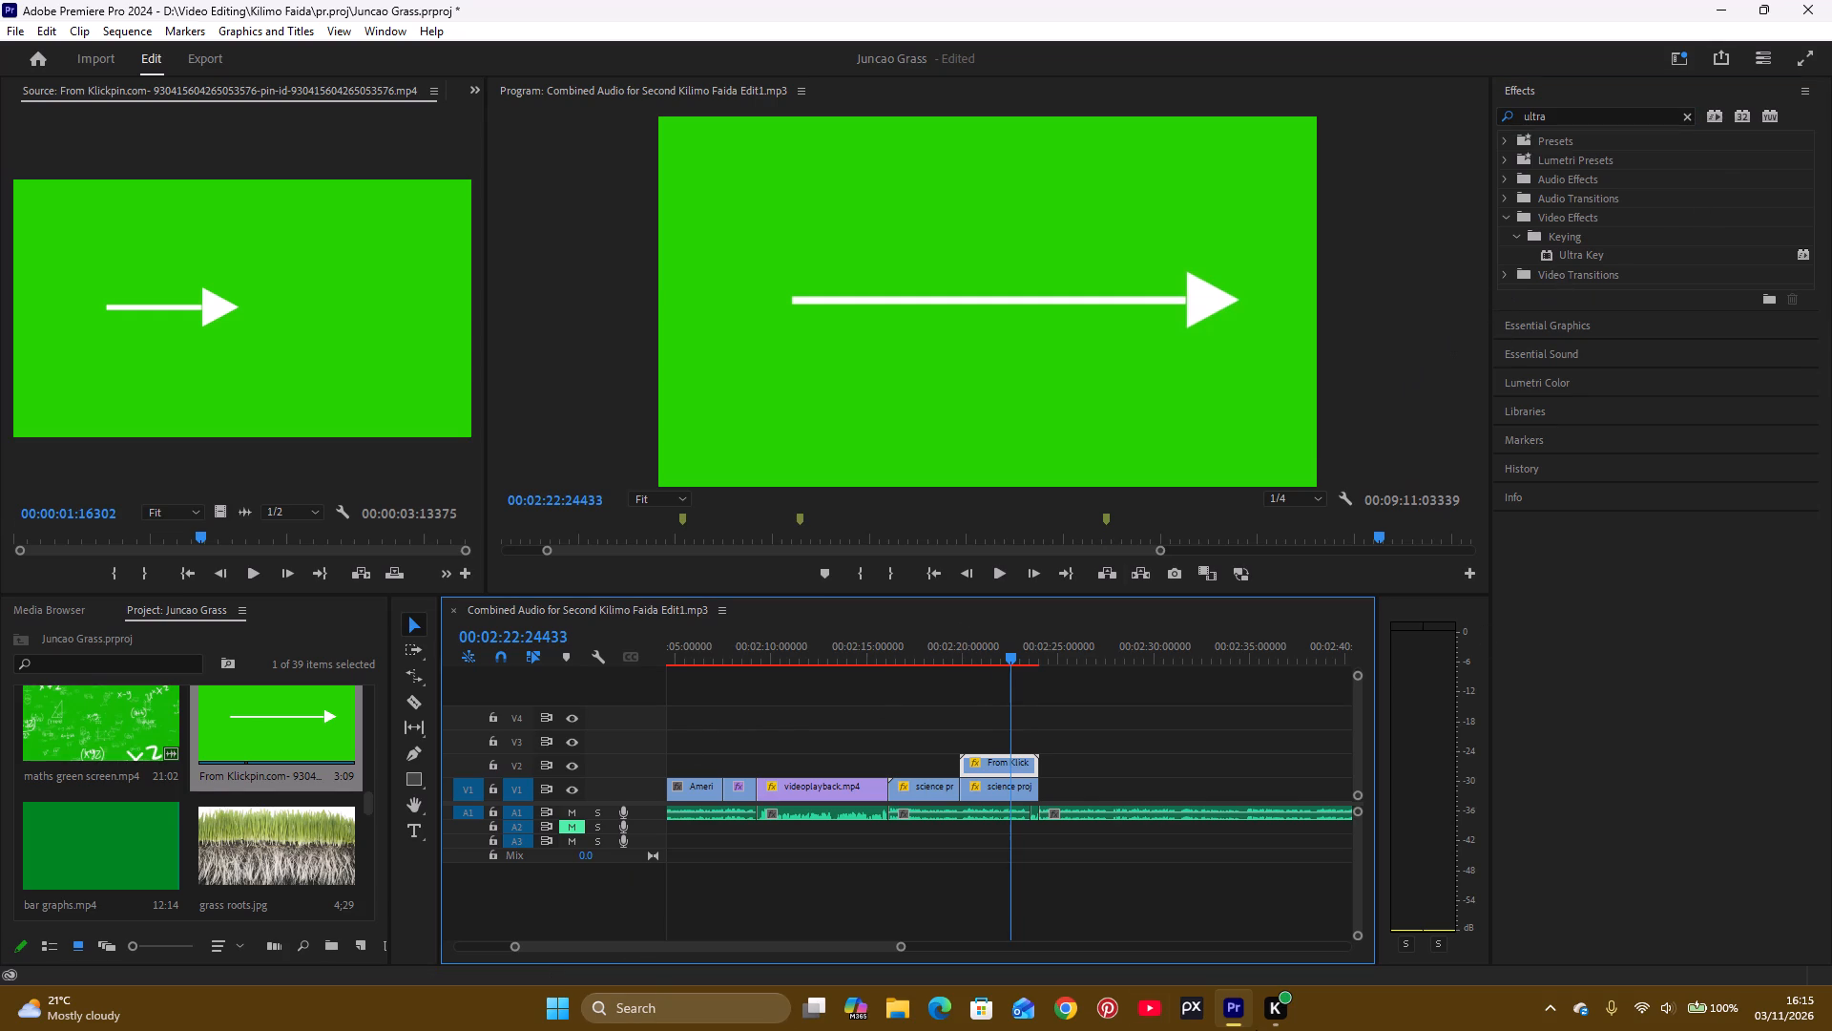
pyautogui.moveTo(1592, 253); pyautogui.dragTo(952, 789)
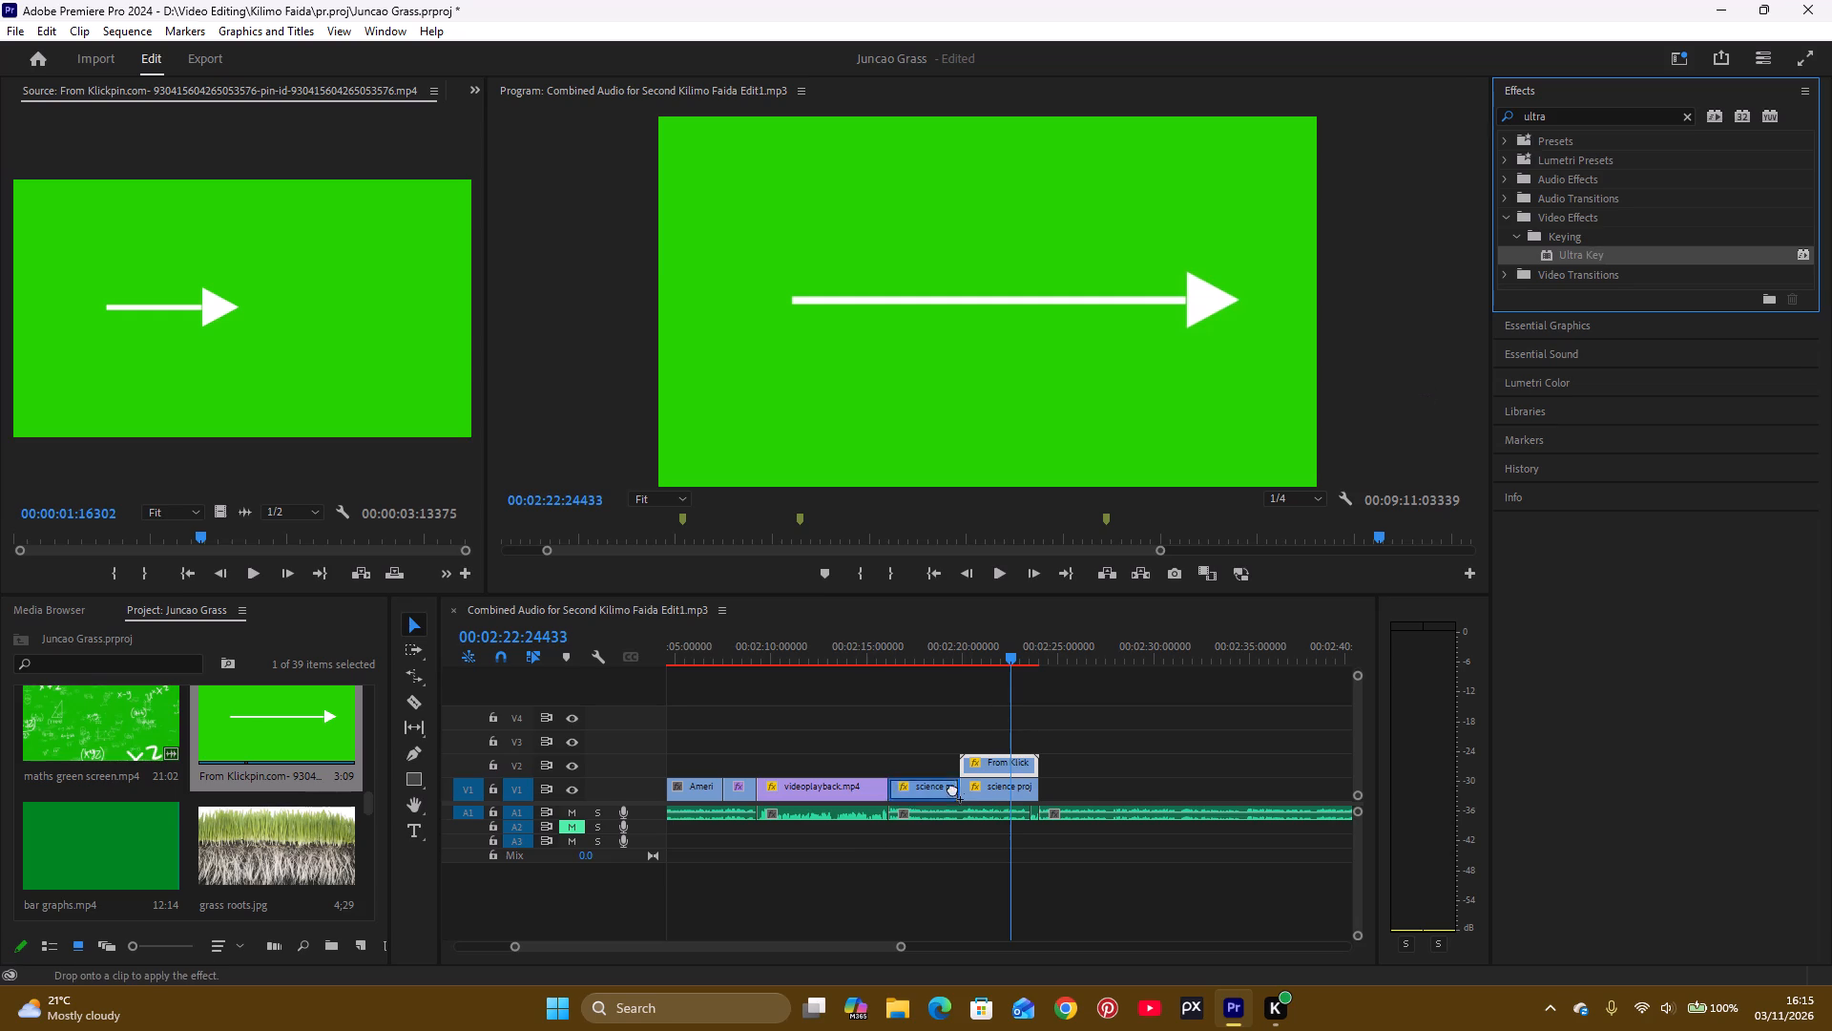
pyautogui.moveTo(952, 789); pyautogui.dragTo(991, 764)
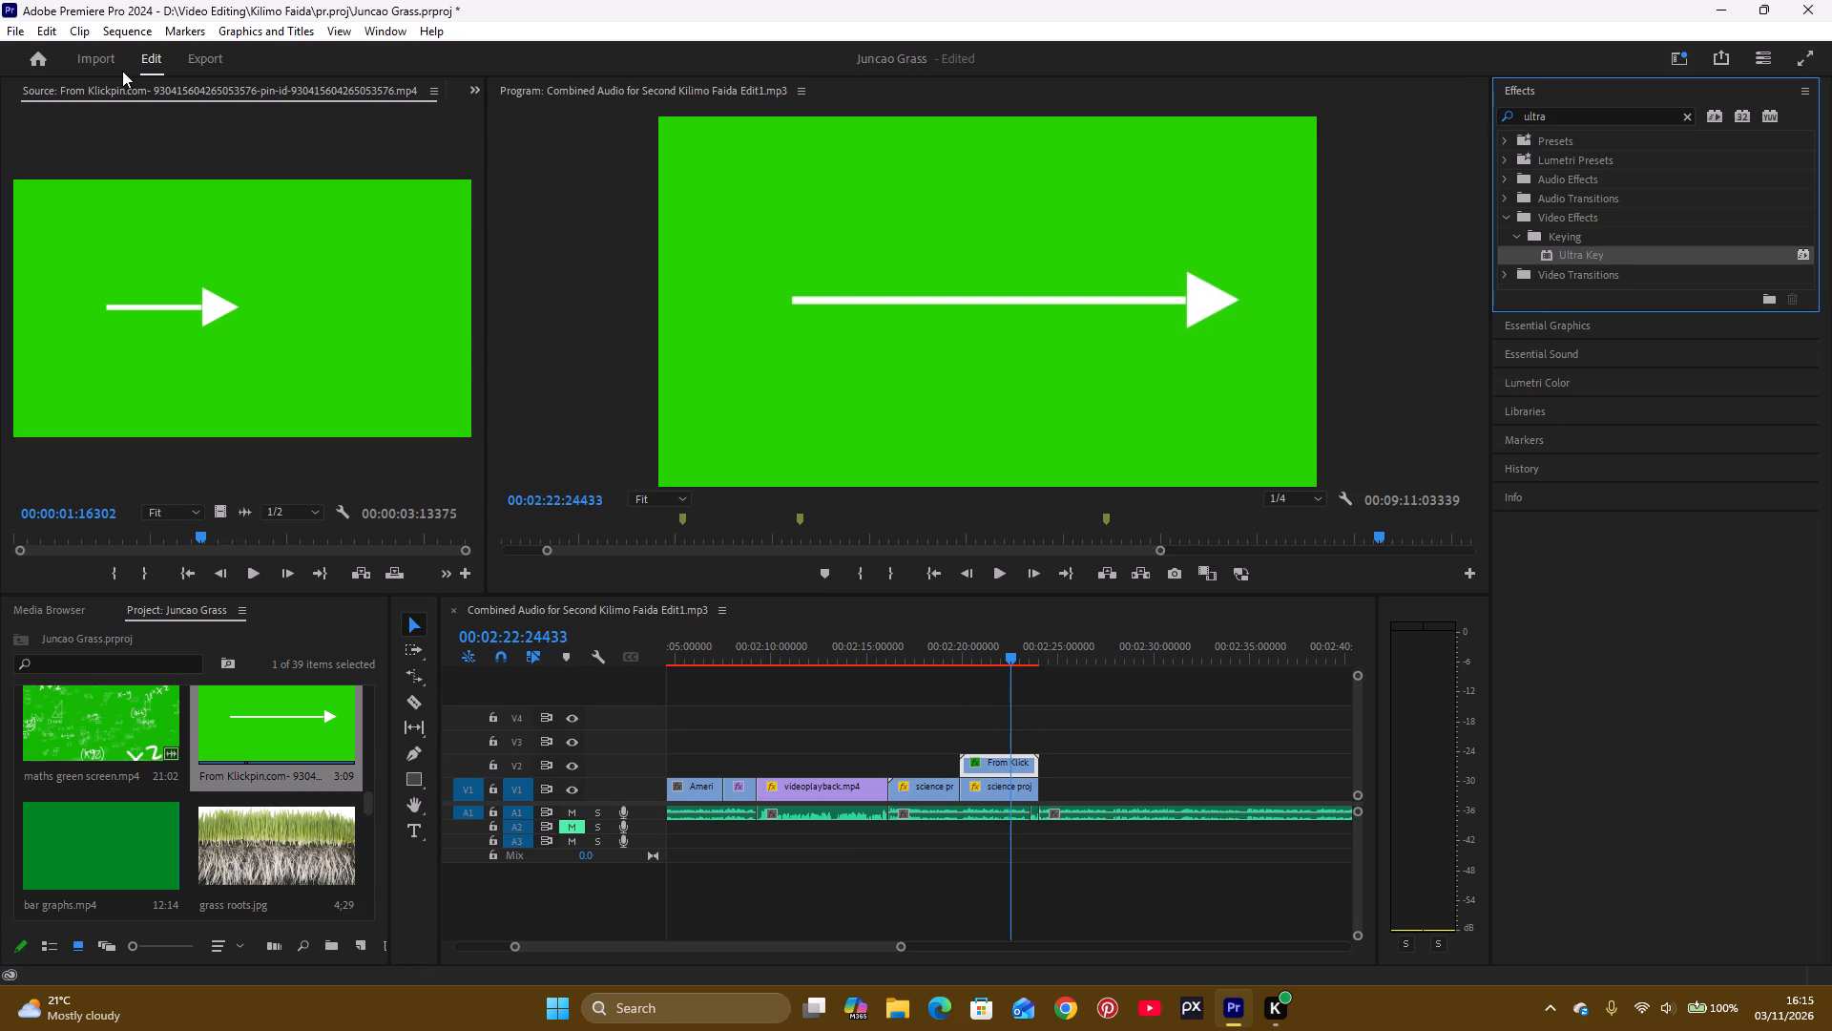
# Sample the arrow clip's green background as the Ultra Key key color to key it out.
pyautogui.scroll(1, 126, 95)
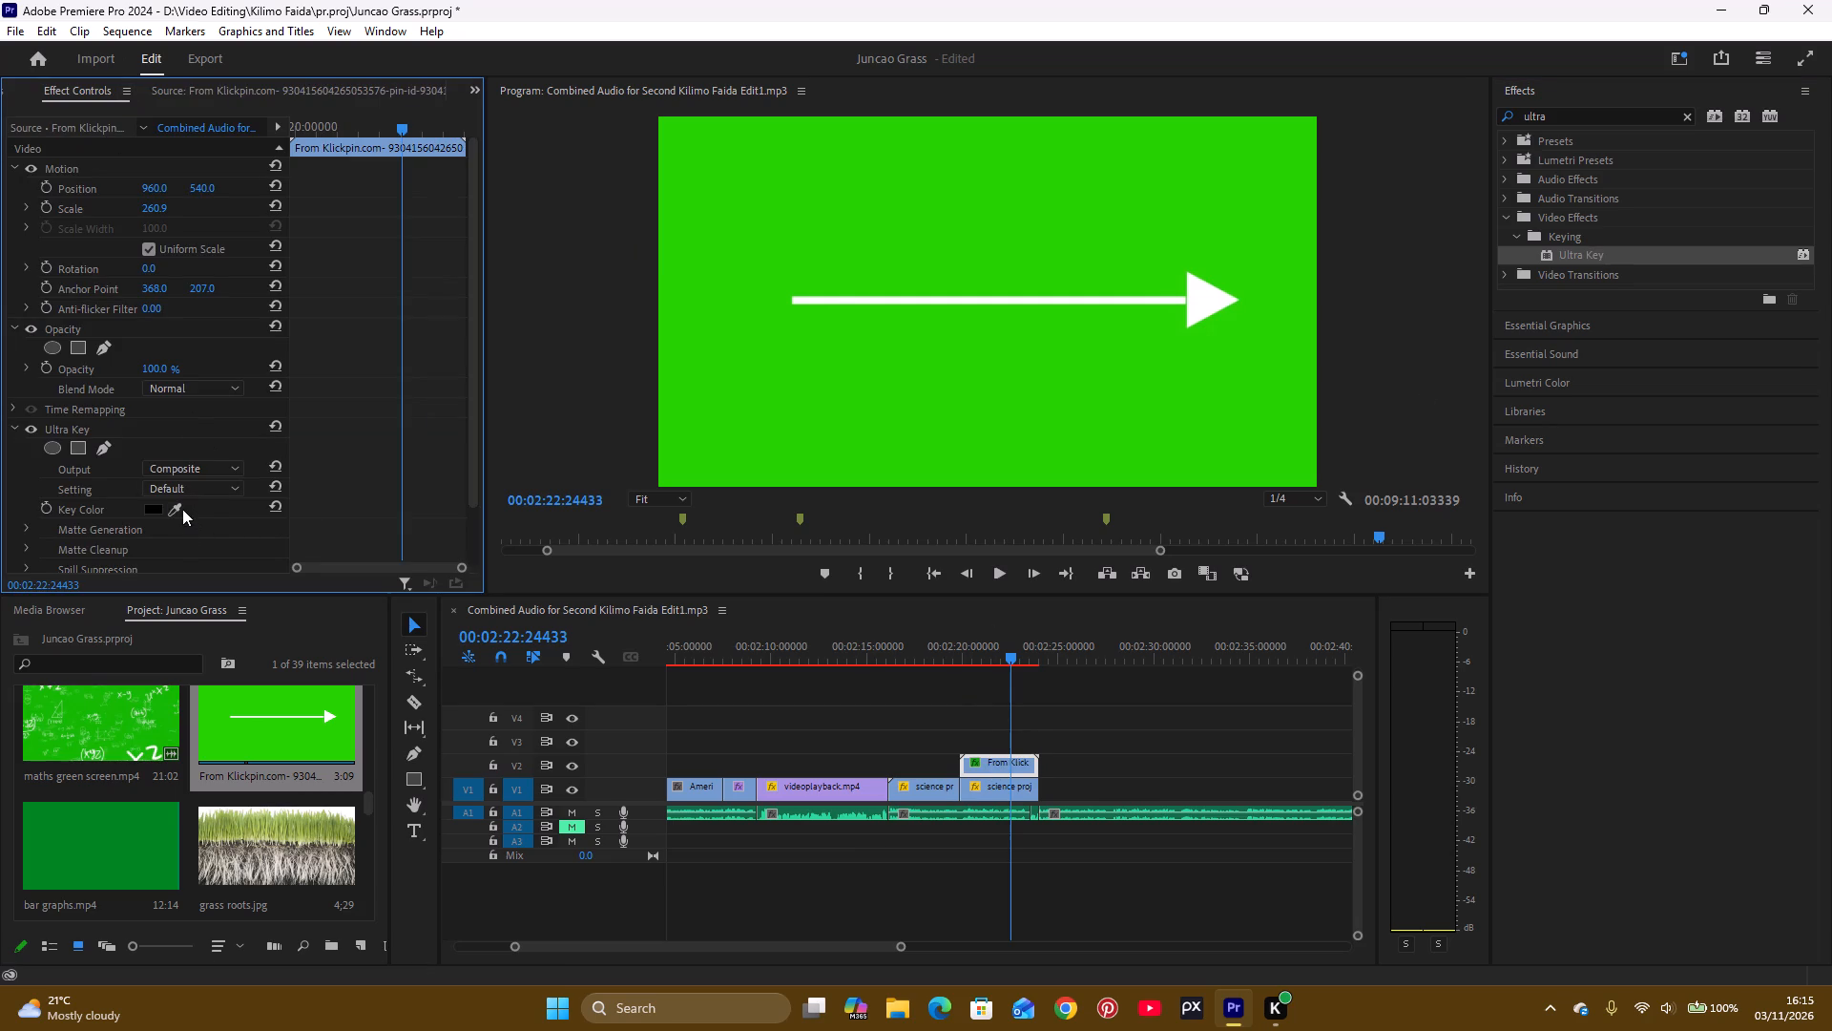
pyautogui.click(180, 505)
pyautogui.click(849, 386)
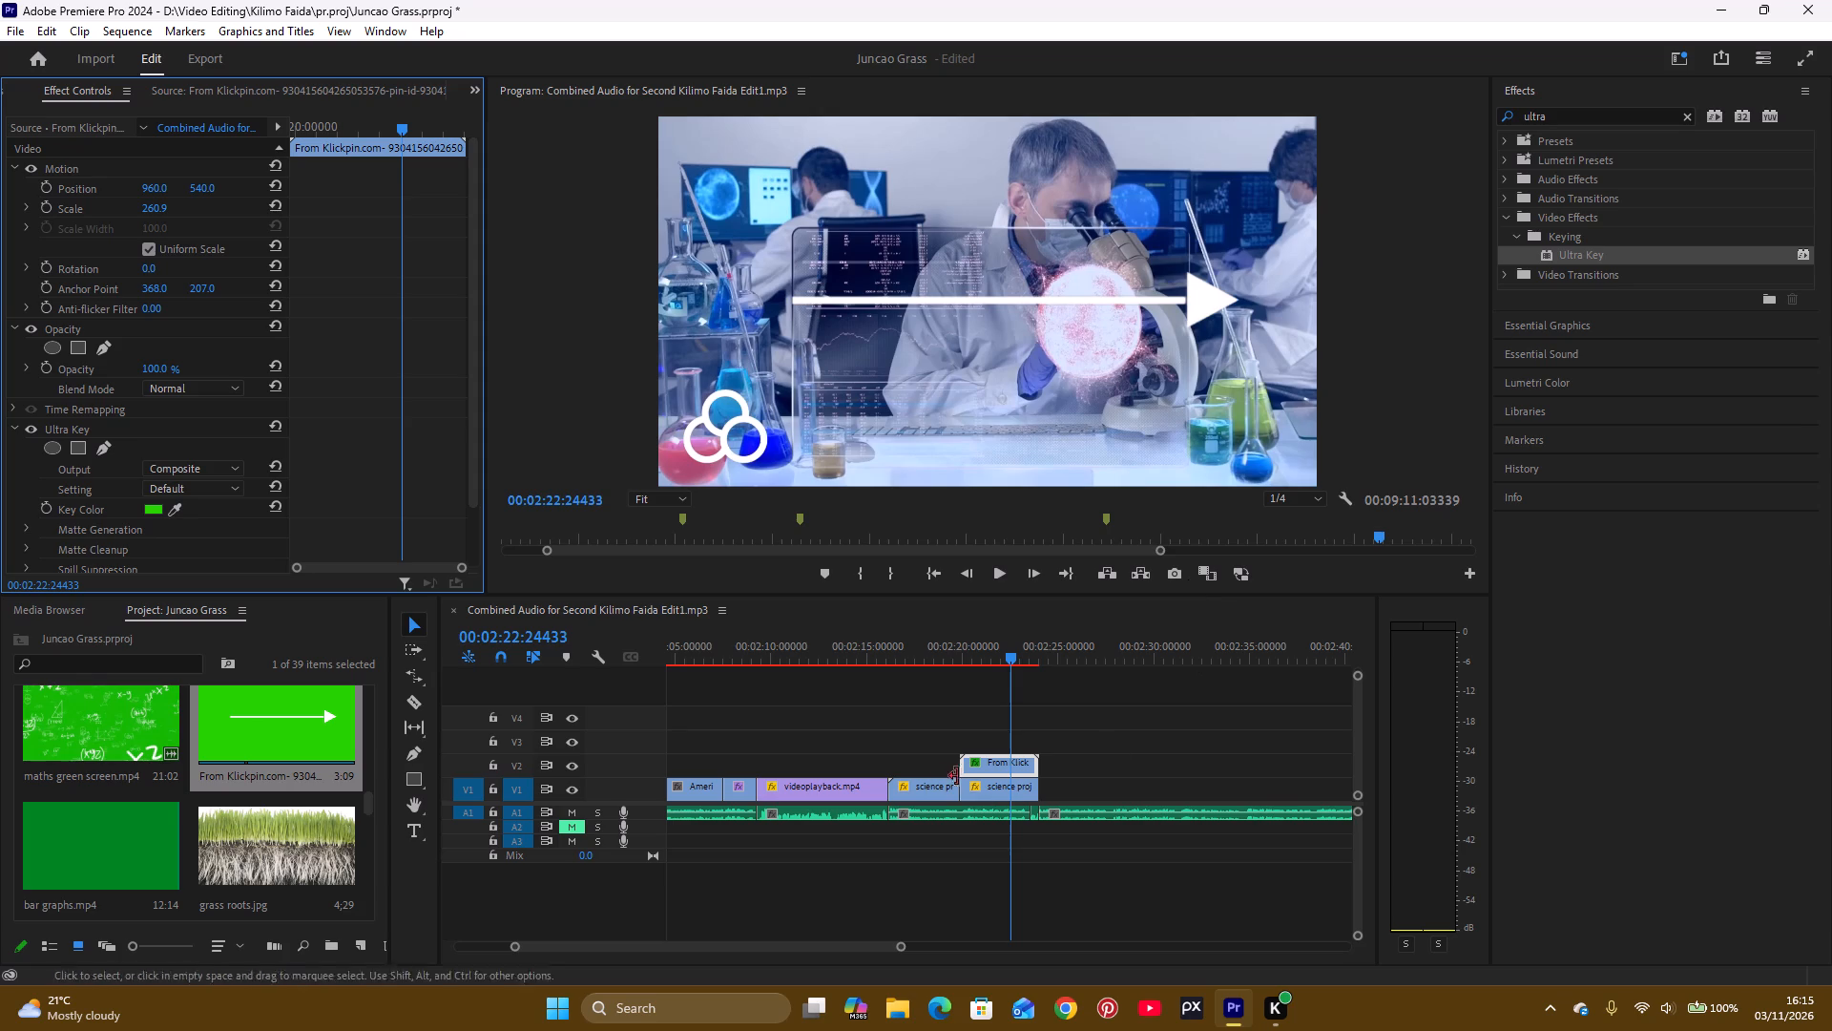
# Lower the opacity of the science project clip beneath the arrow to 44%.
pyautogui.click(988, 795)
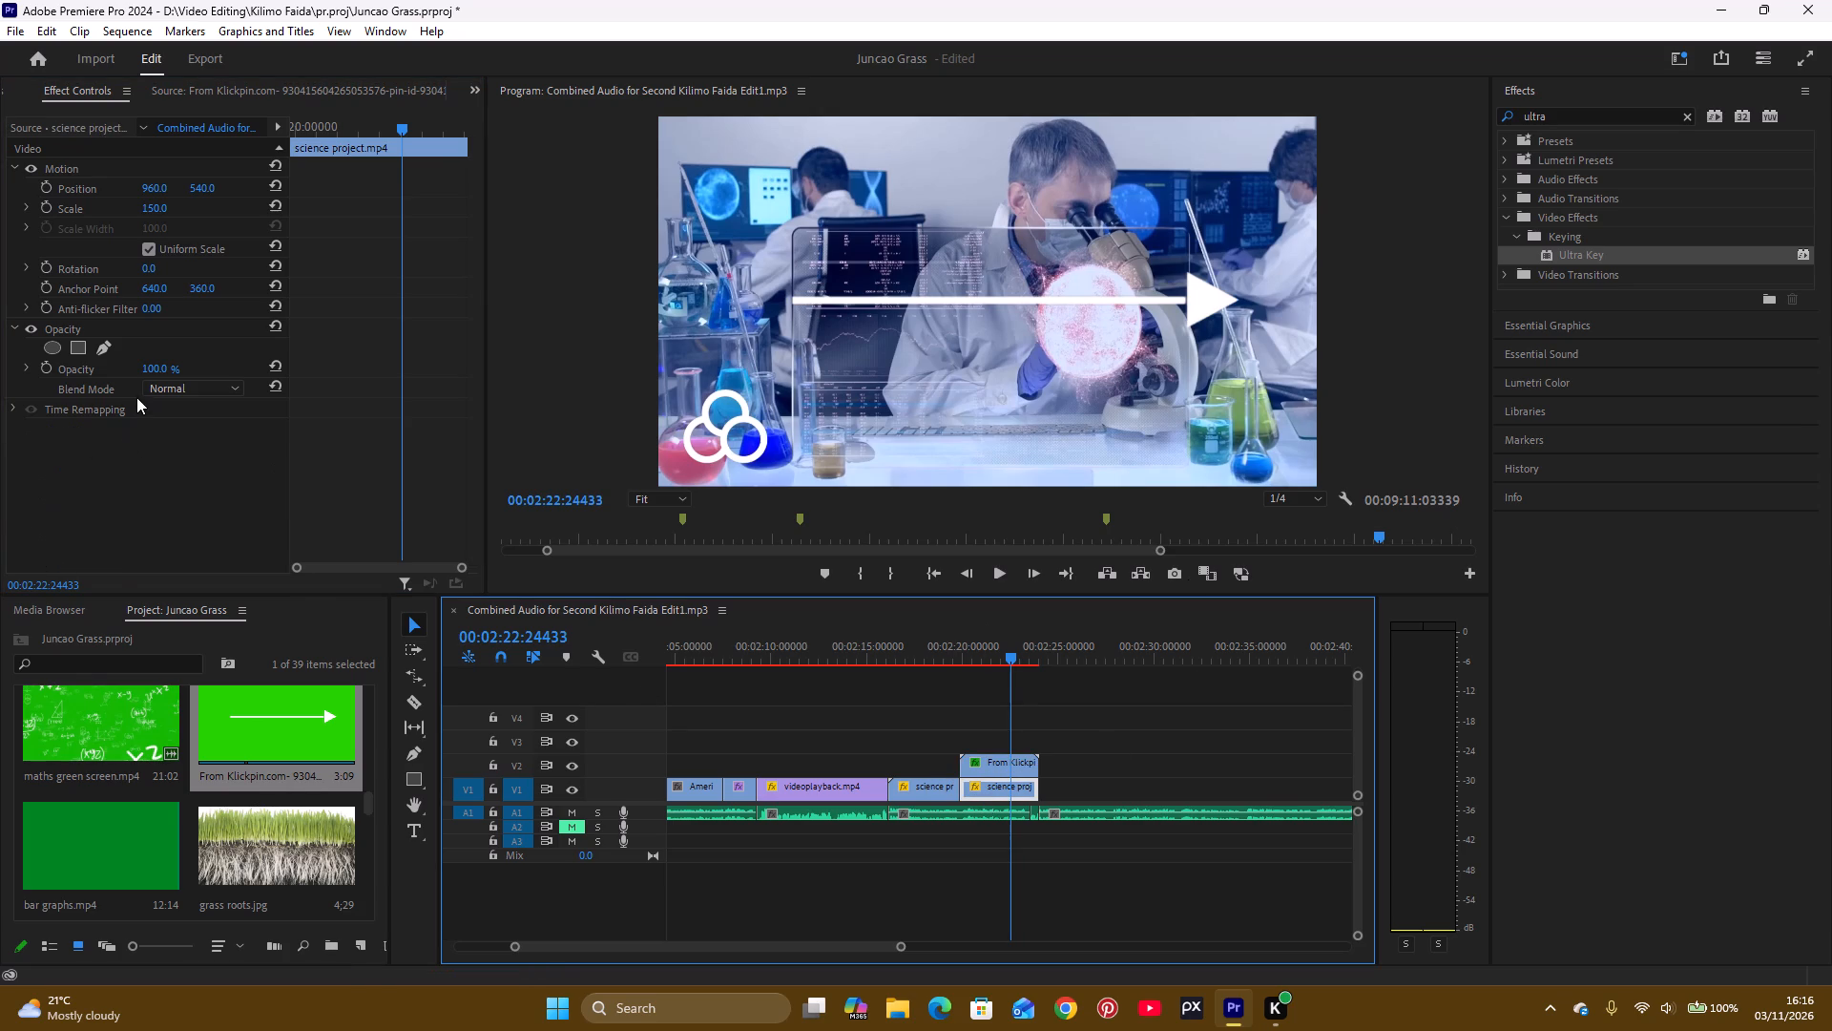
pyautogui.moveTo(154, 370); pyautogui.dragTo(119, 408)
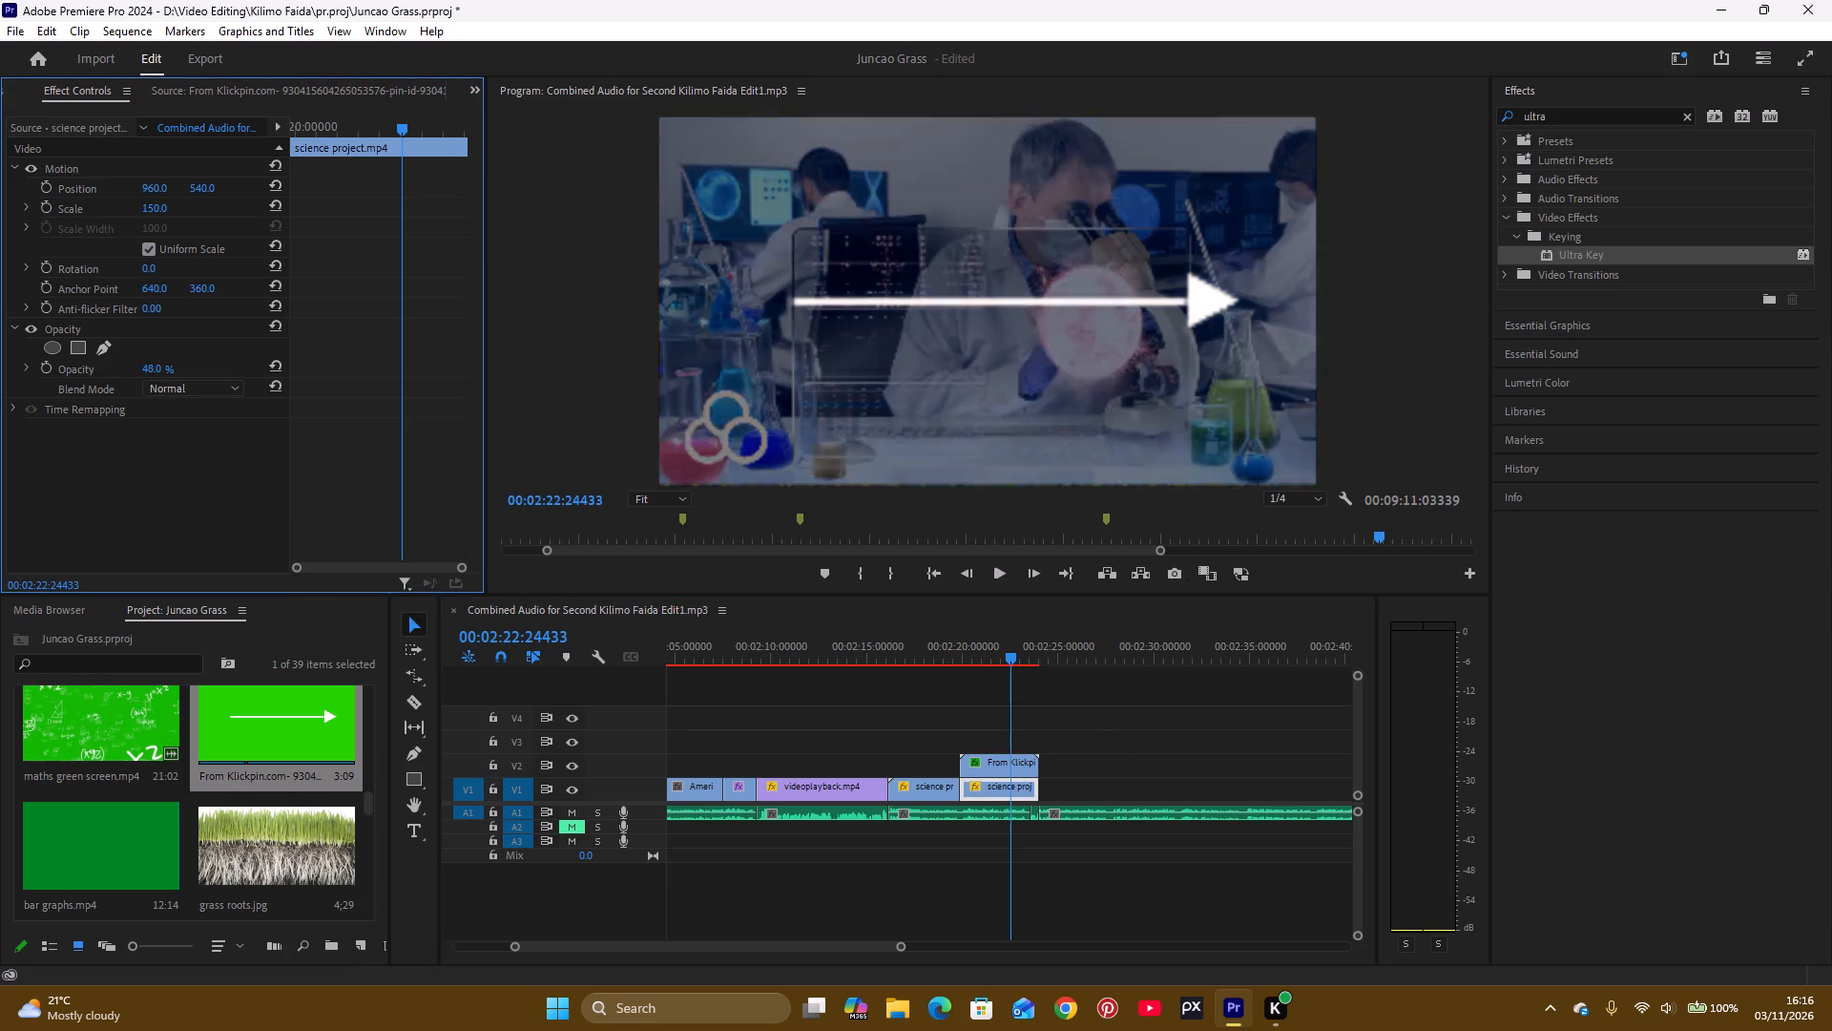
pyautogui.moveTo(119, 408); pyautogui.dragTo(118, 410)
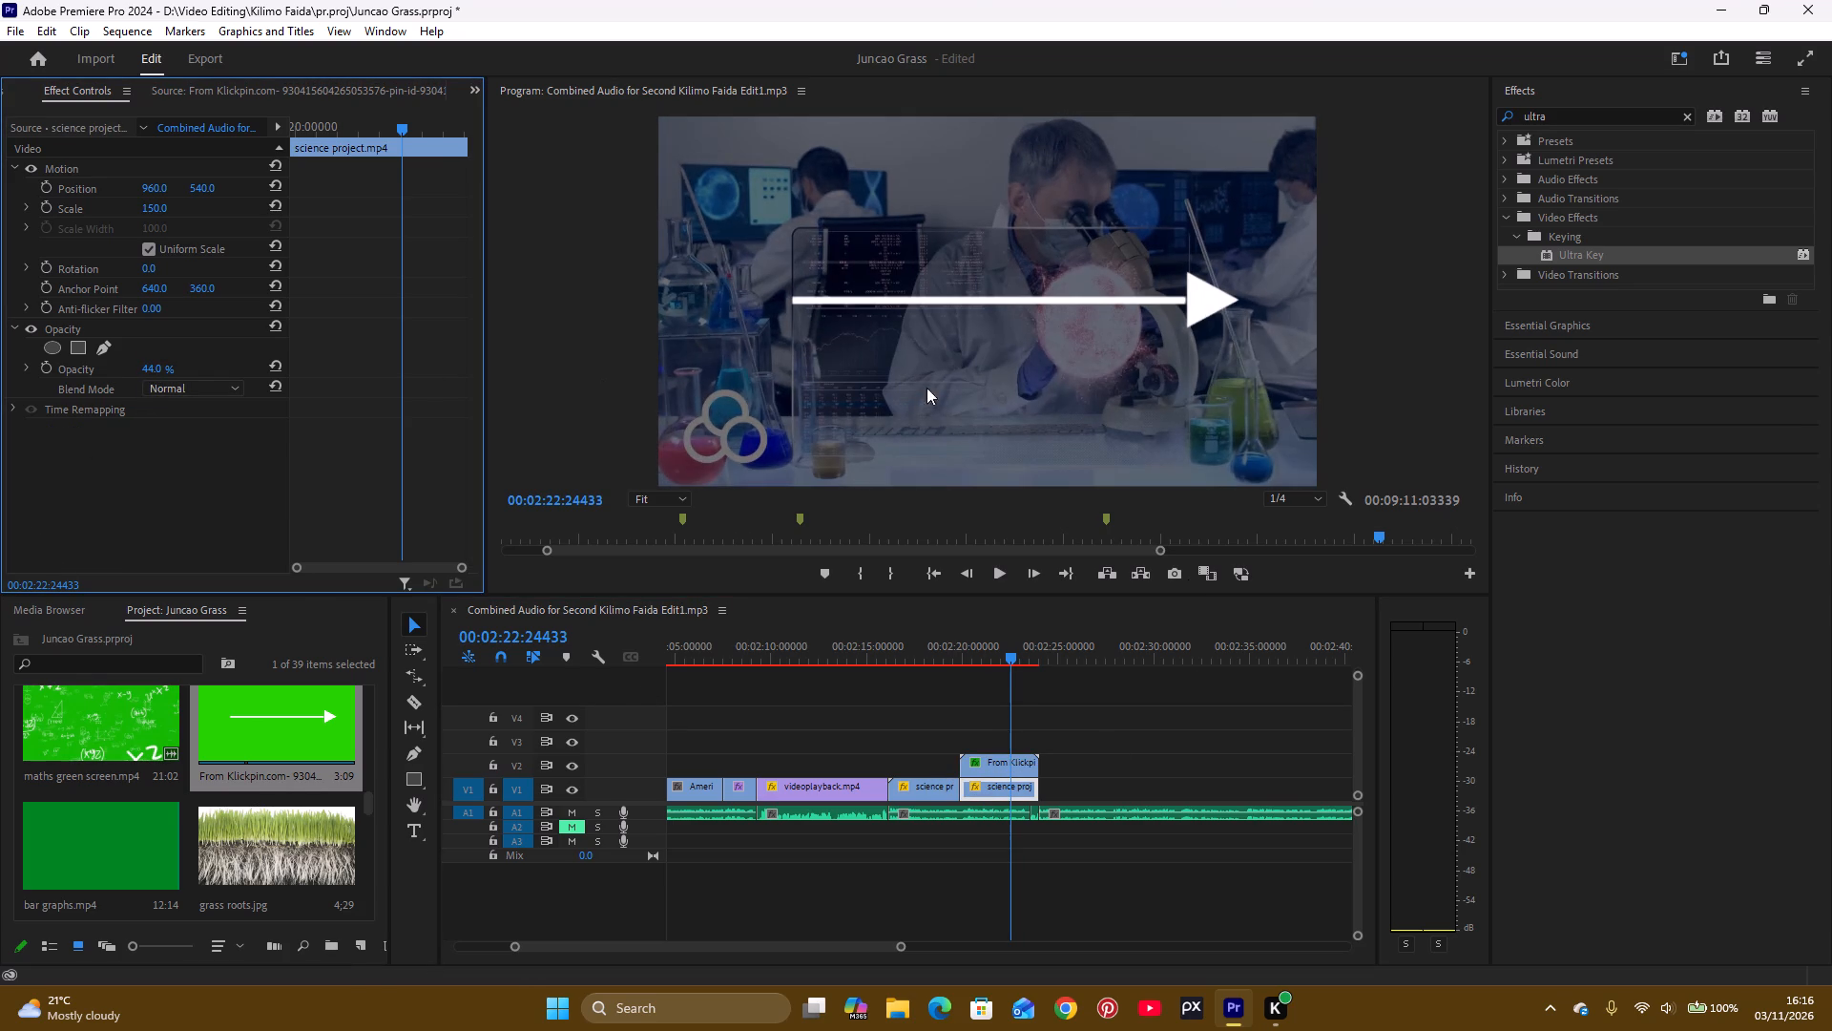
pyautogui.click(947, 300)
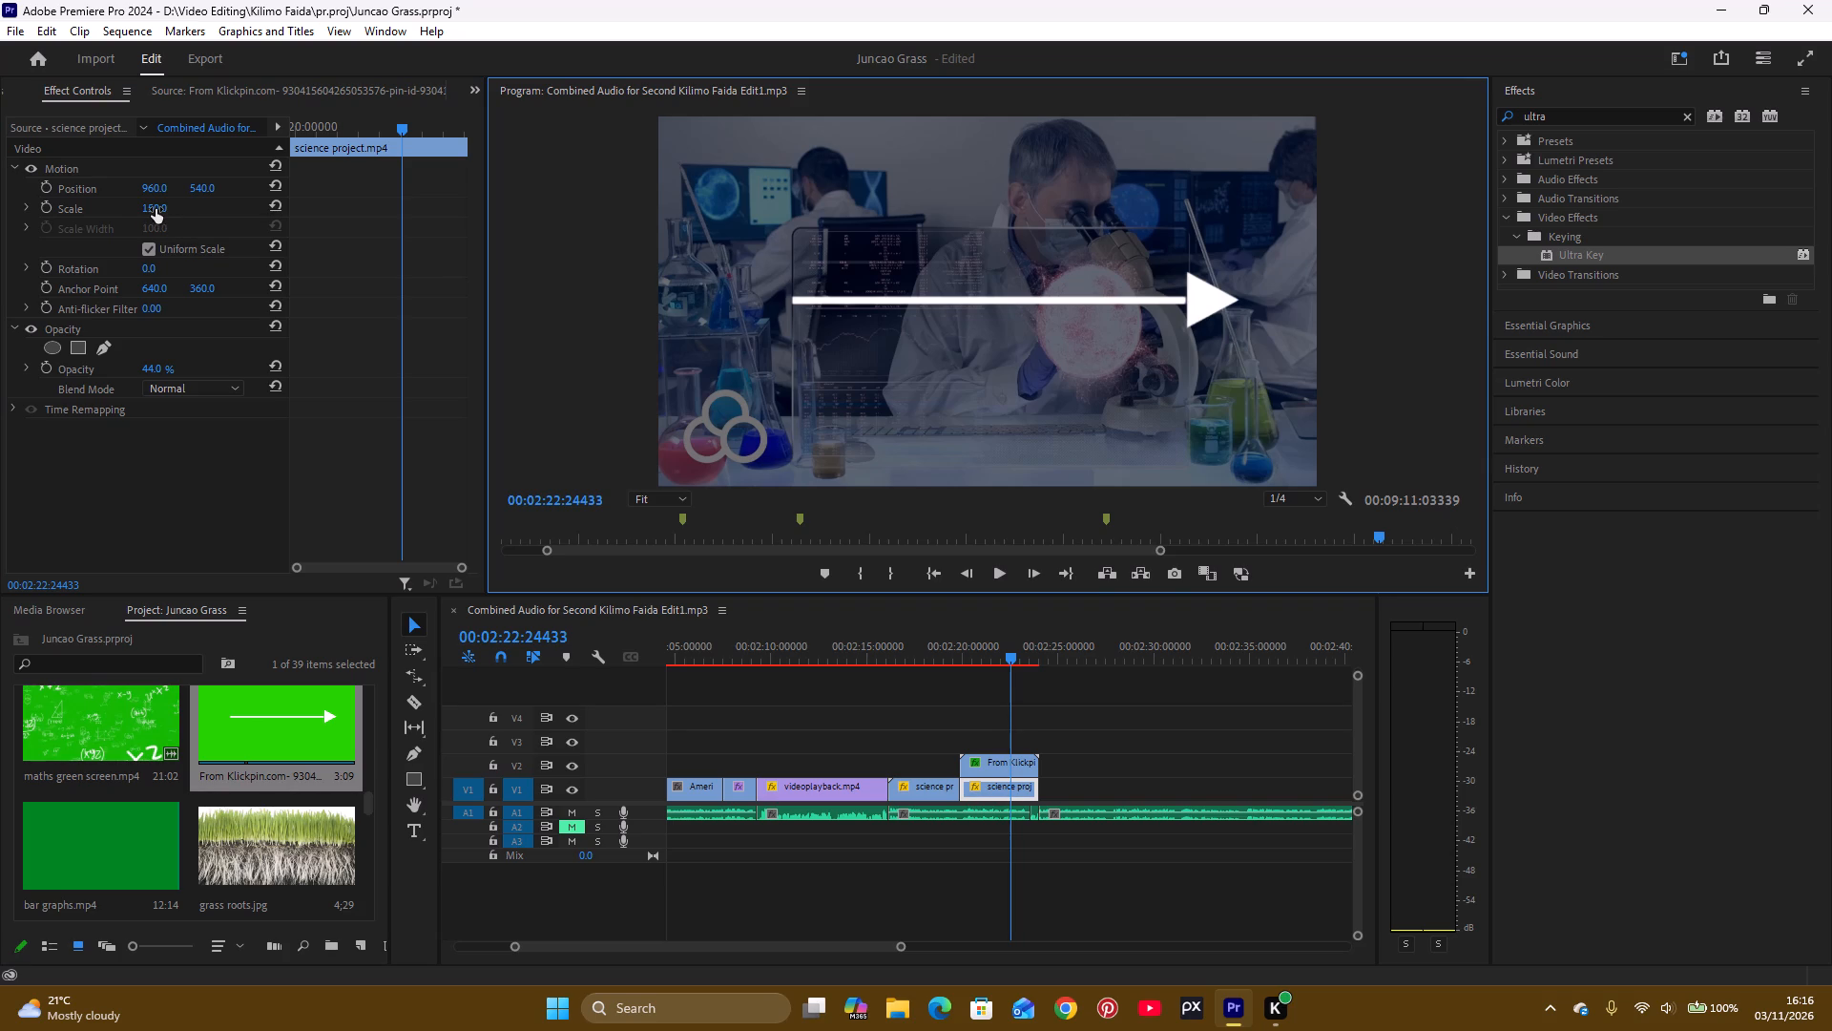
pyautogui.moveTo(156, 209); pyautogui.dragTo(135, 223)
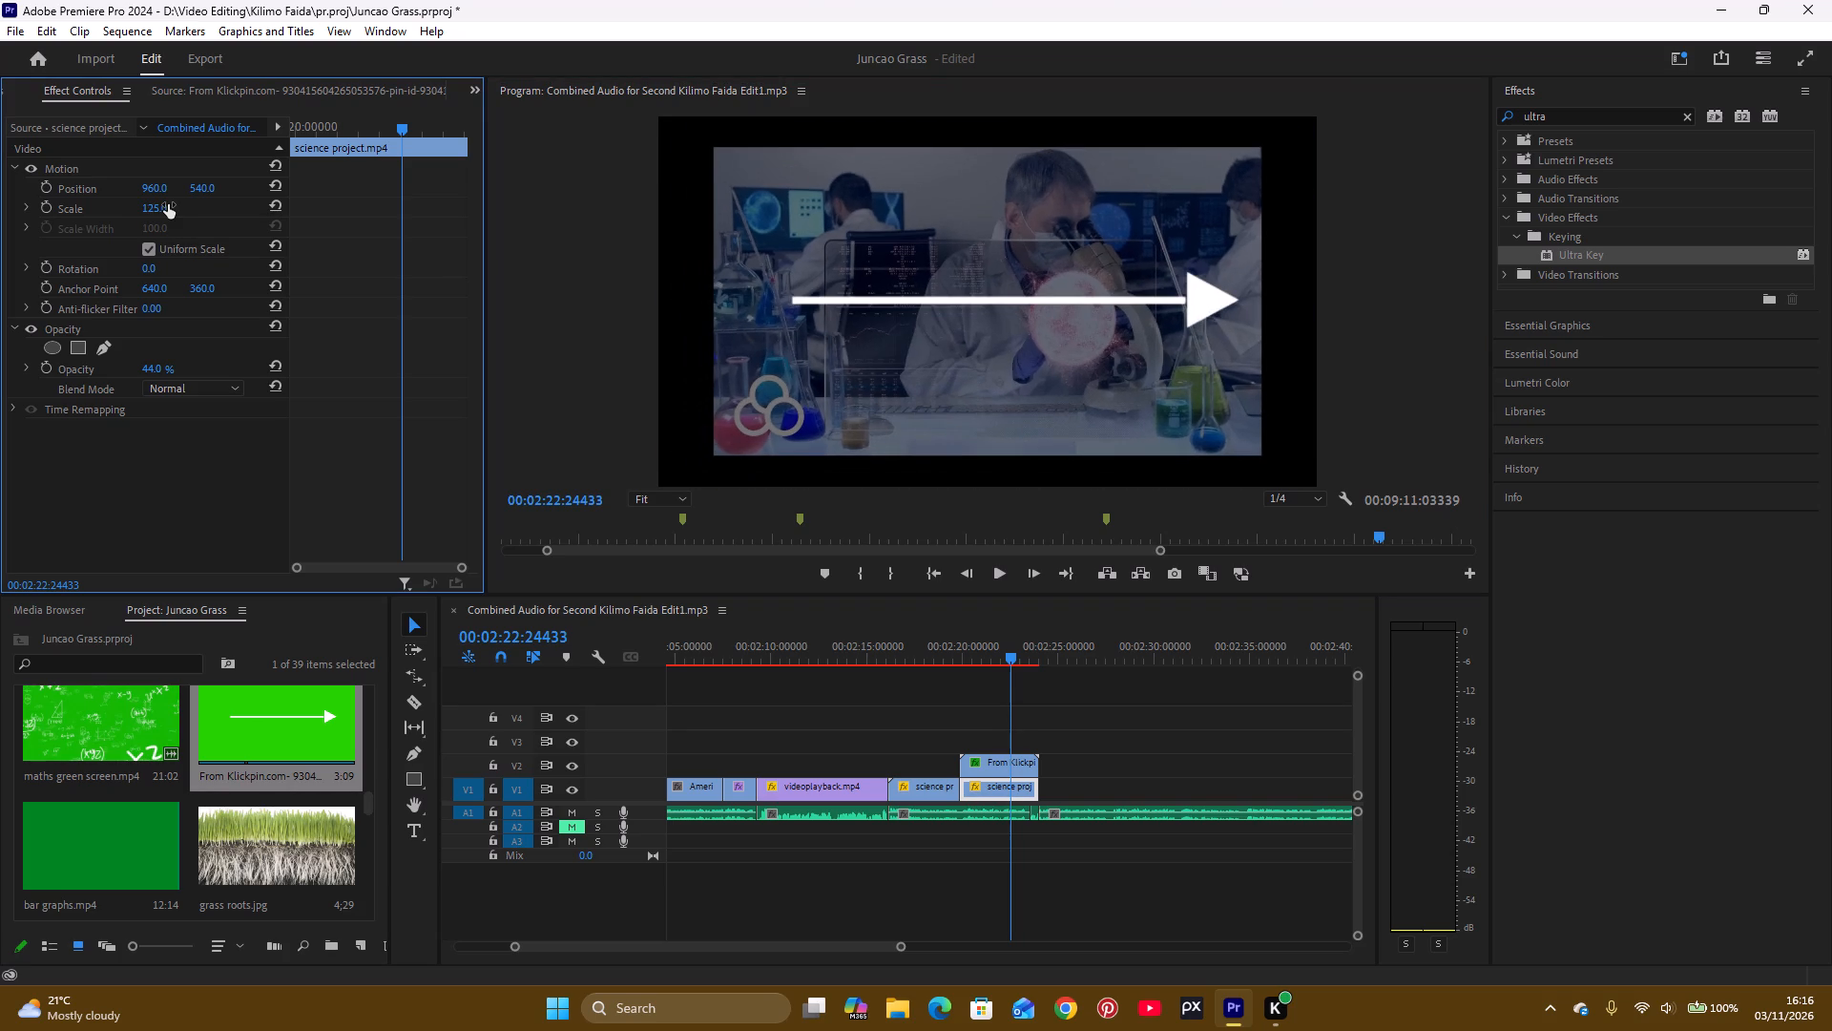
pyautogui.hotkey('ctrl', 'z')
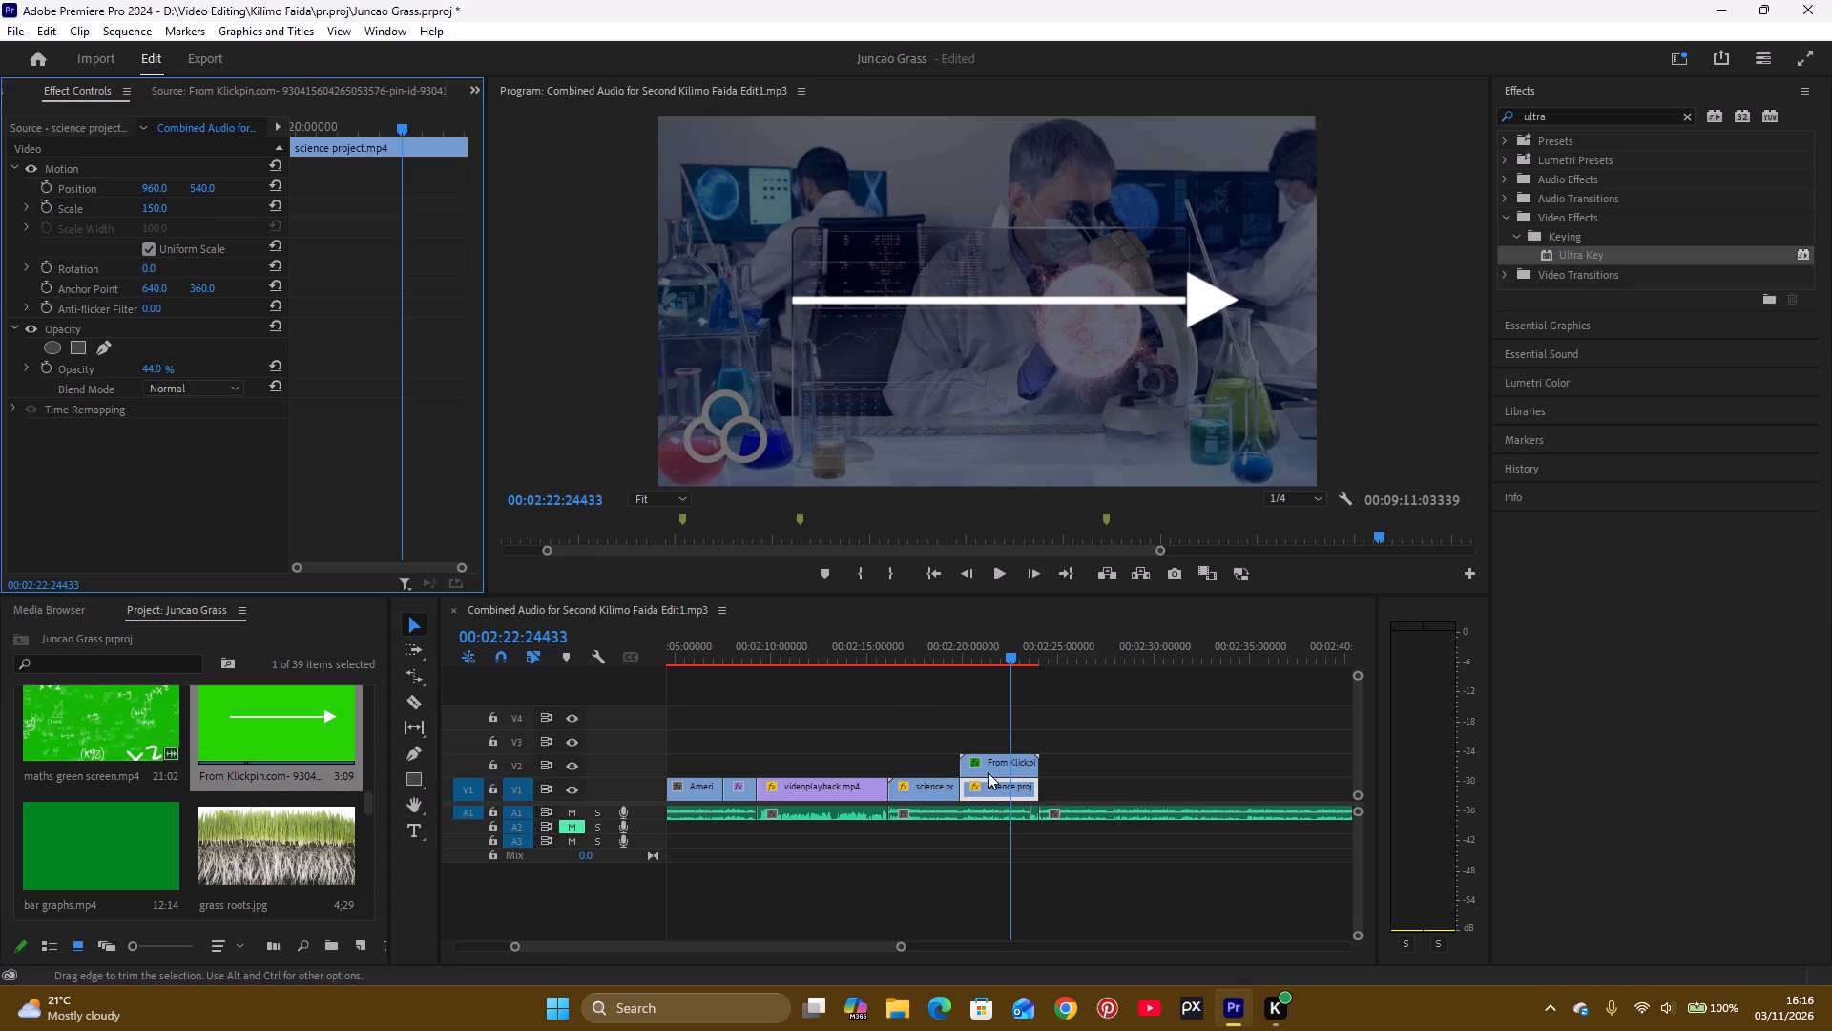
# Scale the keyed arrow clip on V2 down to 115.9 and move it to the frame's left side, at about 423, 512.
pyautogui.click(985, 759)
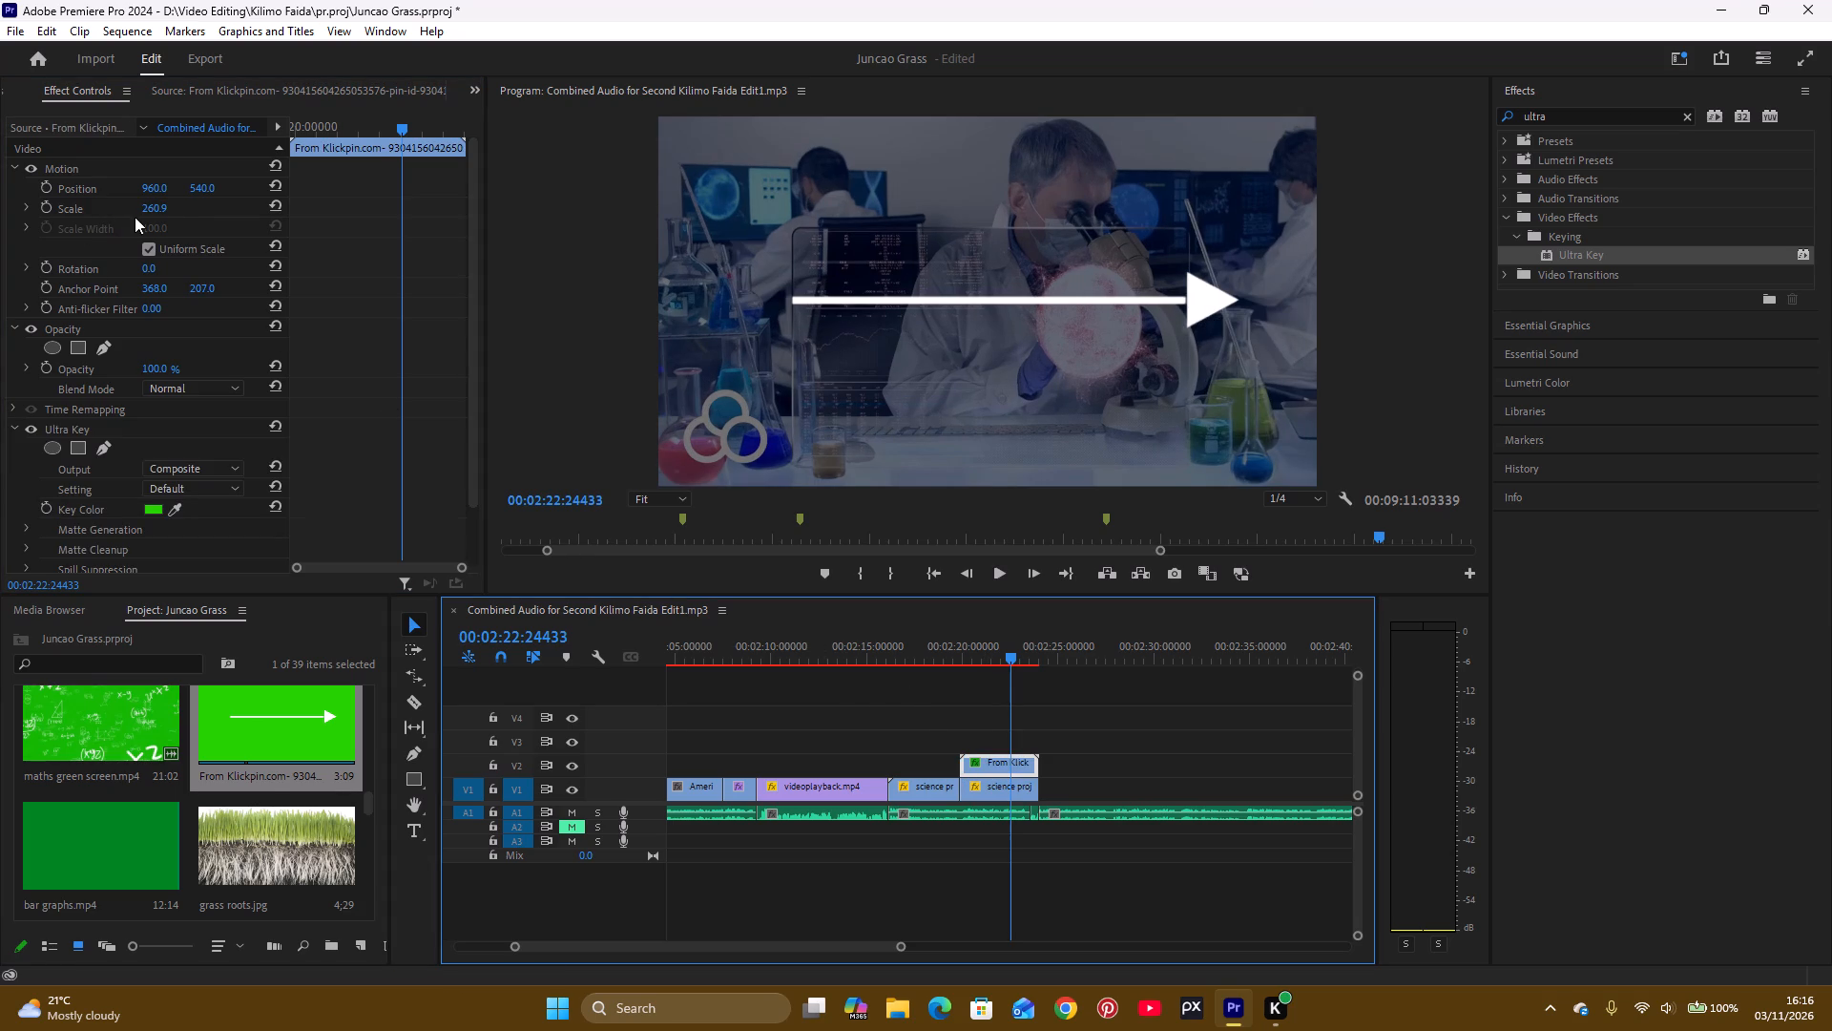
pyautogui.moveTo(154, 207); pyautogui.dragTo(117, 243)
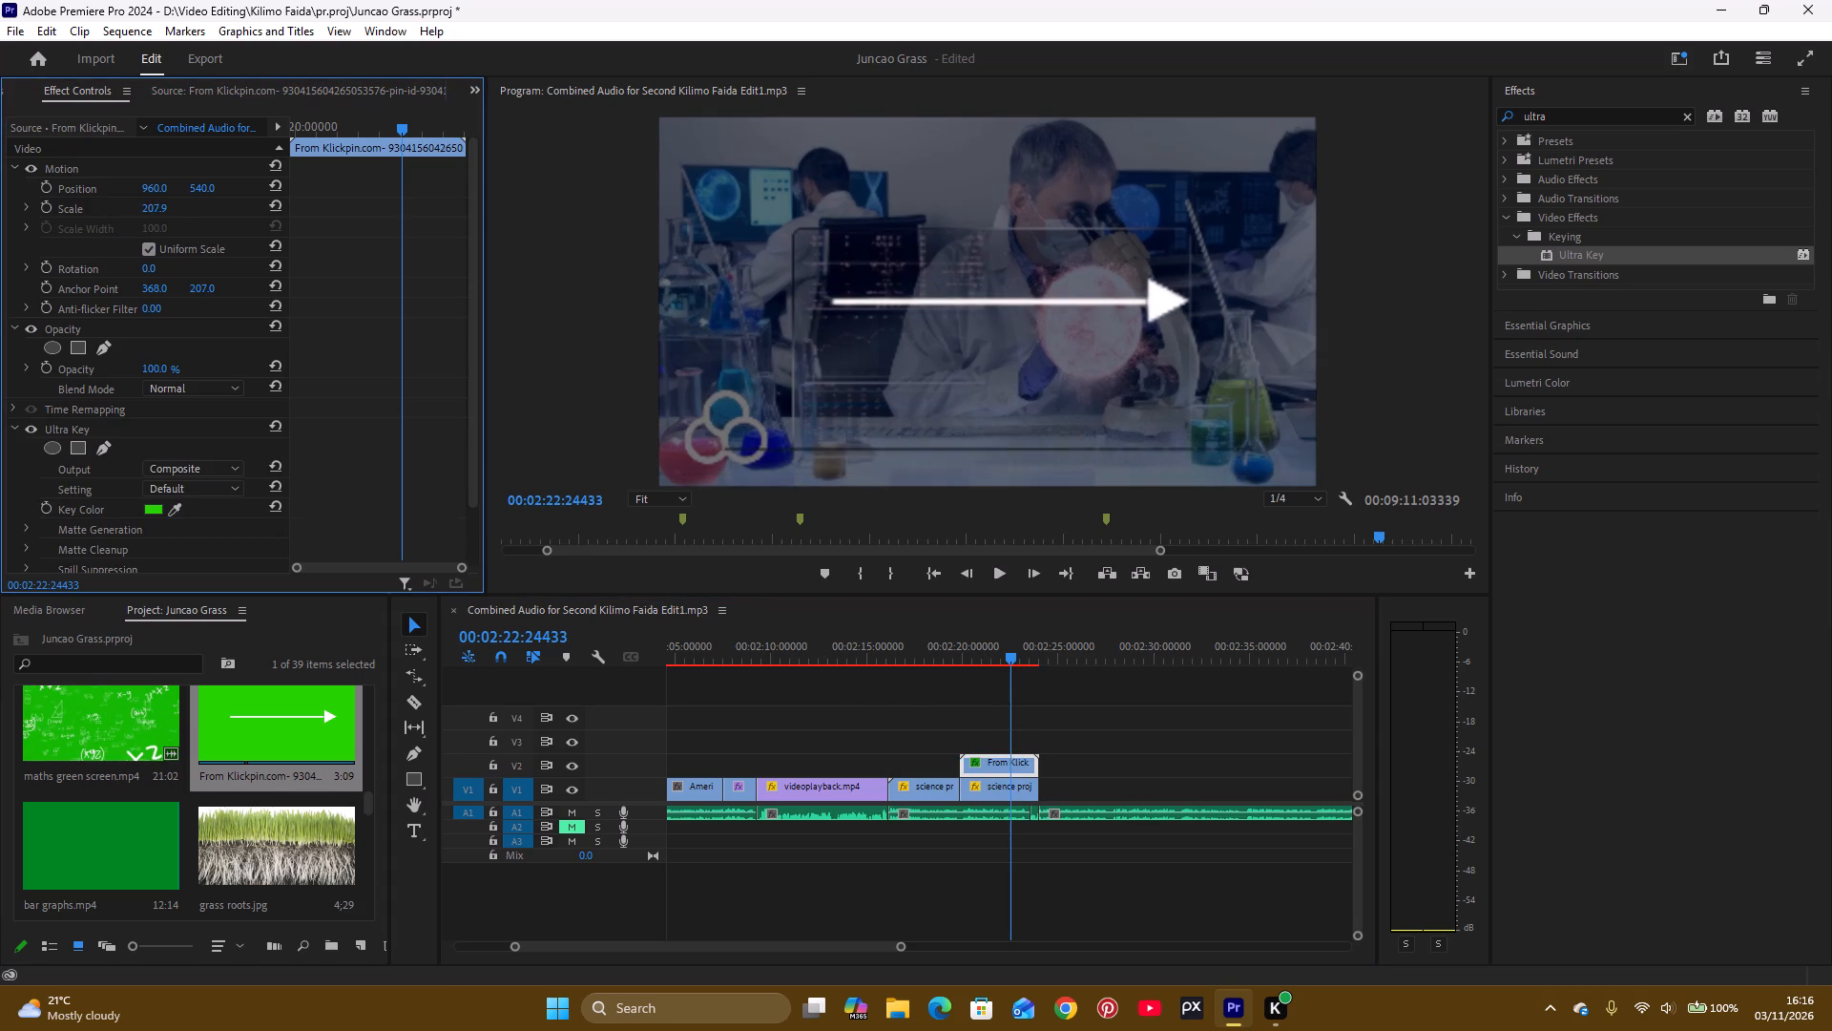
pyautogui.moveTo(117, 243); pyautogui.dragTo(76, 313)
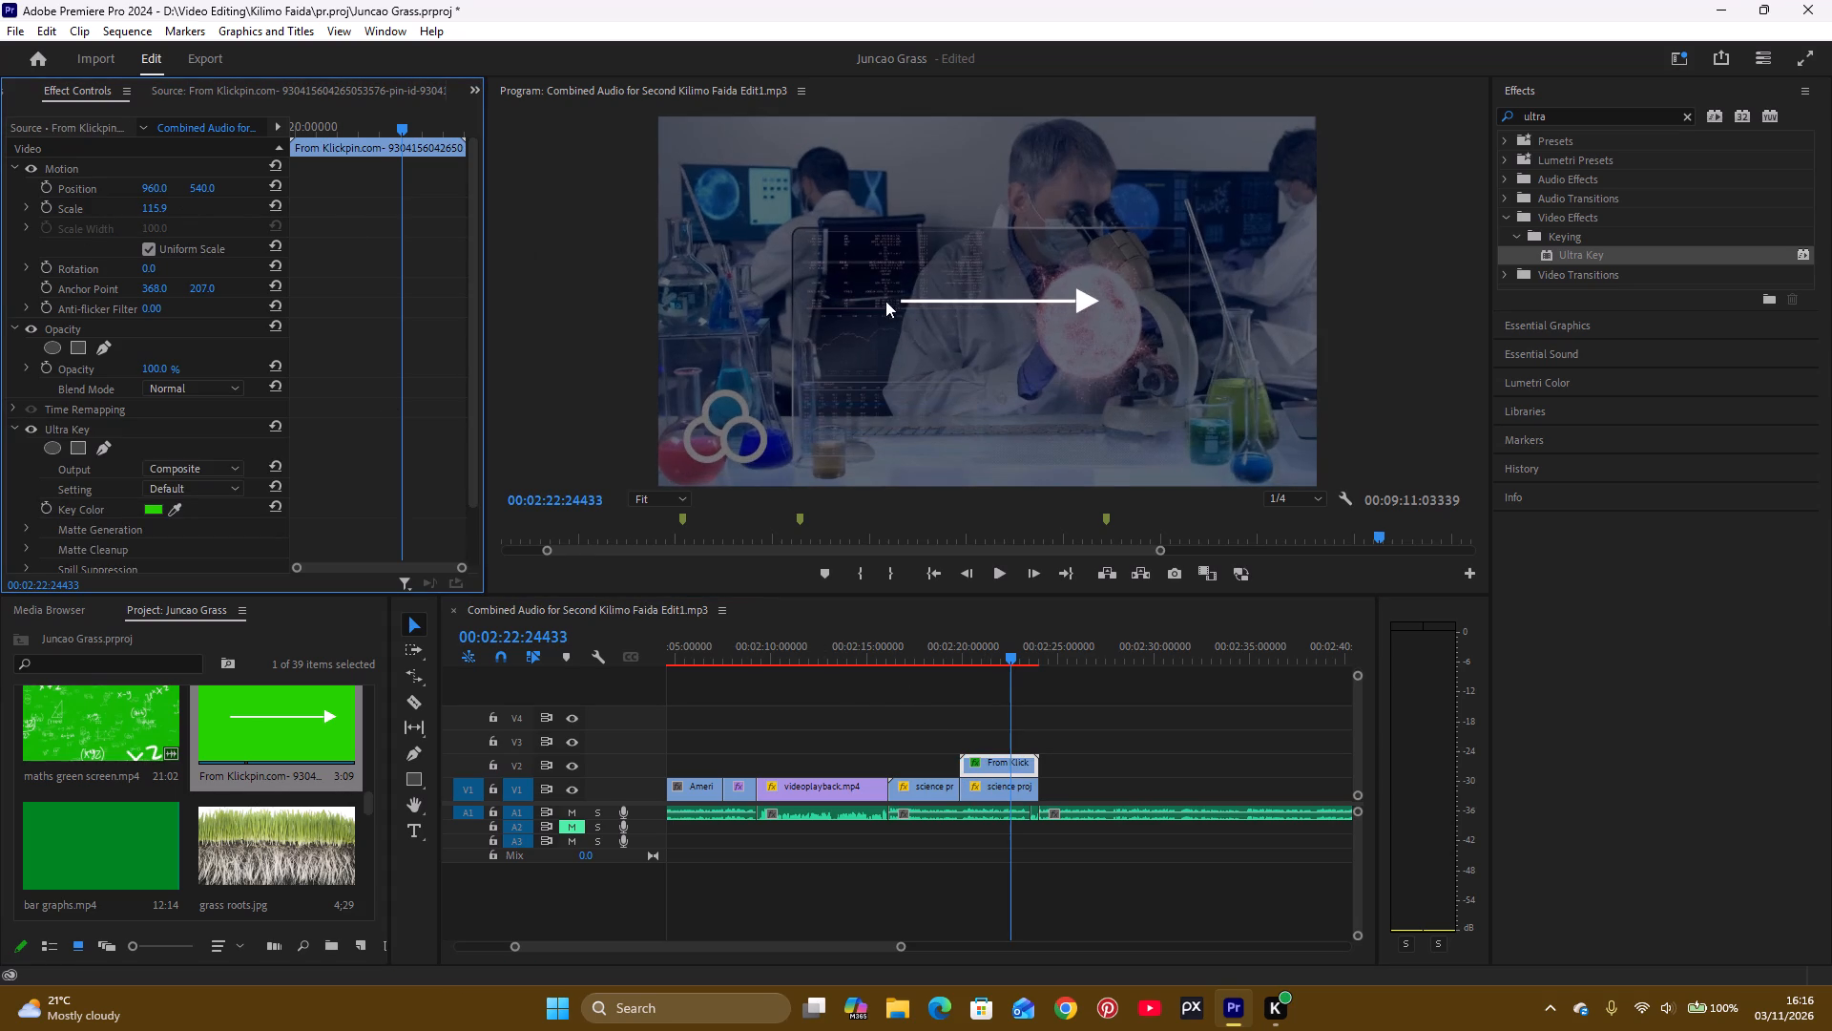
pyautogui.moveTo(945, 318); pyautogui.dragTo(899, 313)
pyautogui.tripleClick(914, 301)
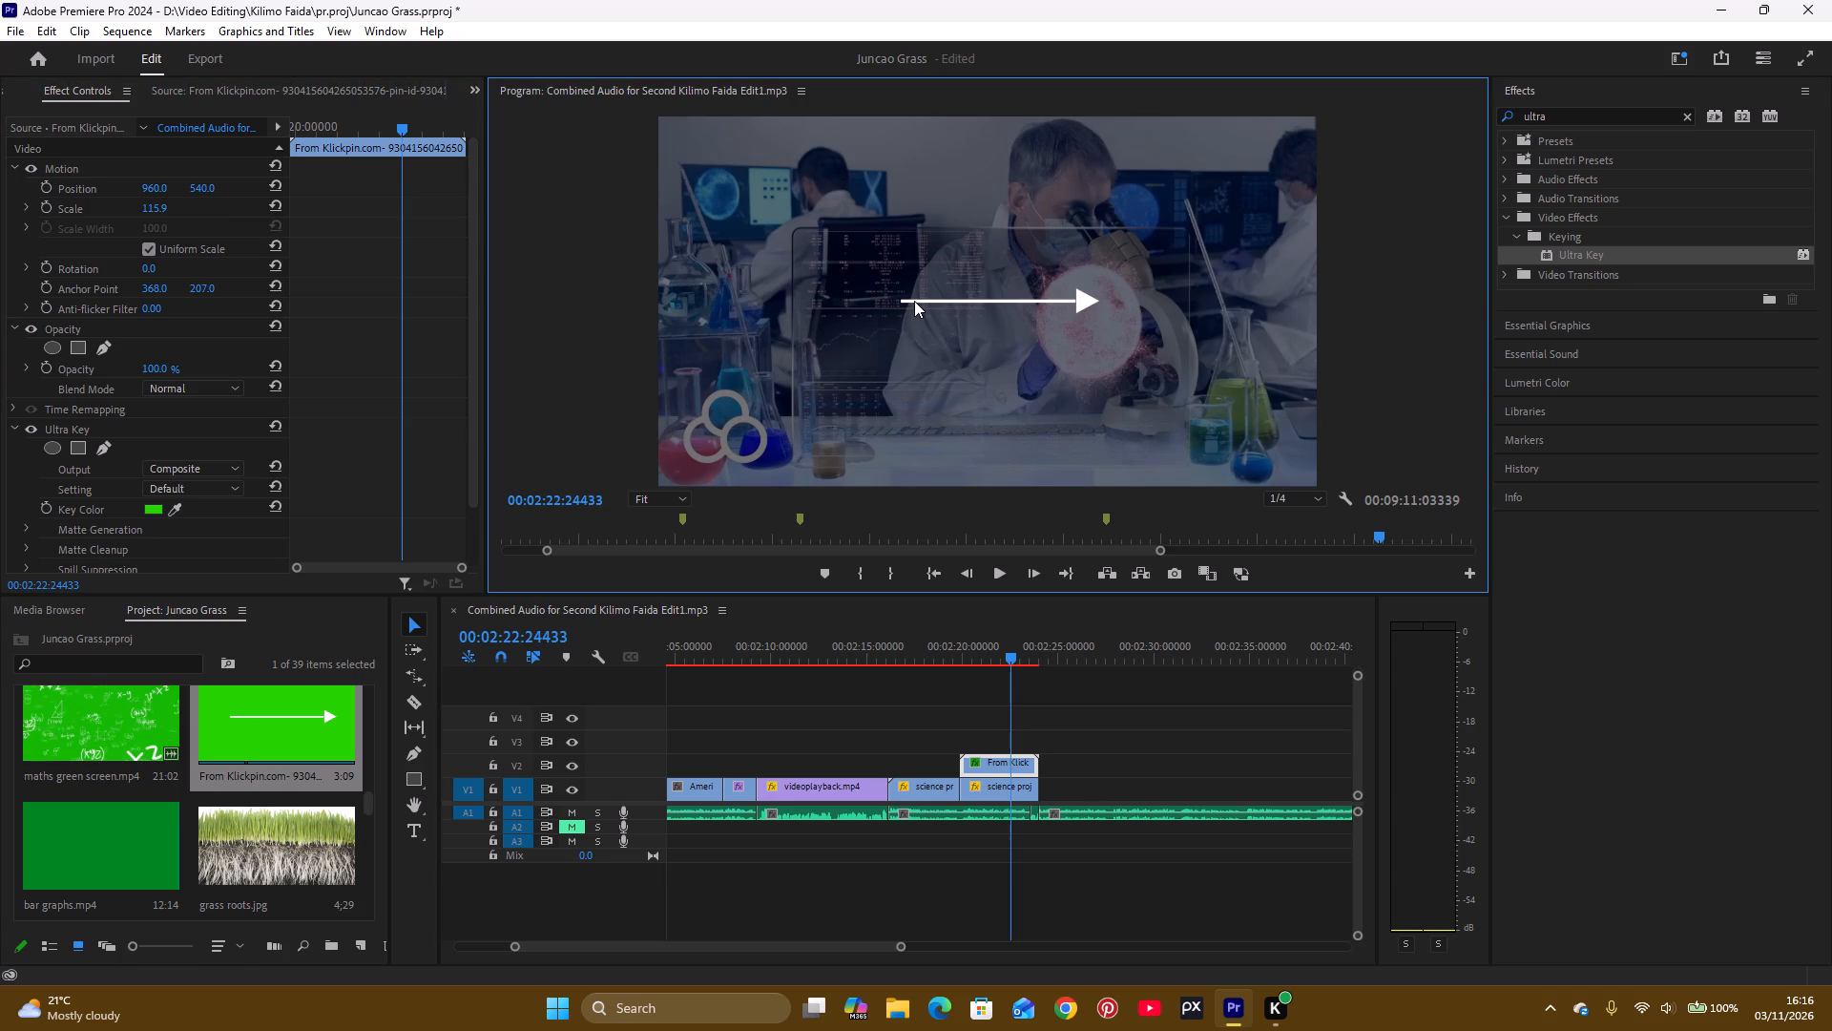
pyautogui.moveTo(917, 306); pyautogui.dragTo(822, 291)
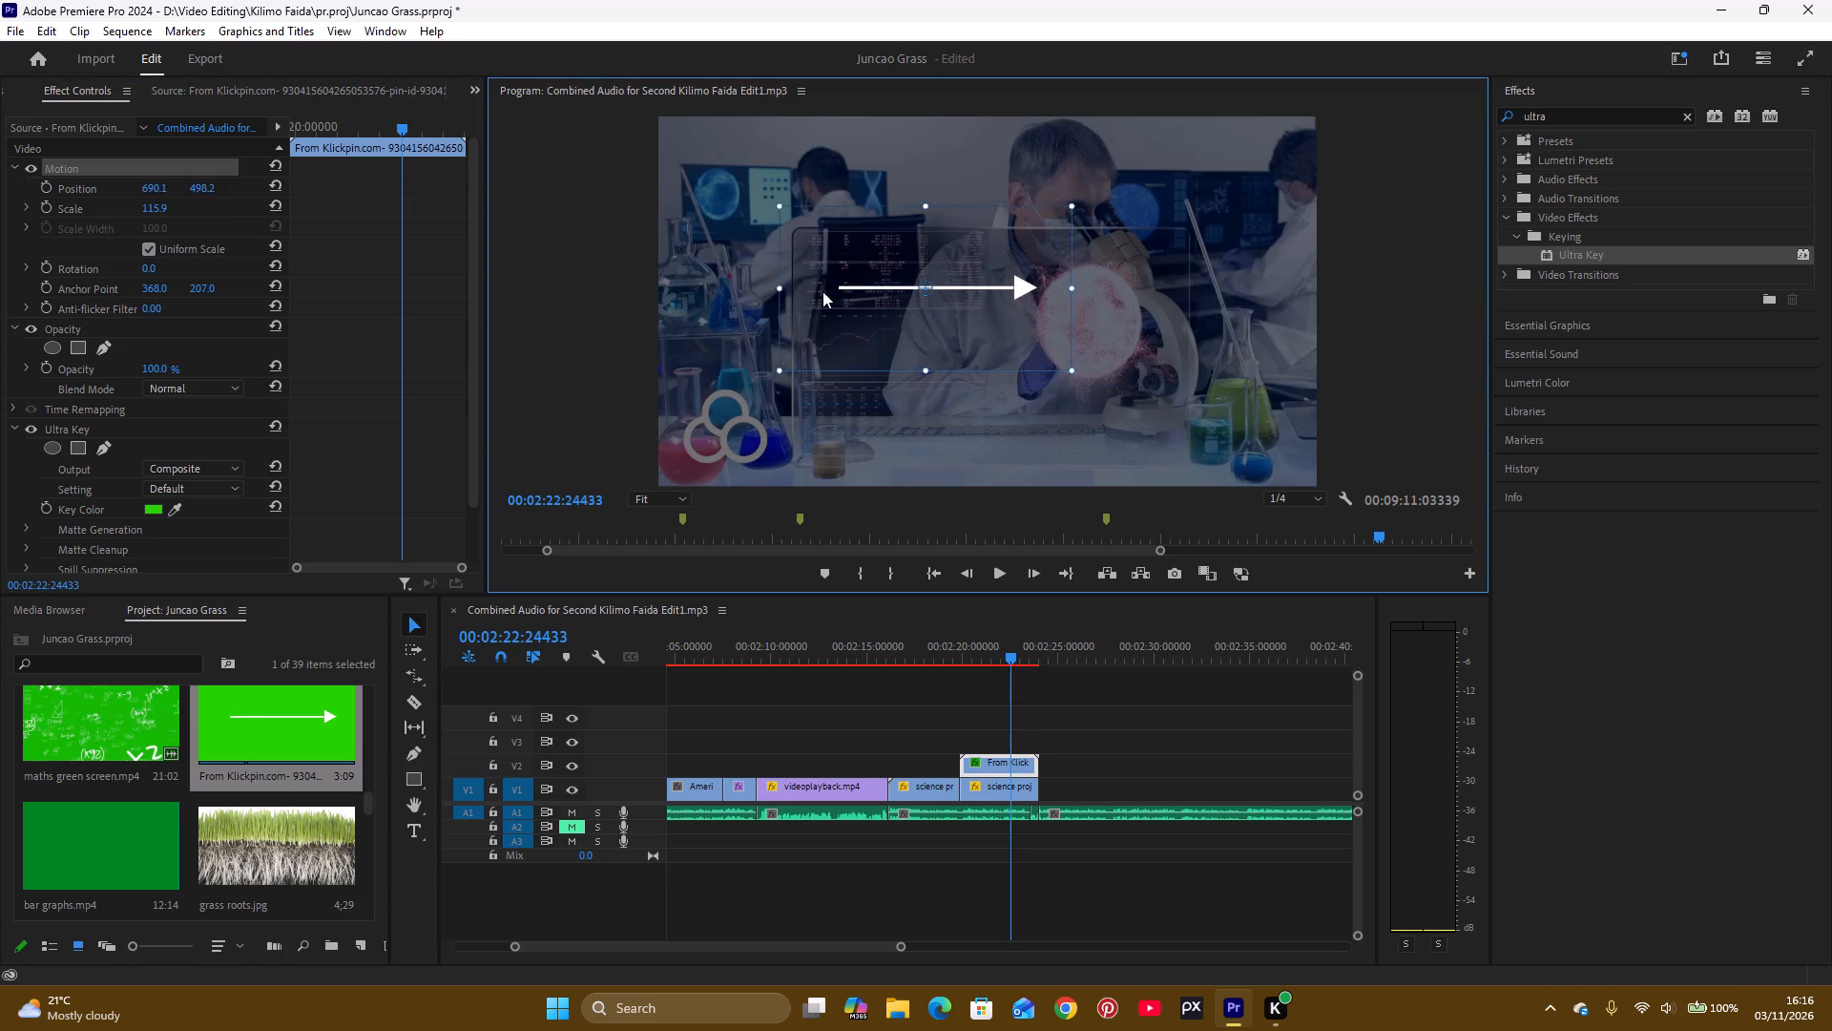
pyautogui.moveTo(822, 291); pyautogui.dragTo(733, 297)
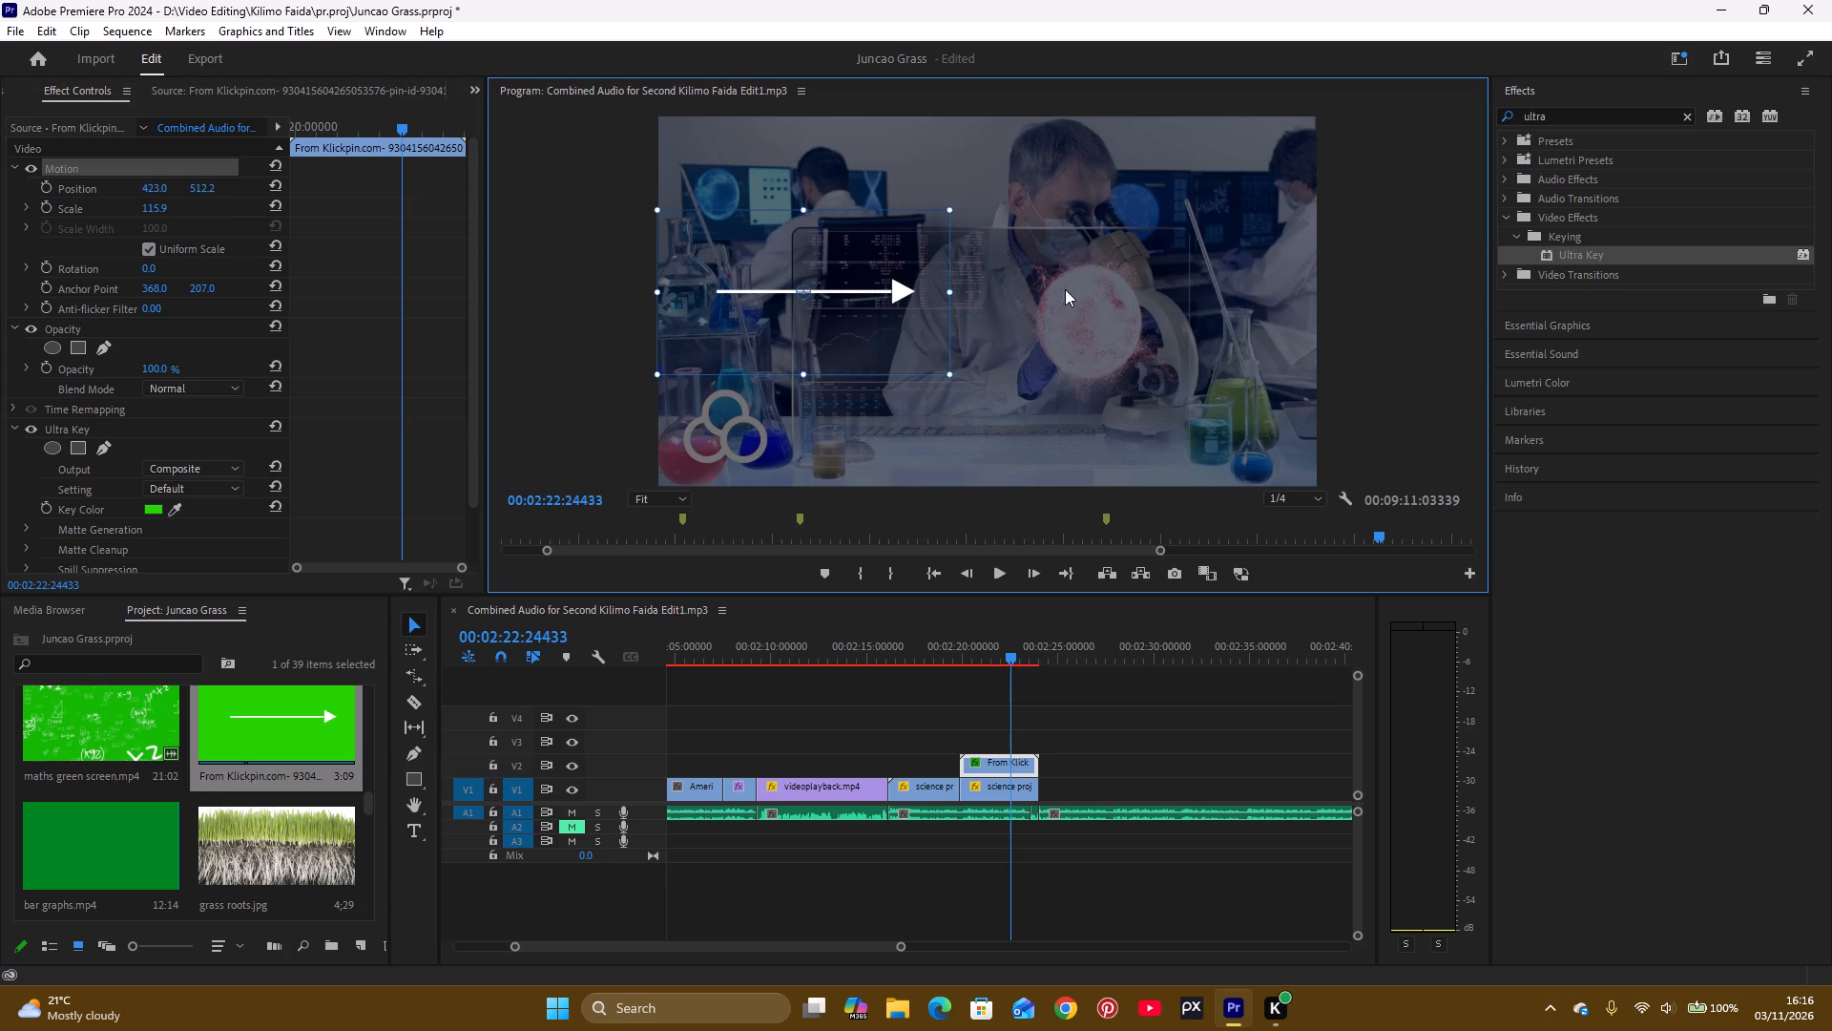
# Add the Safe Margins control to the Program monitor's transport controls and turn on the safe margins overlay.
pyautogui.click(1465, 576)
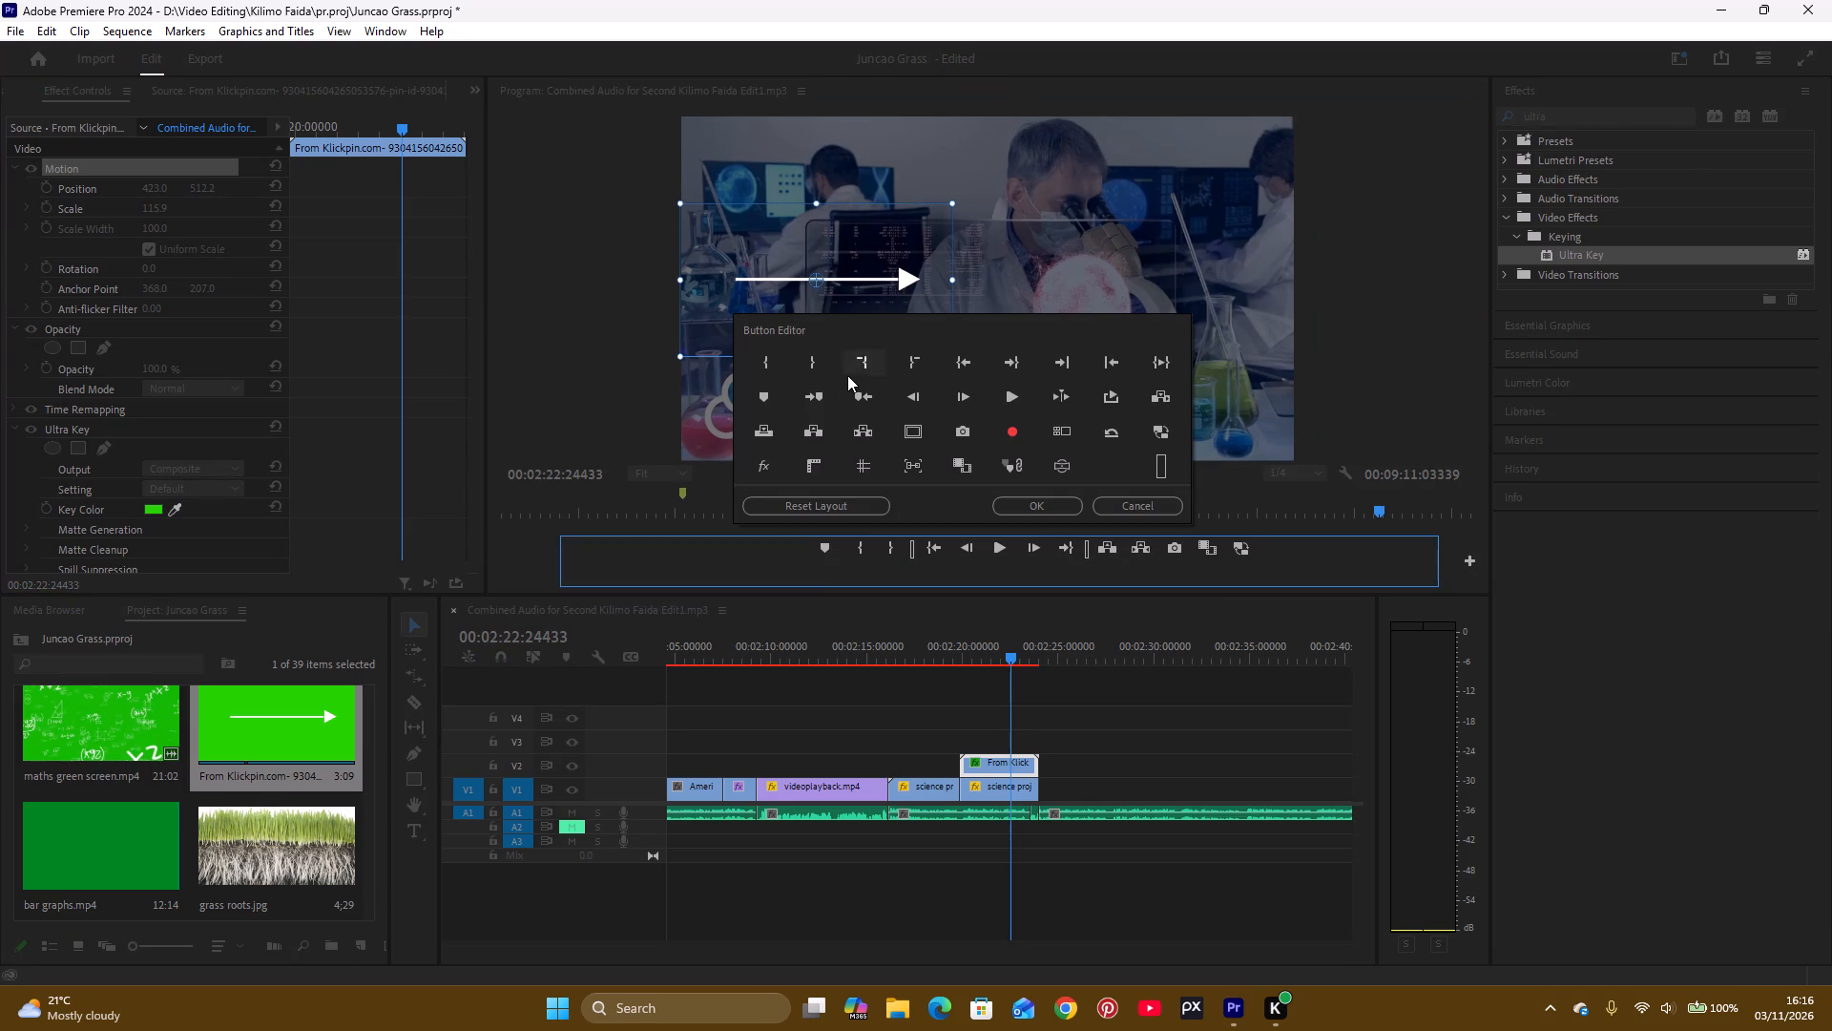
pyautogui.click(910, 434)
pyautogui.moveTo(916, 430); pyautogui.dragTo(910, 494)
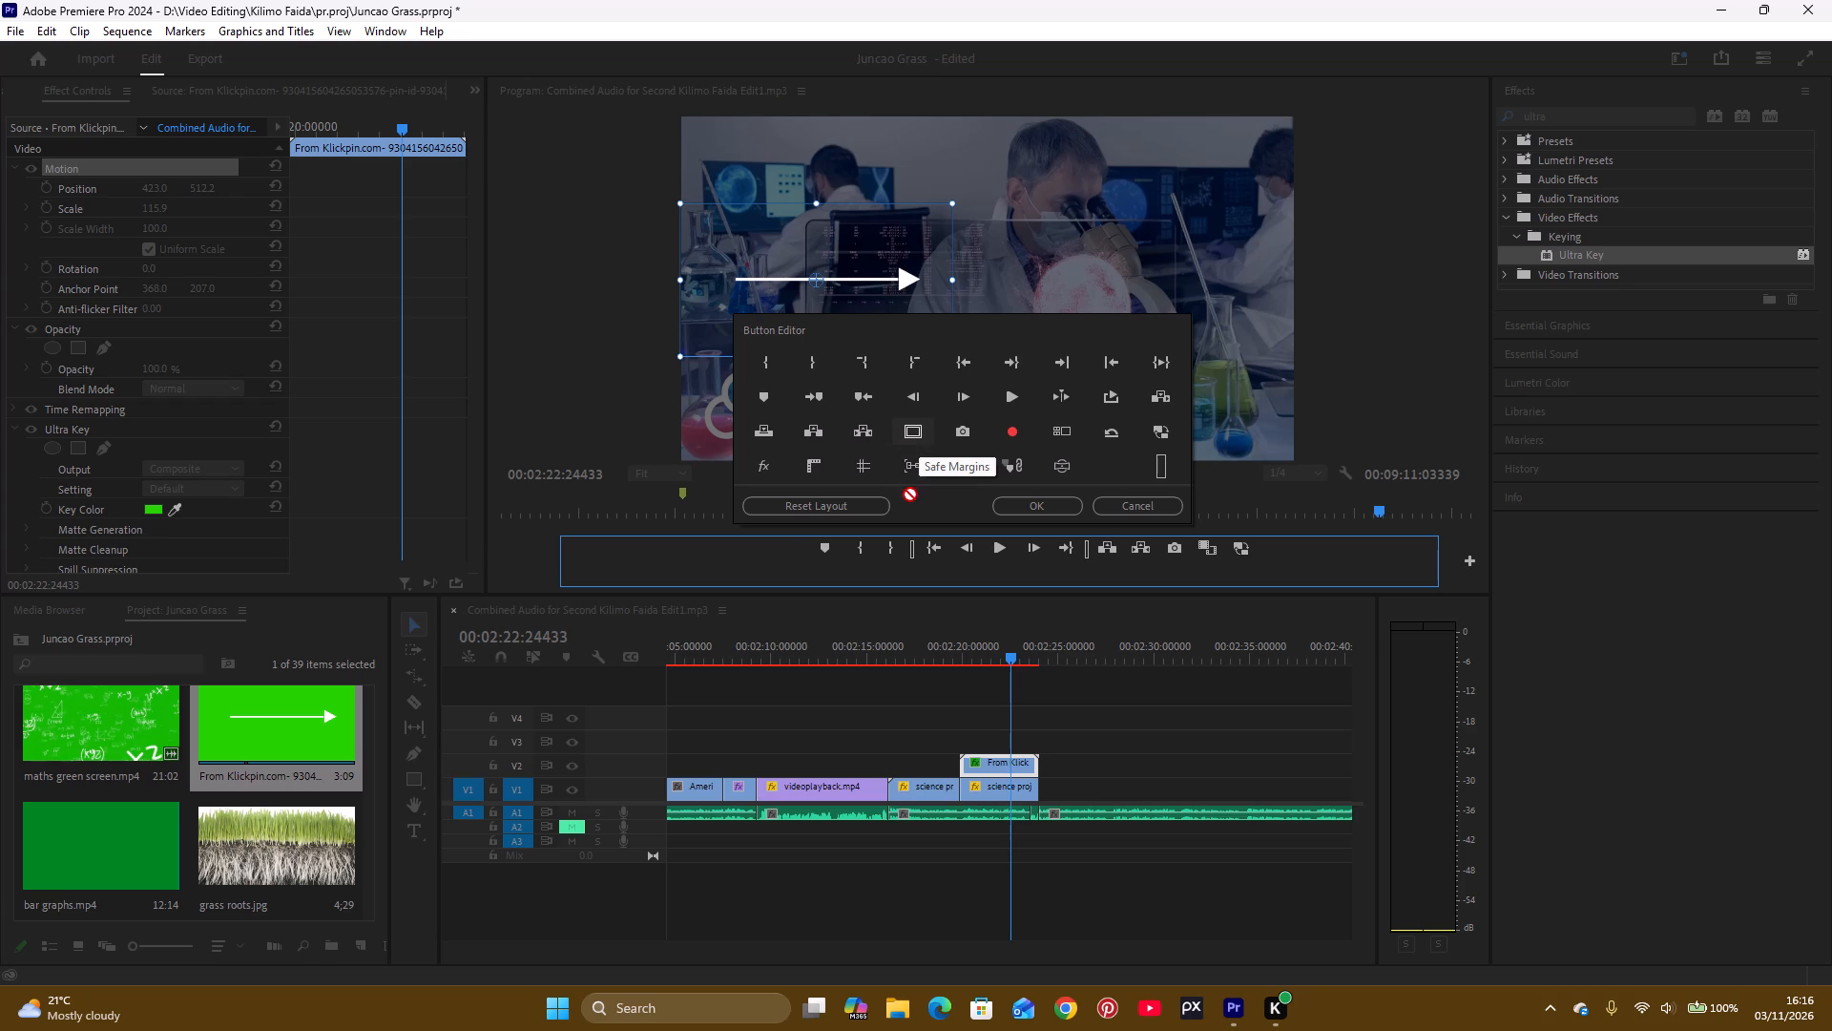
pyautogui.moveTo(910, 494); pyautogui.dragTo(828, 550)
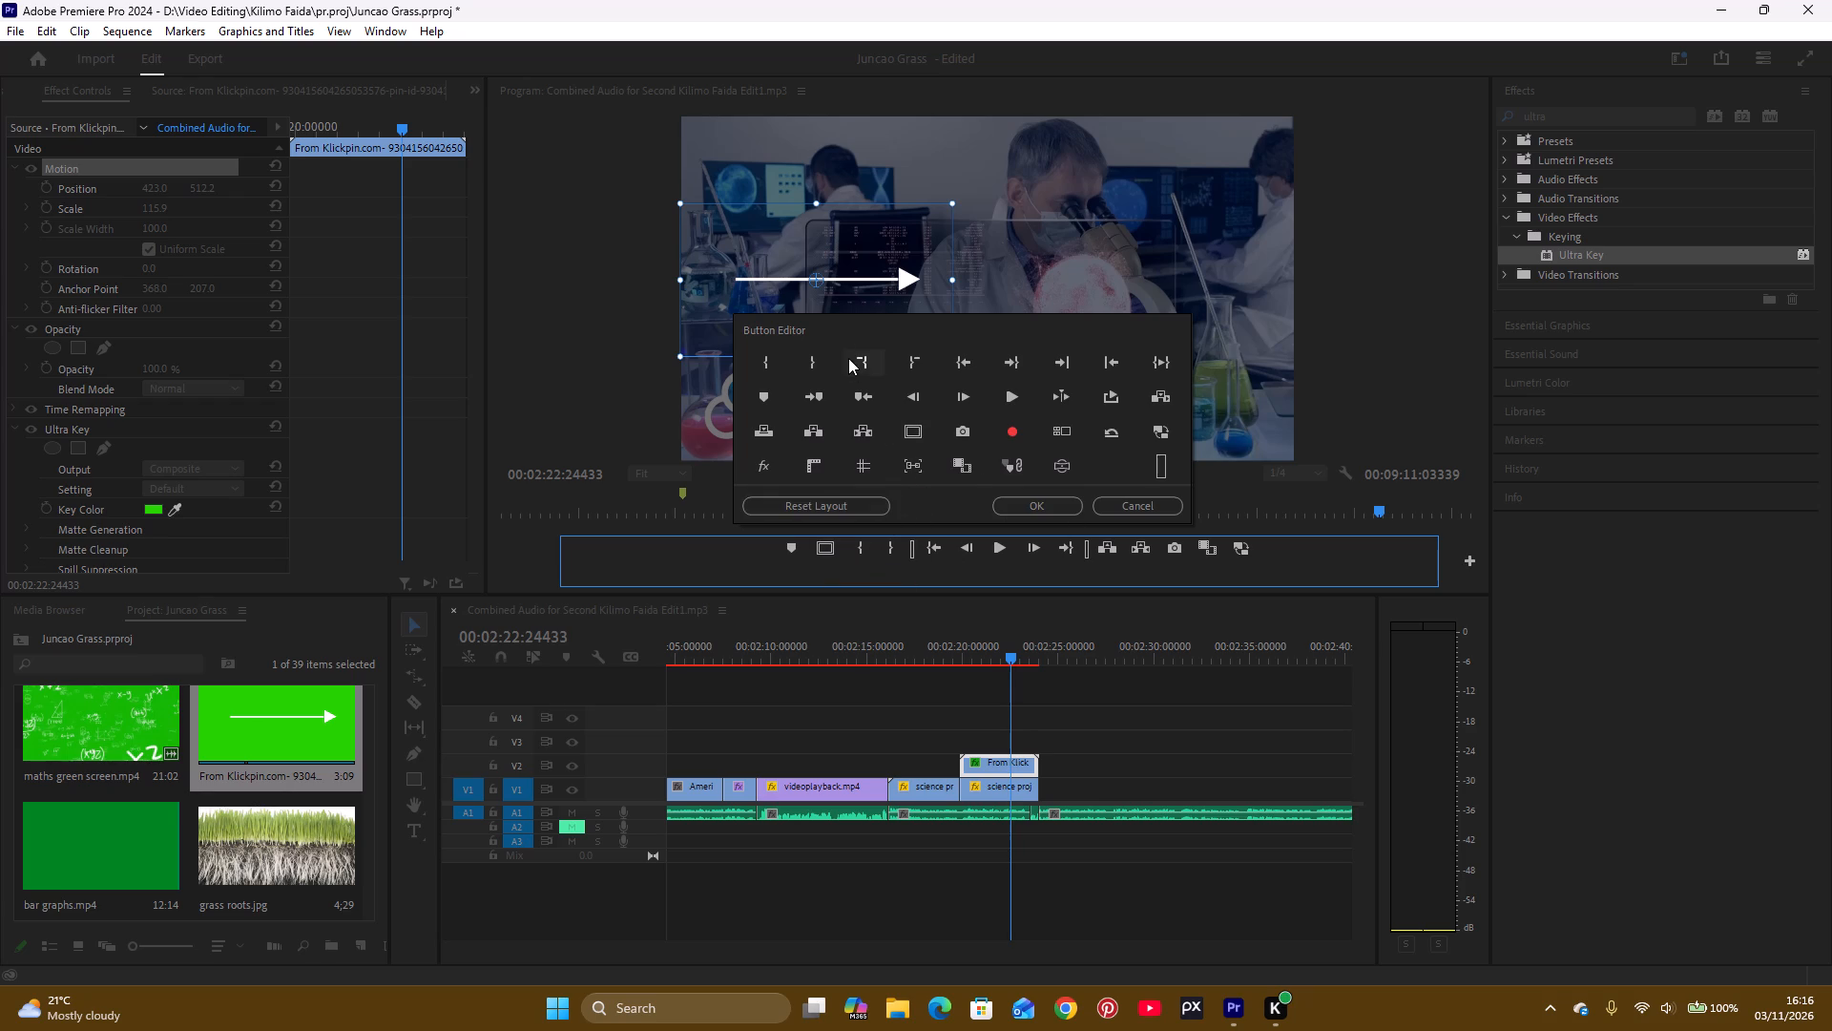
pyautogui.click(1053, 500)
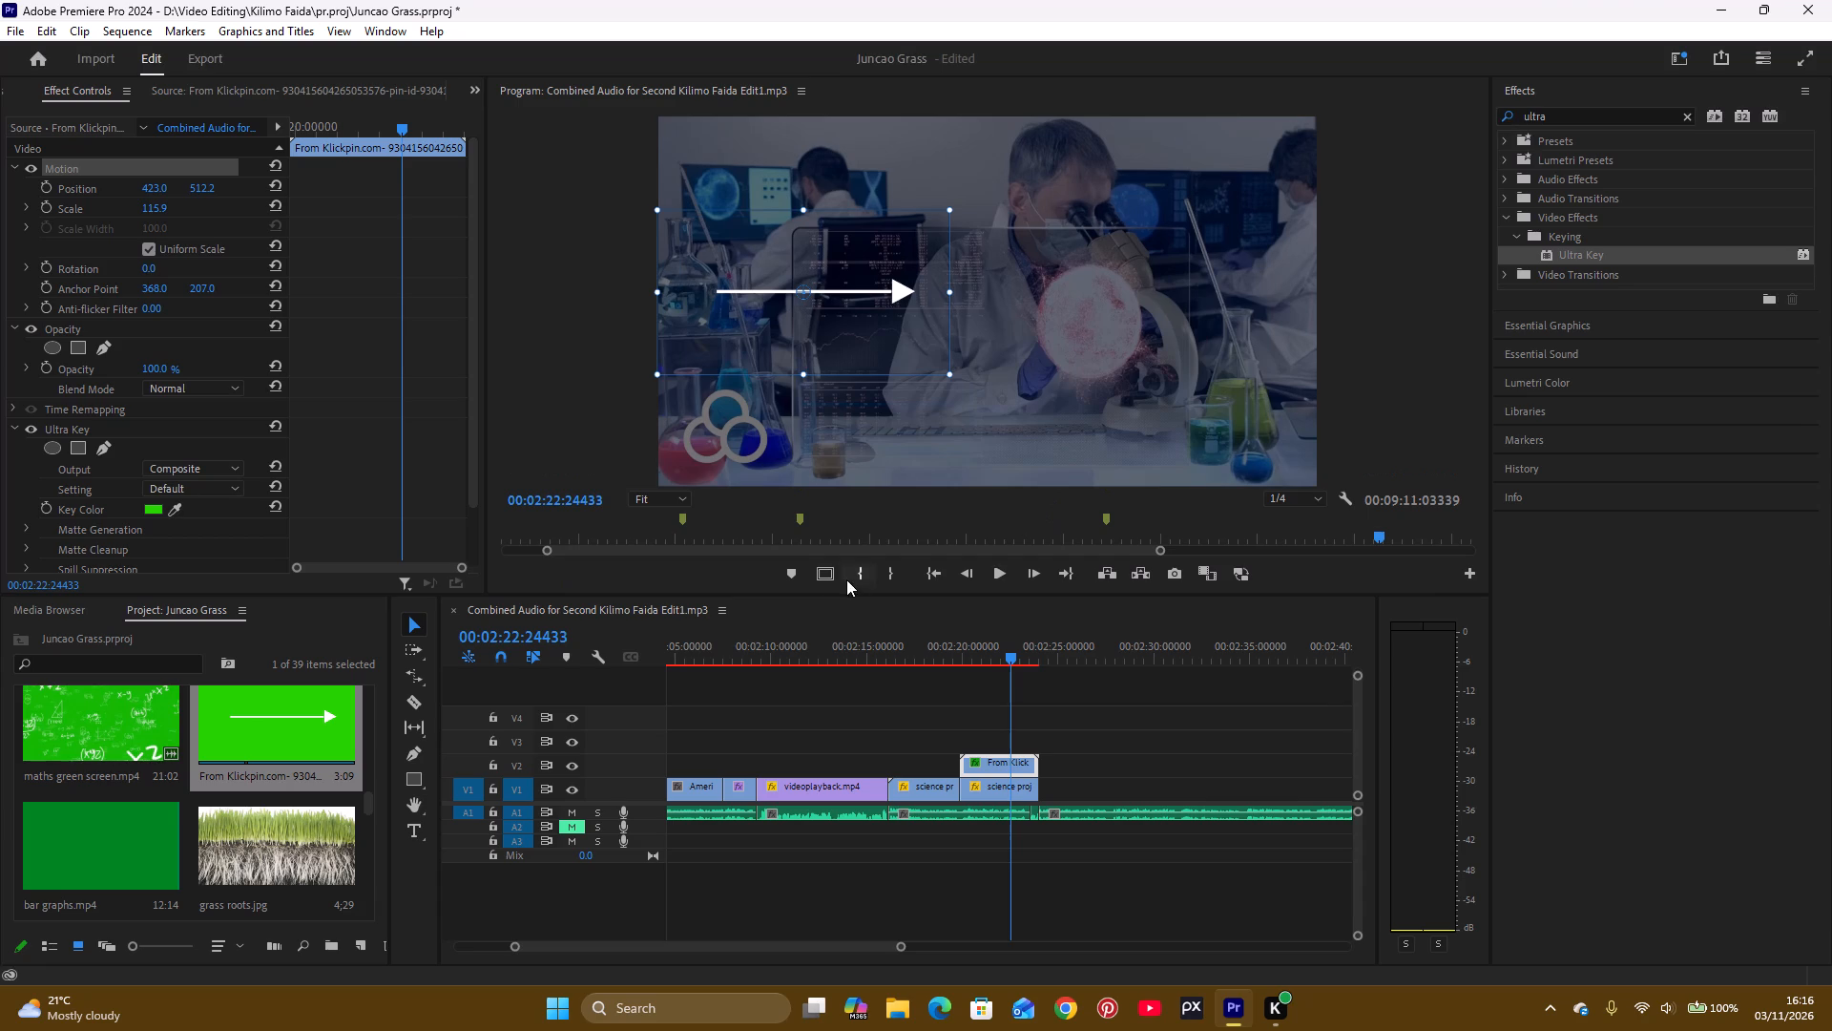
pyautogui.rightClick(1318, 567)
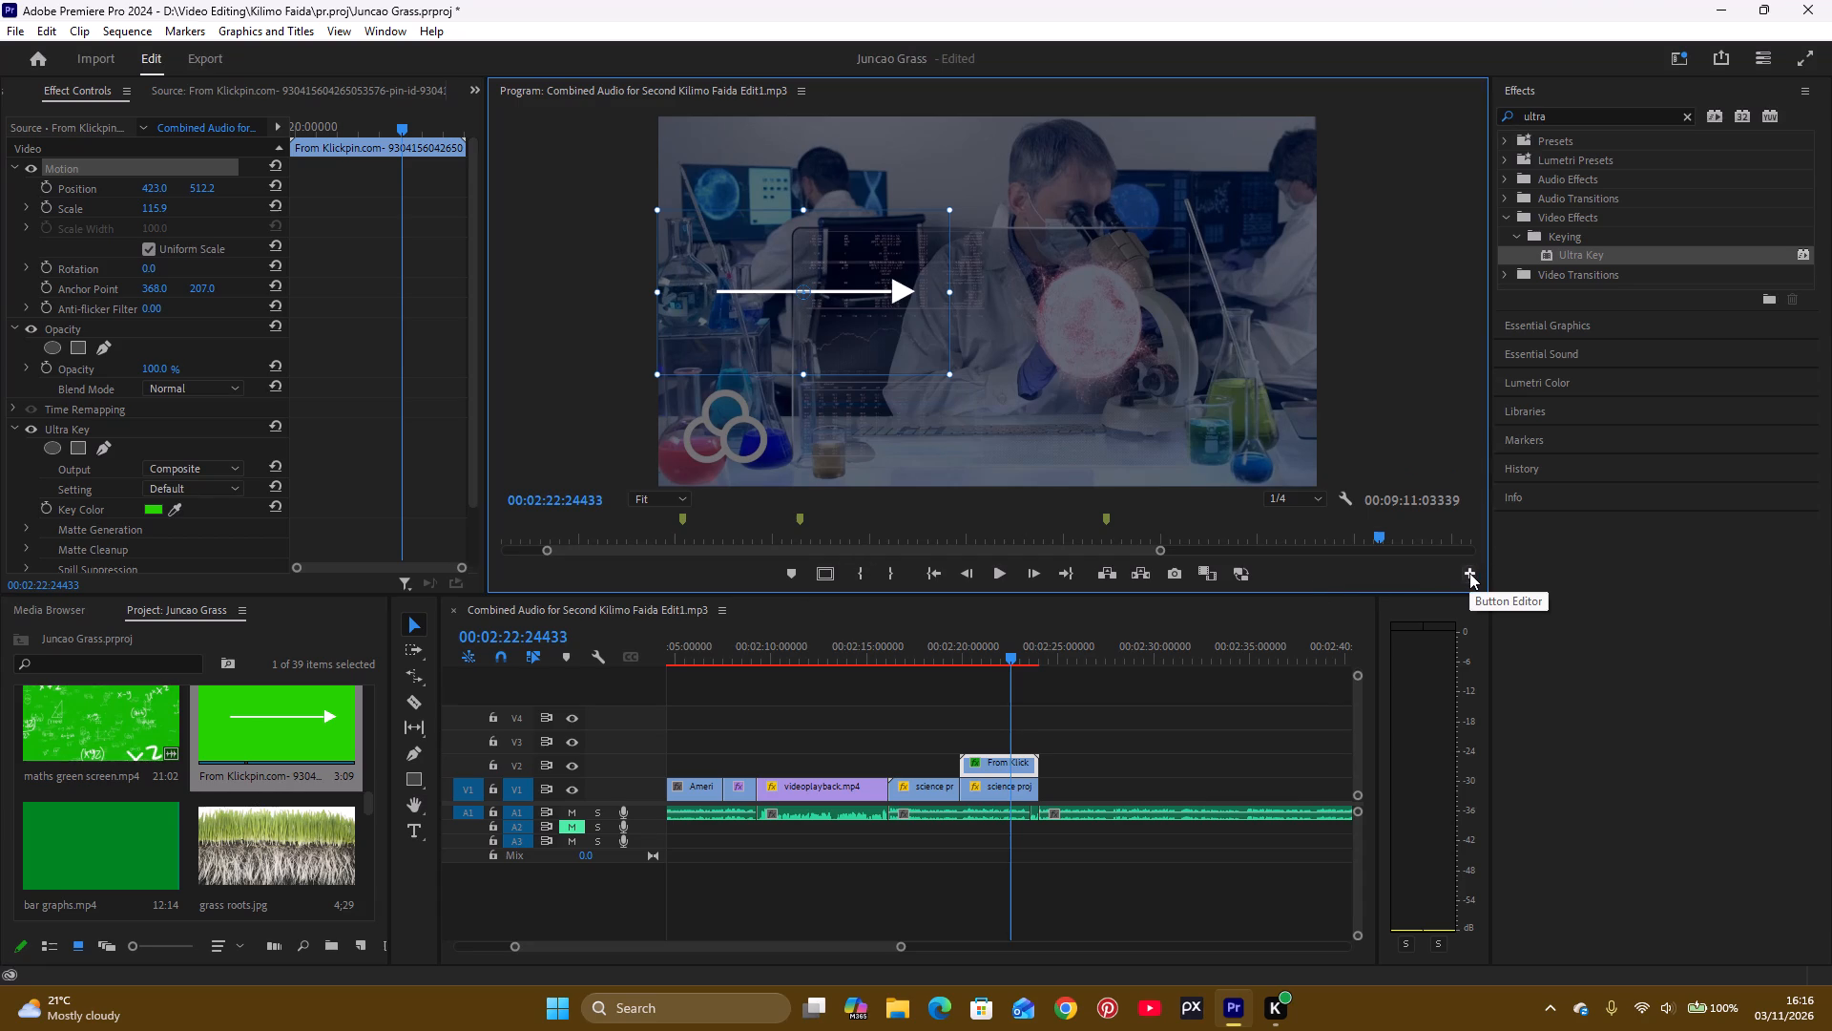
pyautogui.rightClick(1282, 574)
pyautogui.click(1282, 574)
pyautogui.click(831, 569)
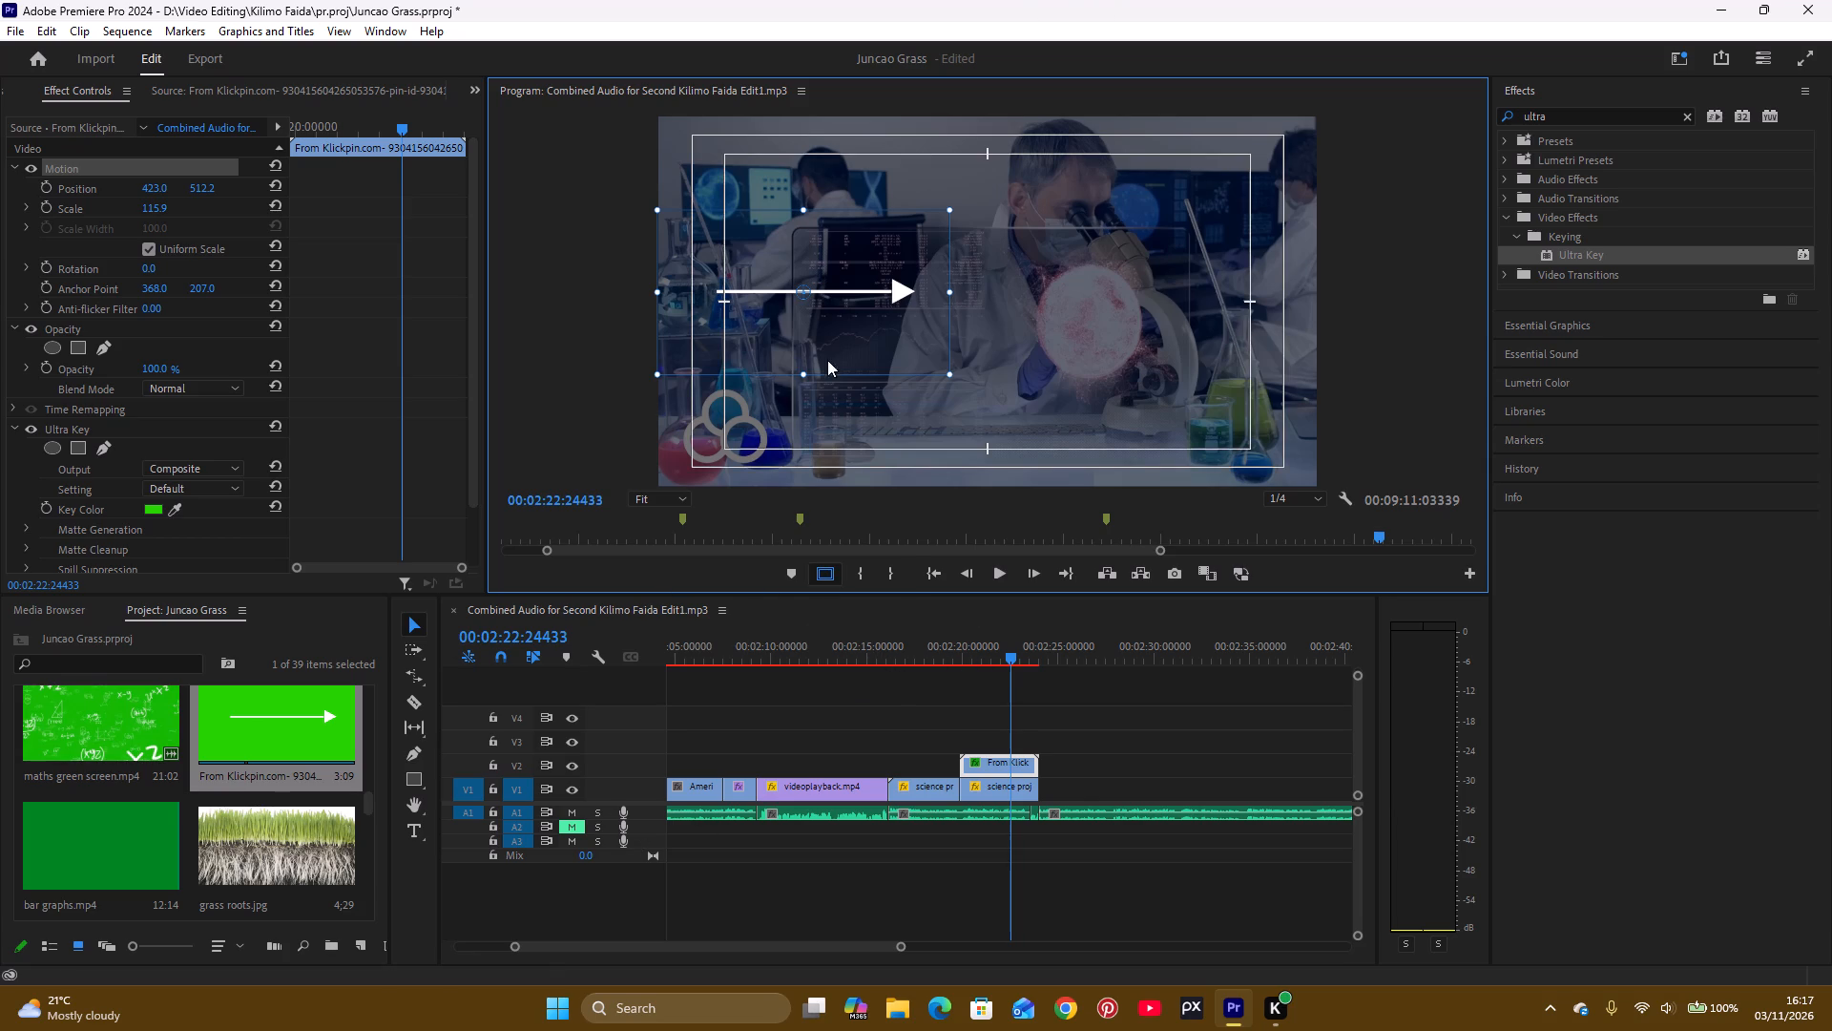
# Move the arrow further left and align it with the frame's vertical center, at position about 339.5, 542.8.
pyautogui.moveTo(831, 294); pyautogui.dragTo(822, 305)
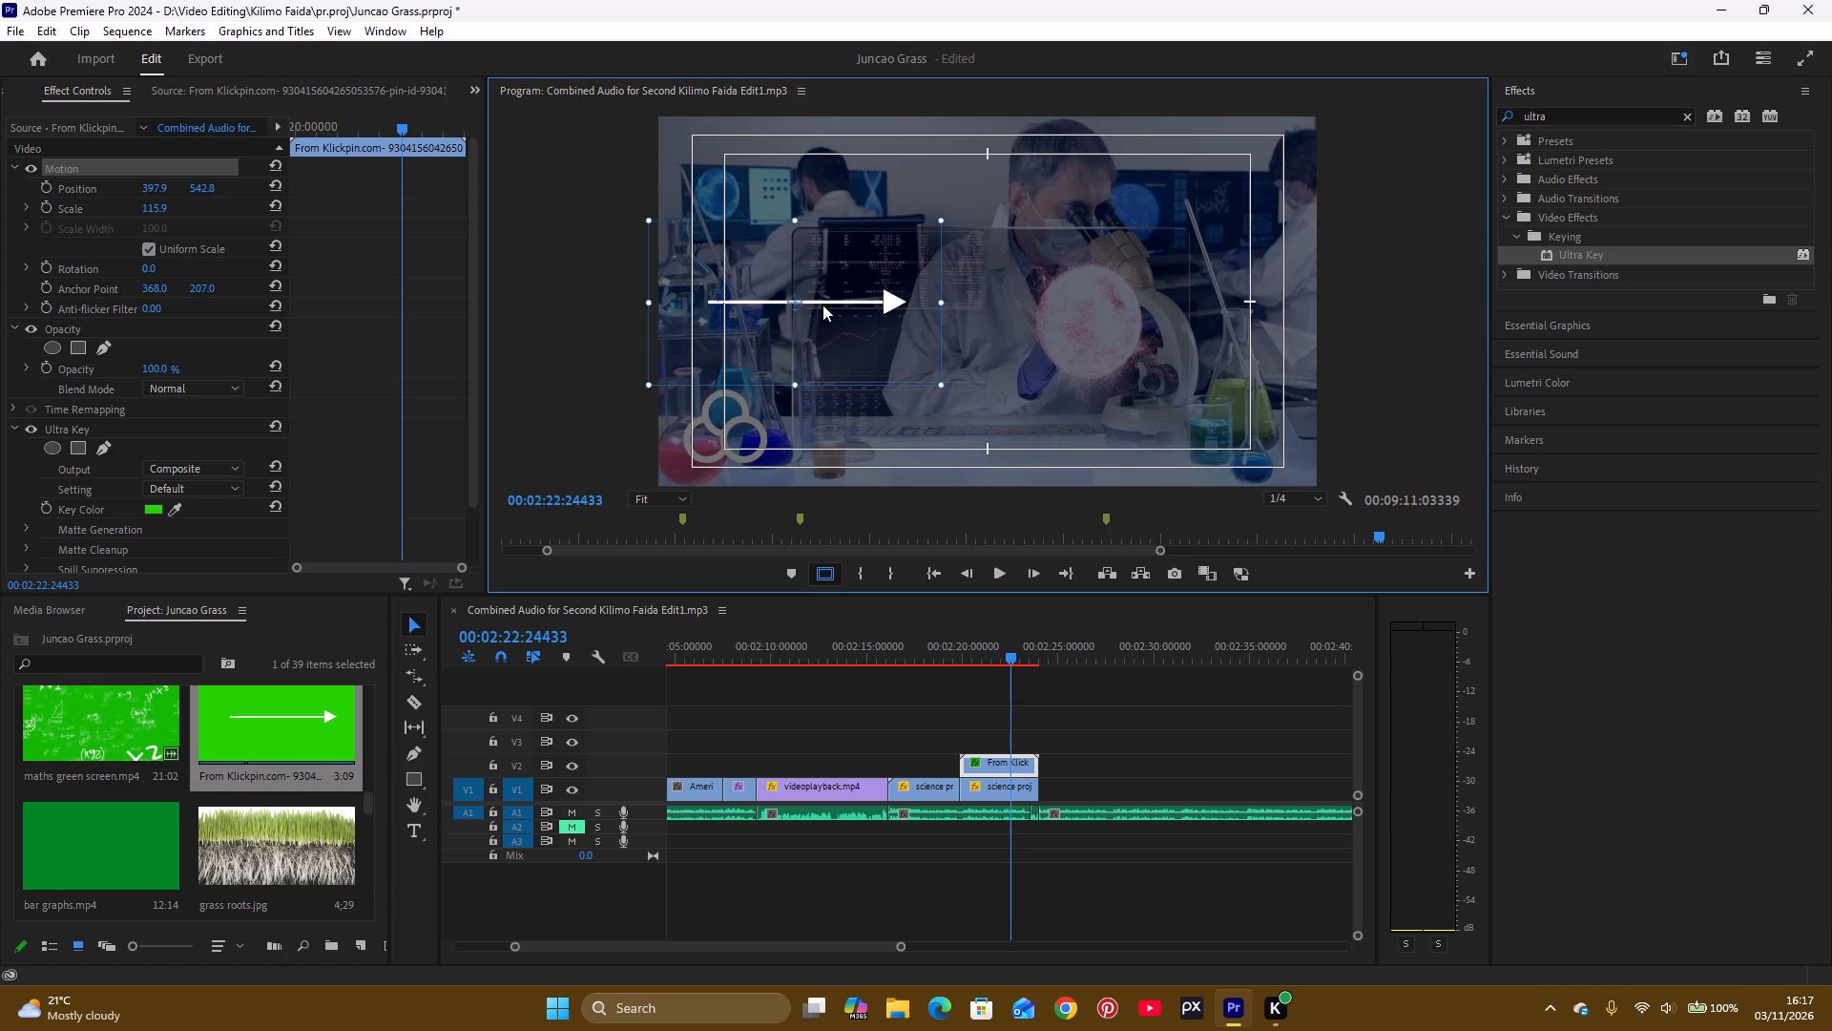
pyautogui.moveTo(822, 305); pyautogui.dragTo(802, 305)
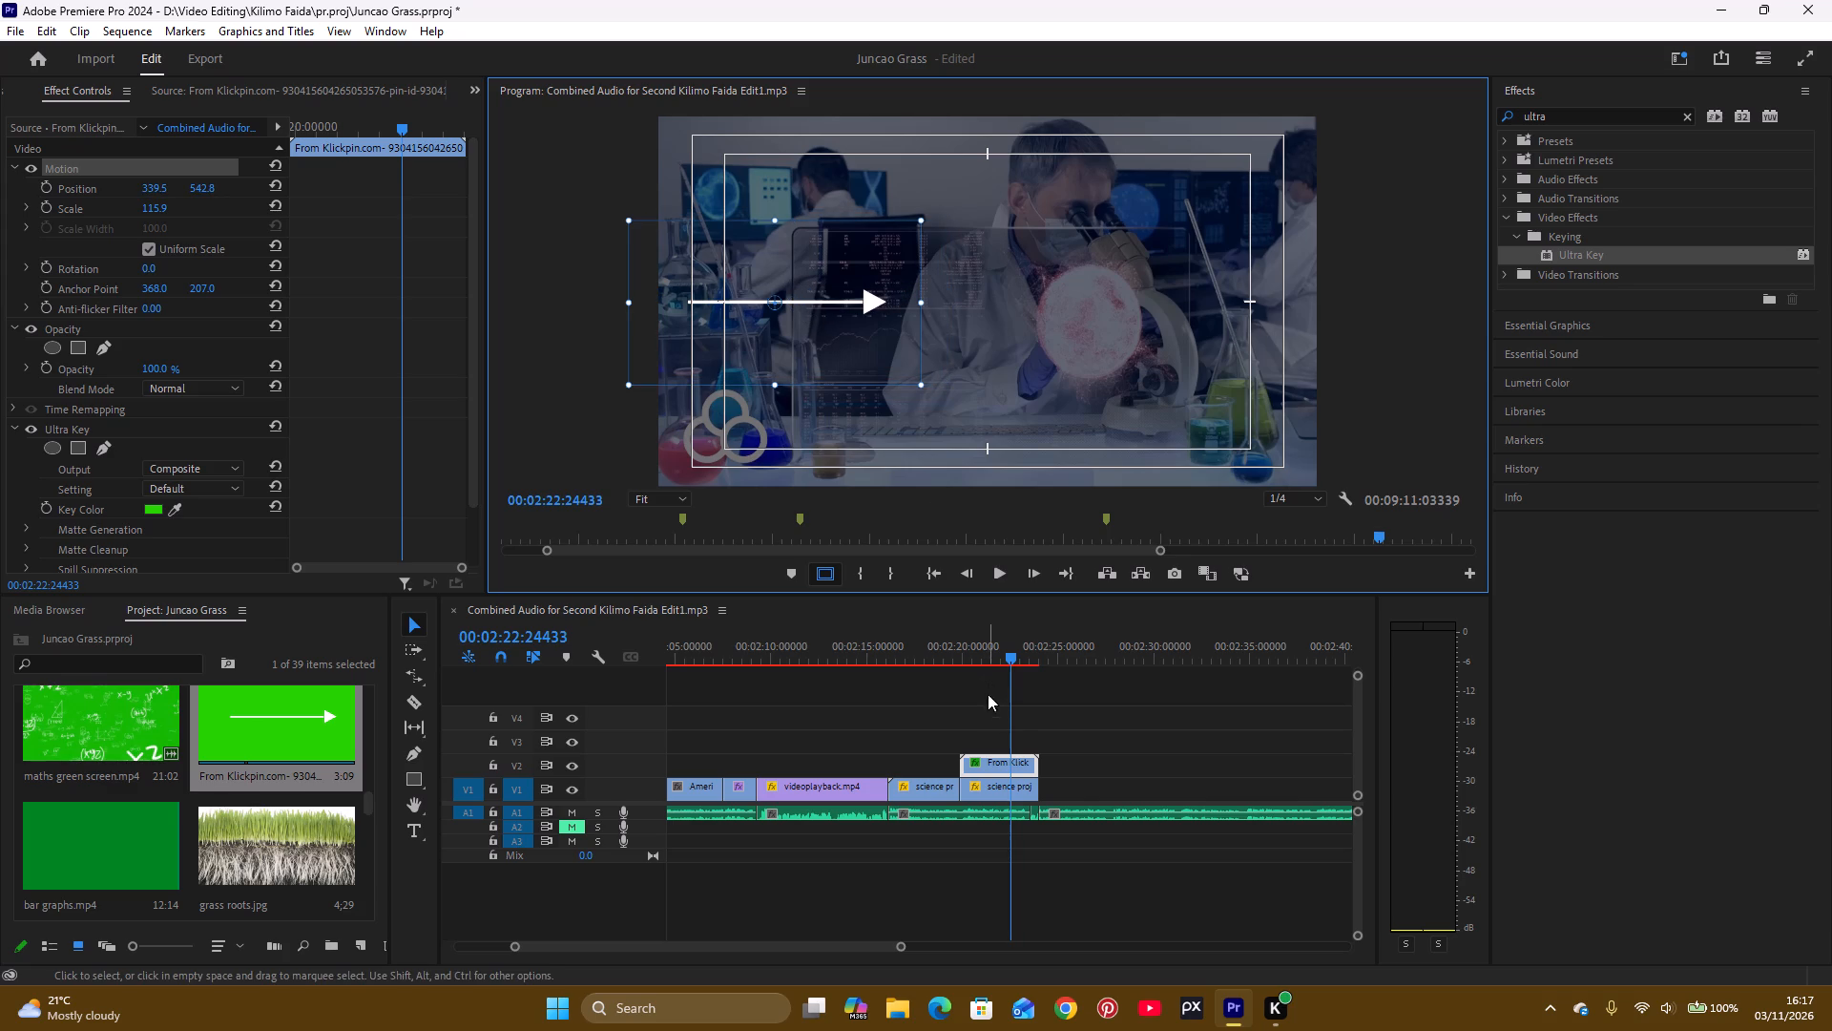
# Duplicate the keyed arrow clip from V2 onto V3 directly above it.
pyautogui.moveTo(985, 765); pyautogui.dragTo(984, 748)
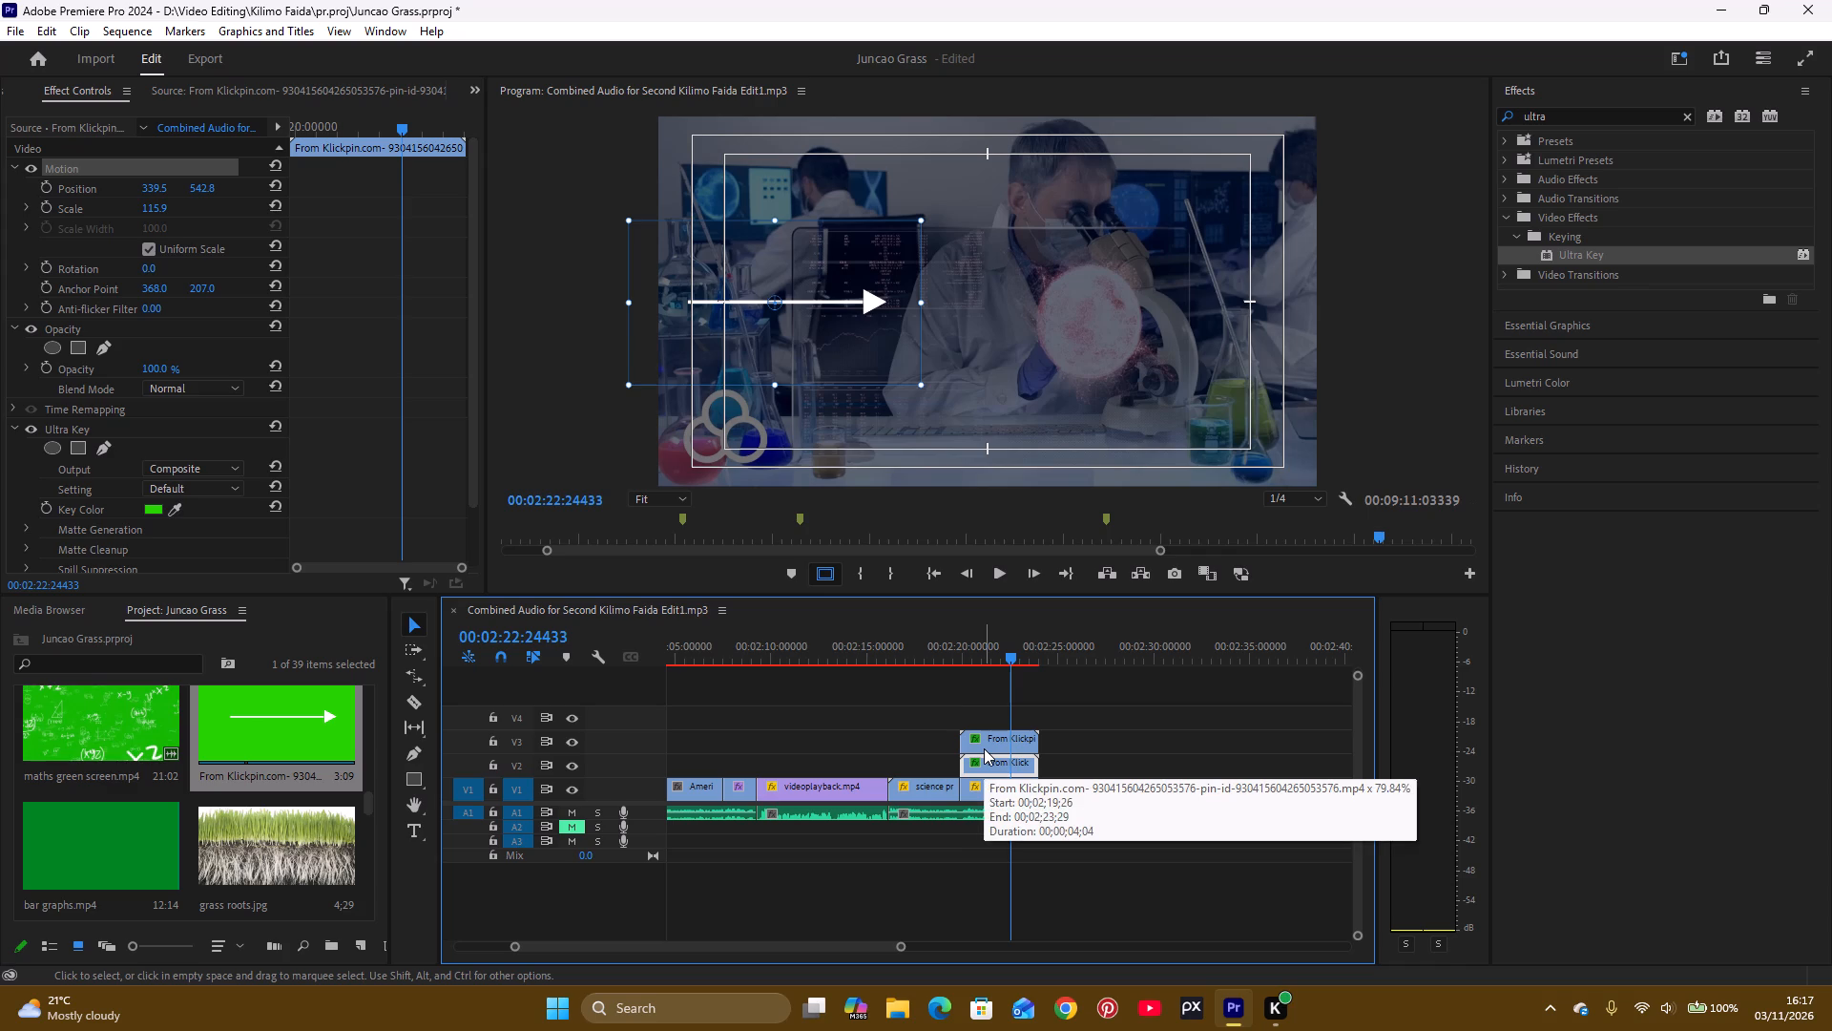
# Draw a green-outlined ellipse about 412 by 325 near the frame's center with the Ellipse tool, as a new graphic on V4.
pyautogui.click(403, 775)
pyautogui.moveTo(403, 775); pyautogui.dragTo(458, 797)
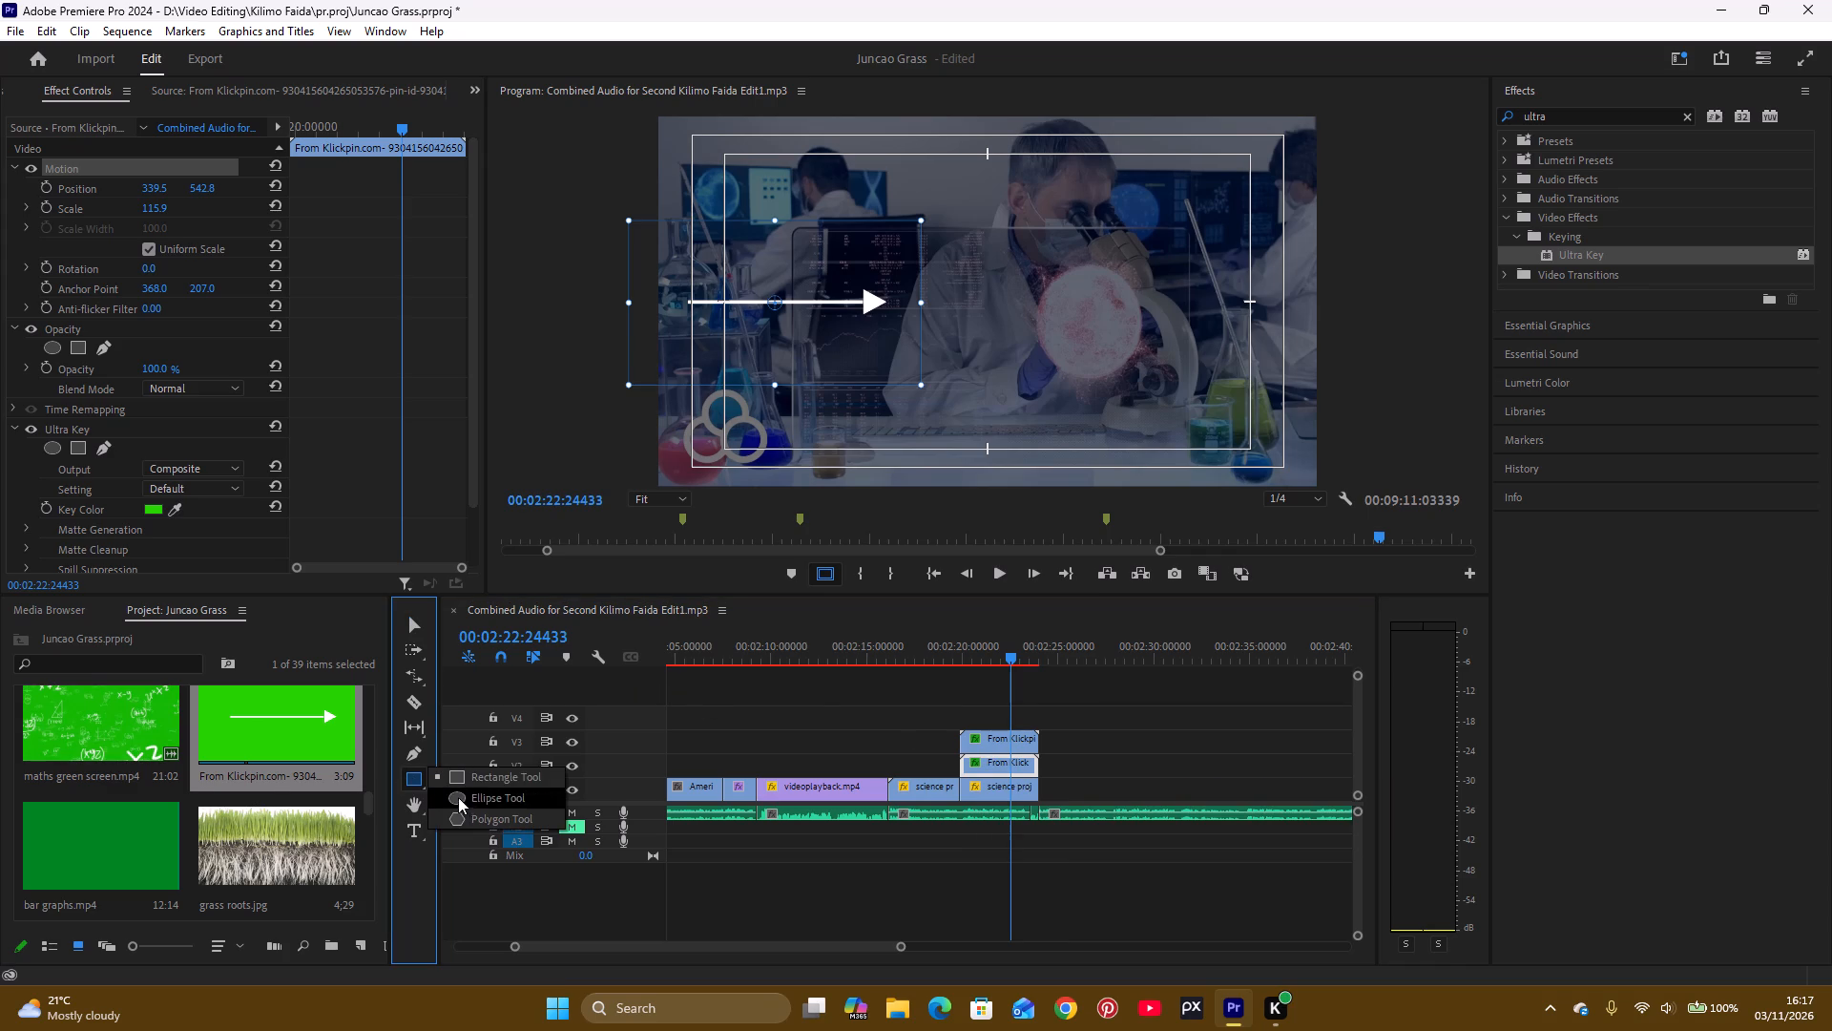
pyautogui.moveTo(458, 797); pyautogui.dragTo(459, 798)
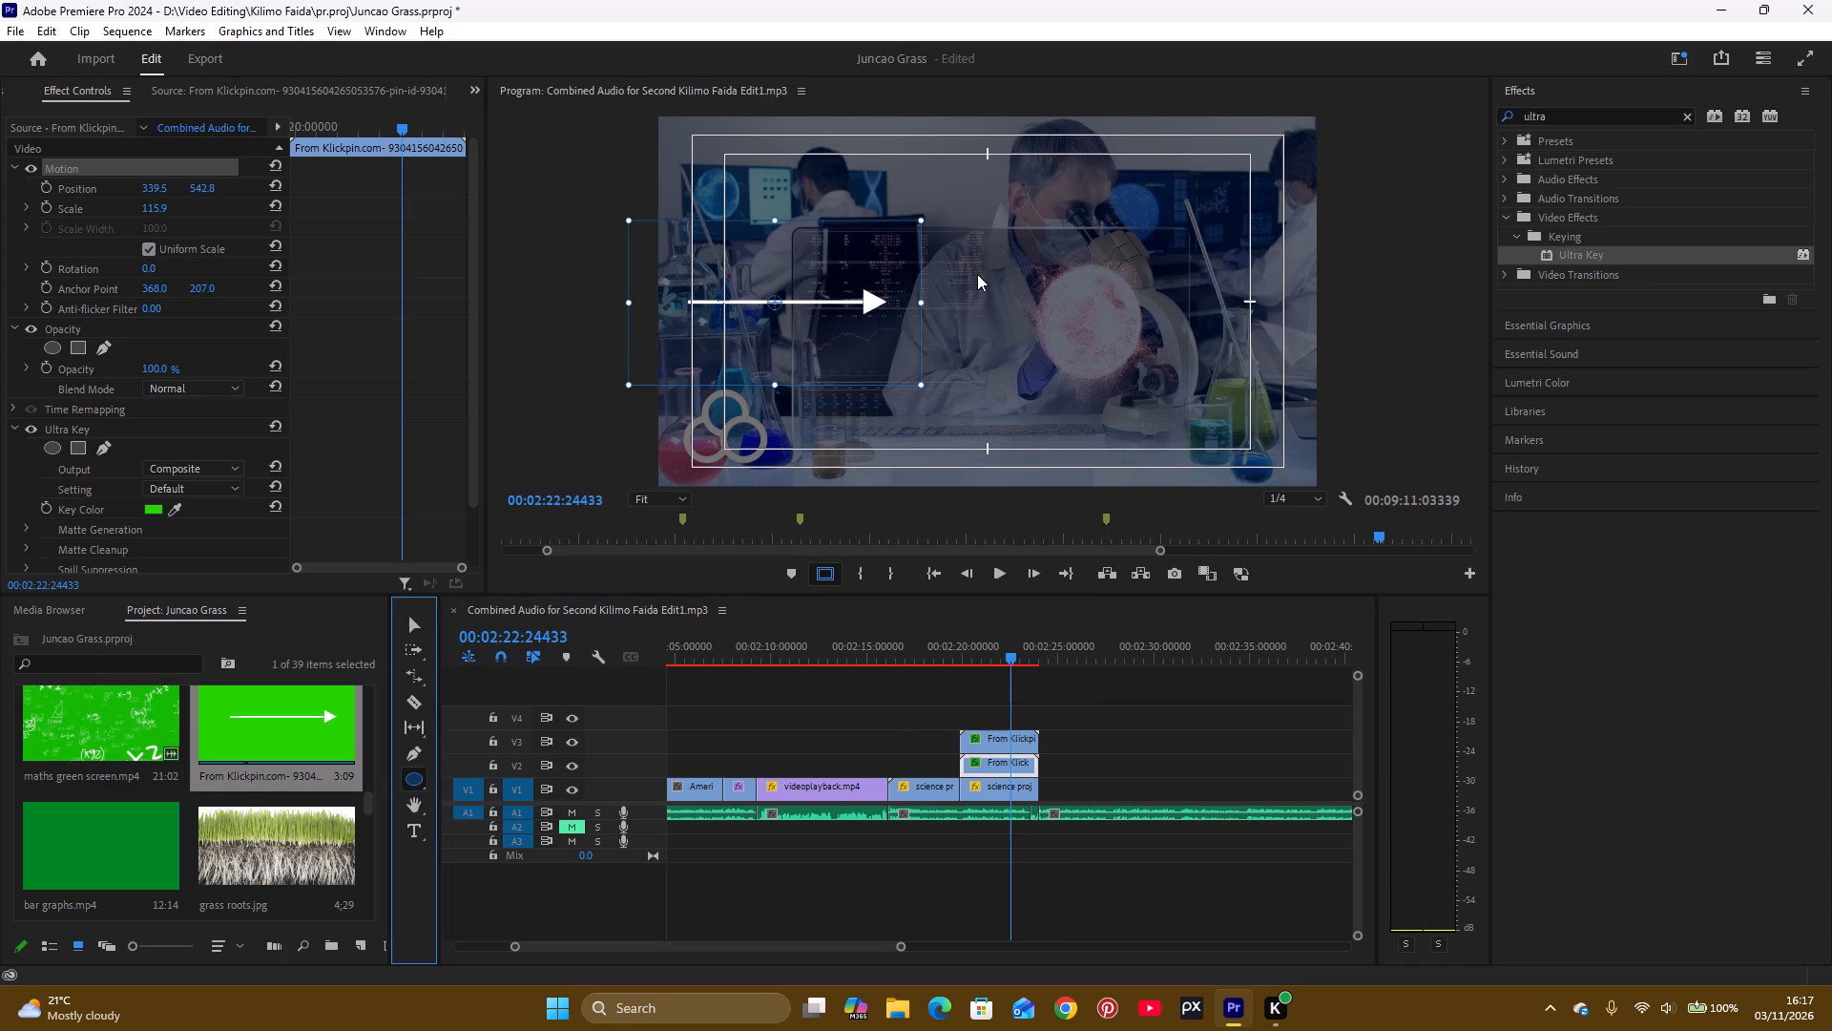
pyautogui.moveTo(969, 267); pyautogui.dragTo(960, 363)
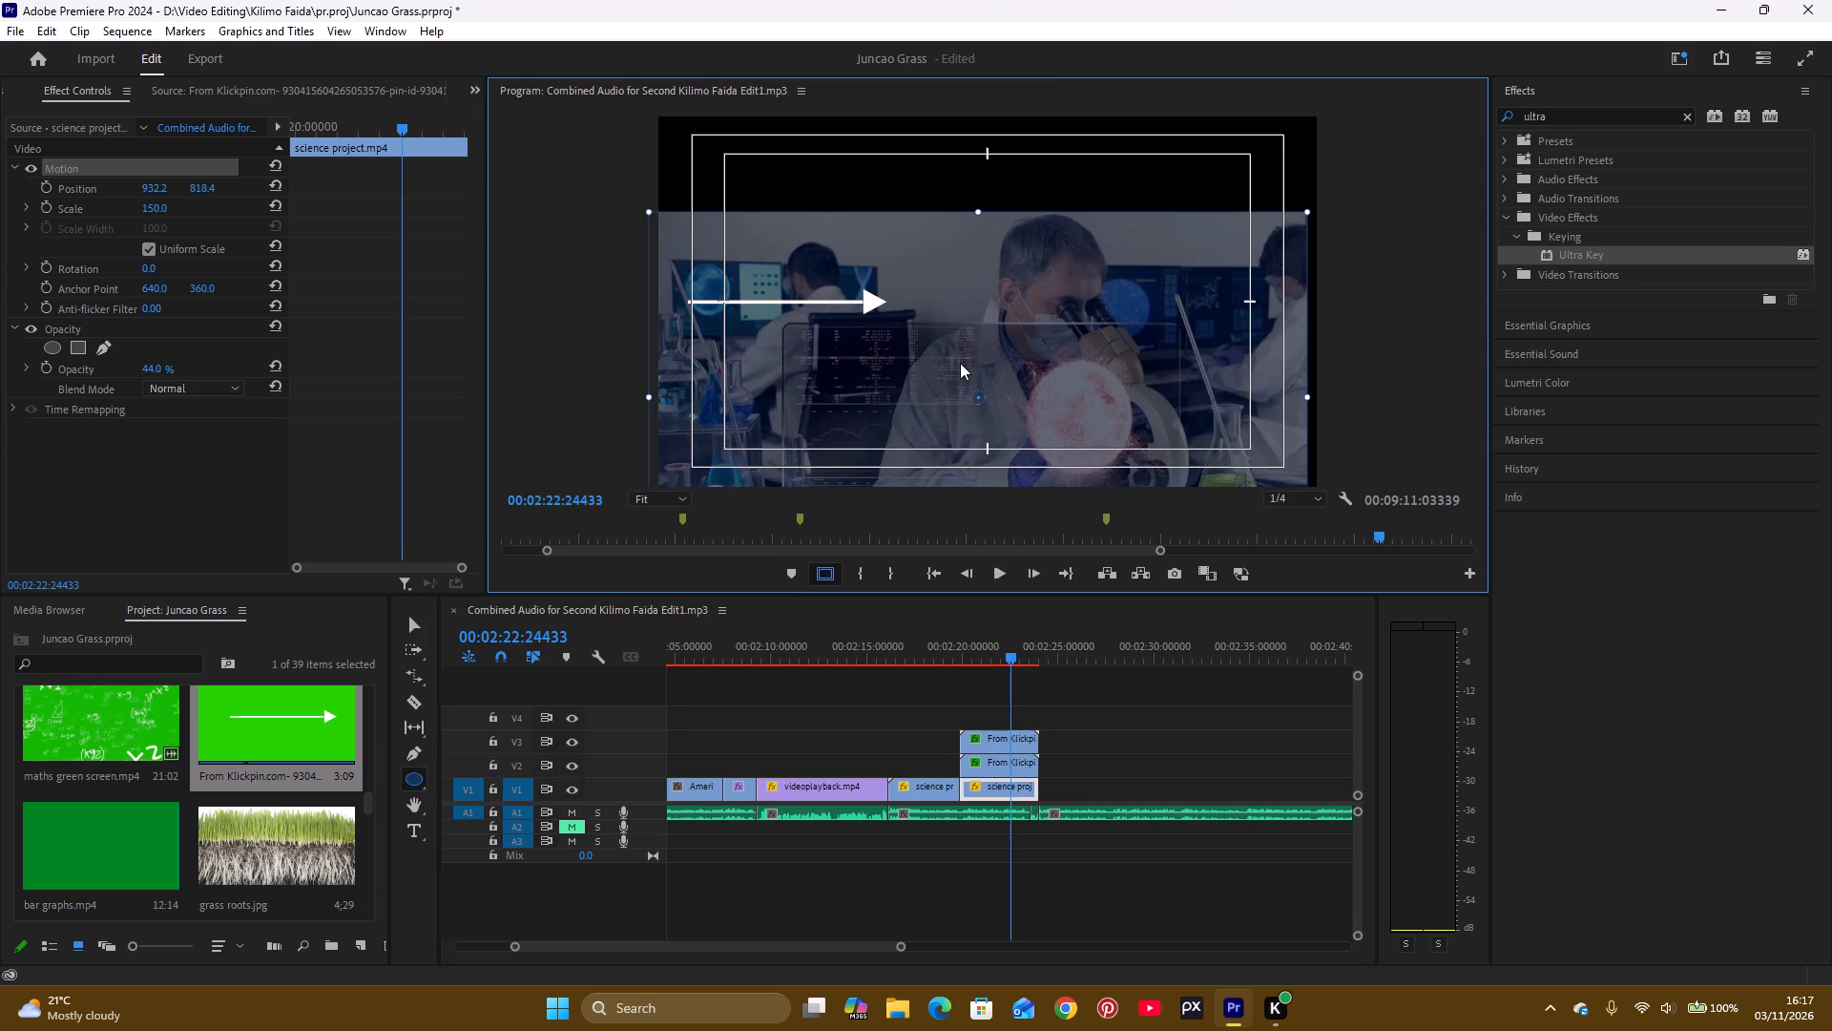
pyautogui.hotkey('ctrl', 'z')
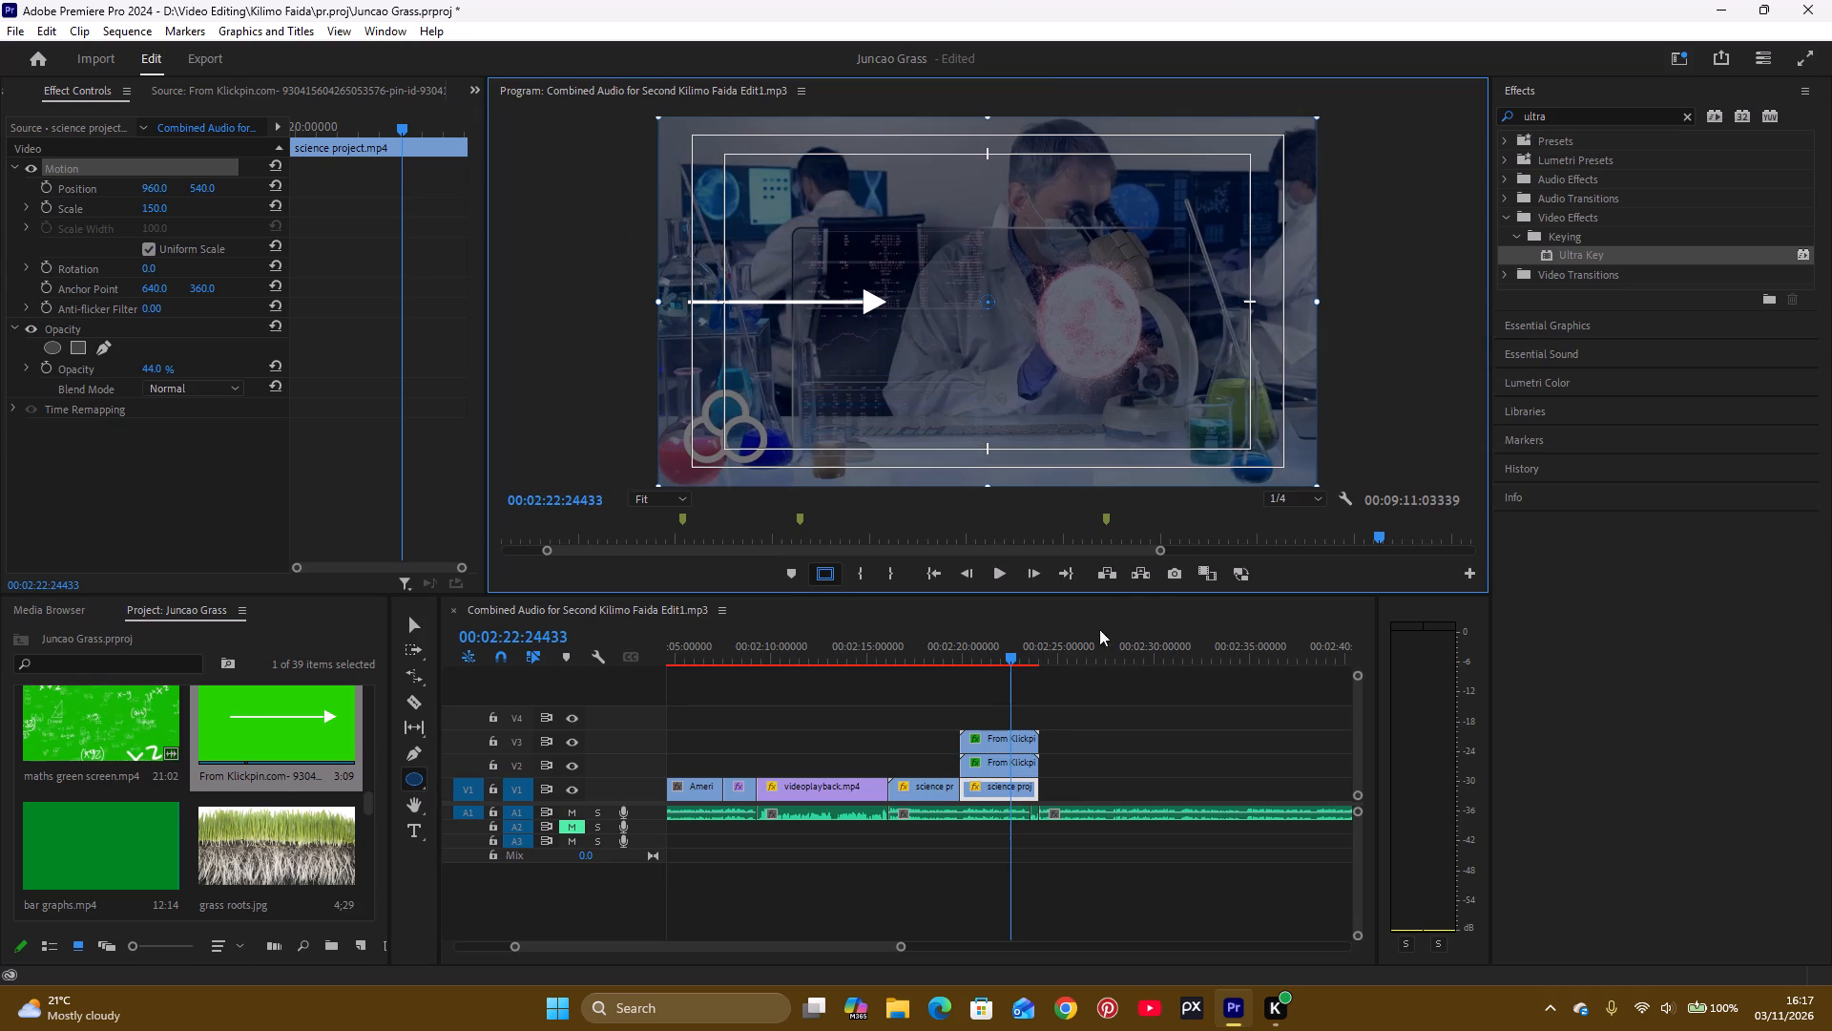
pyautogui.click(1086, 693)
pyautogui.moveTo(925, 279); pyautogui.dragTo(906, 318)
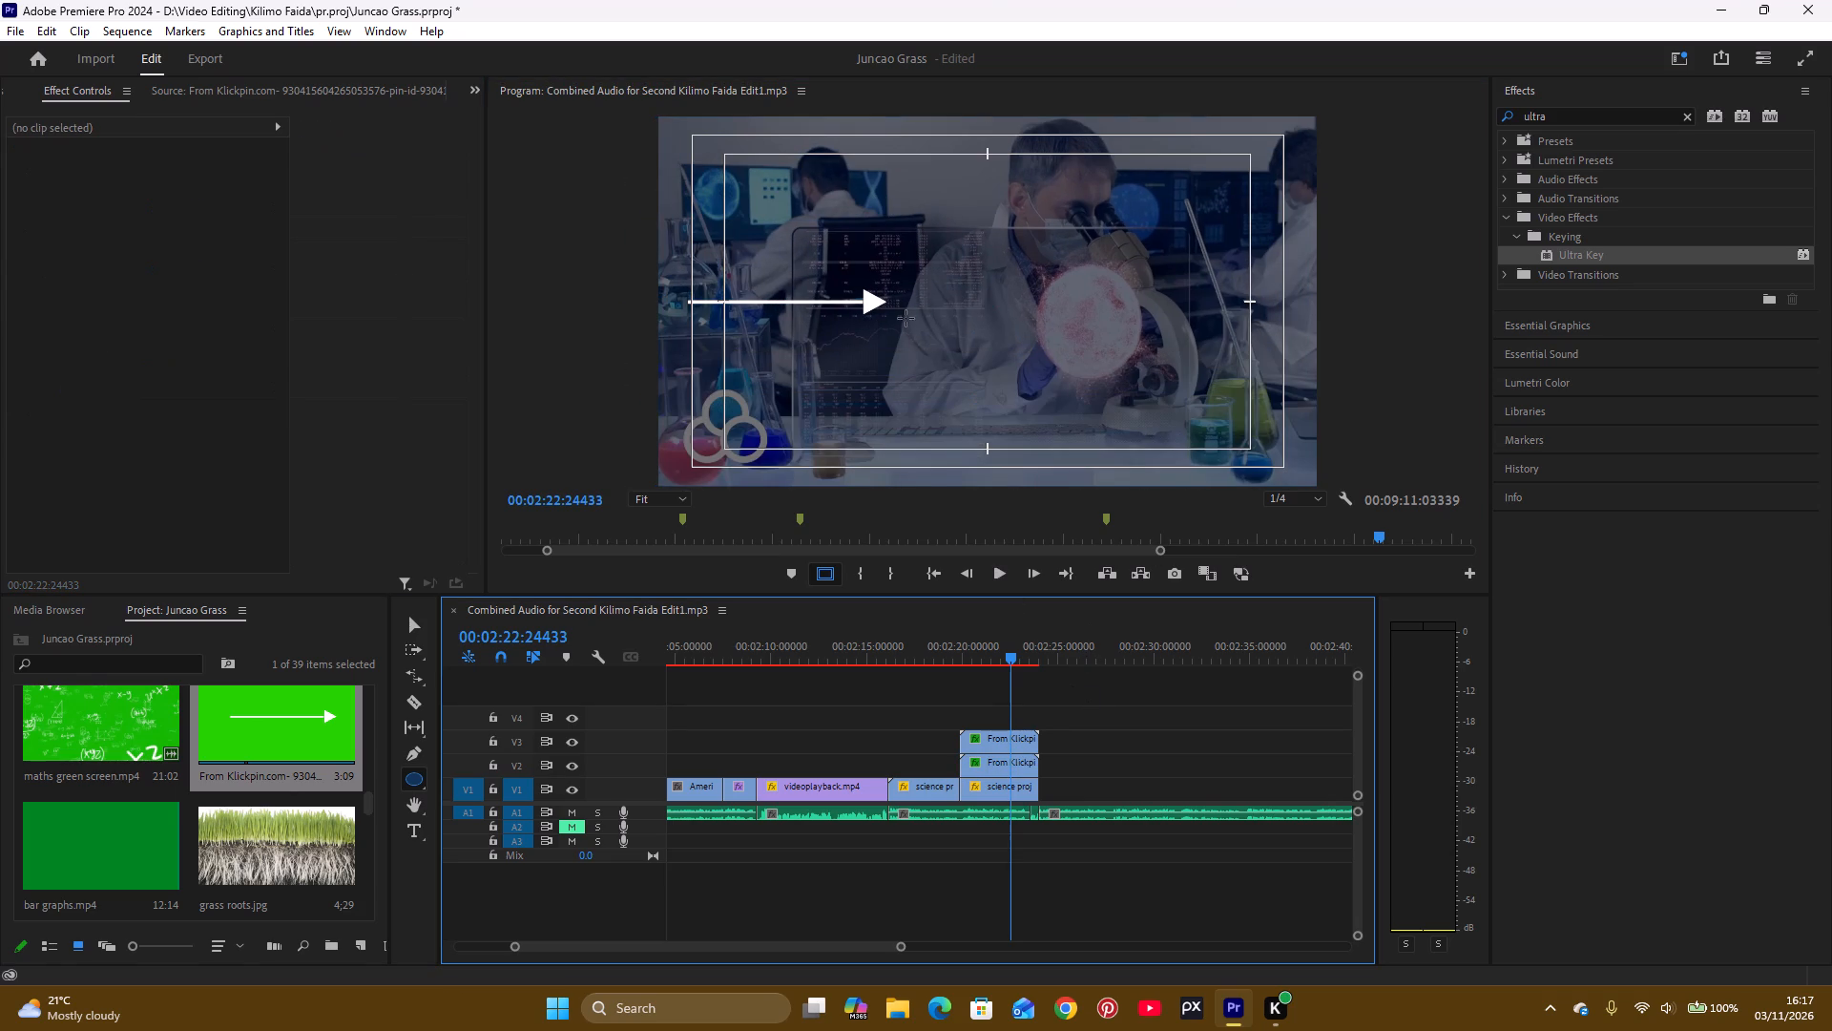
pyautogui.moveTo(906, 318); pyautogui.dragTo(1027, 365)
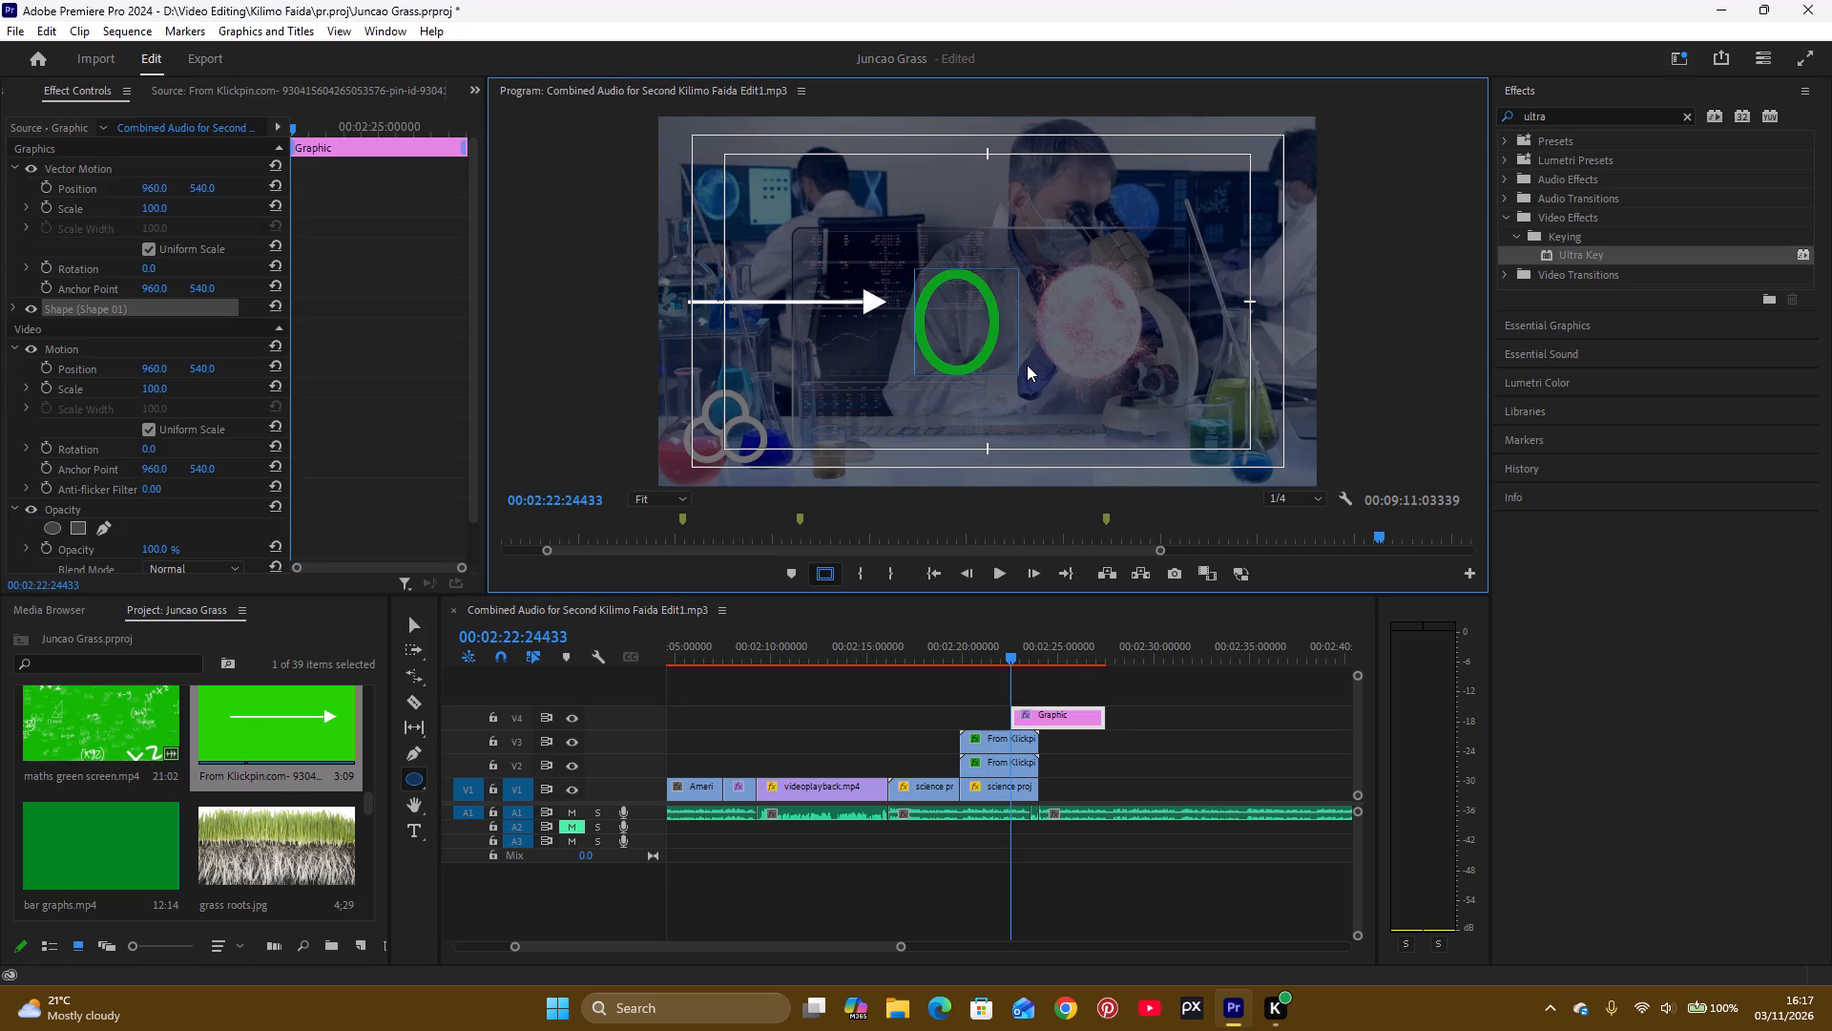
pyautogui.moveTo(1027, 365); pyautogui.dragTo(1059, 373)
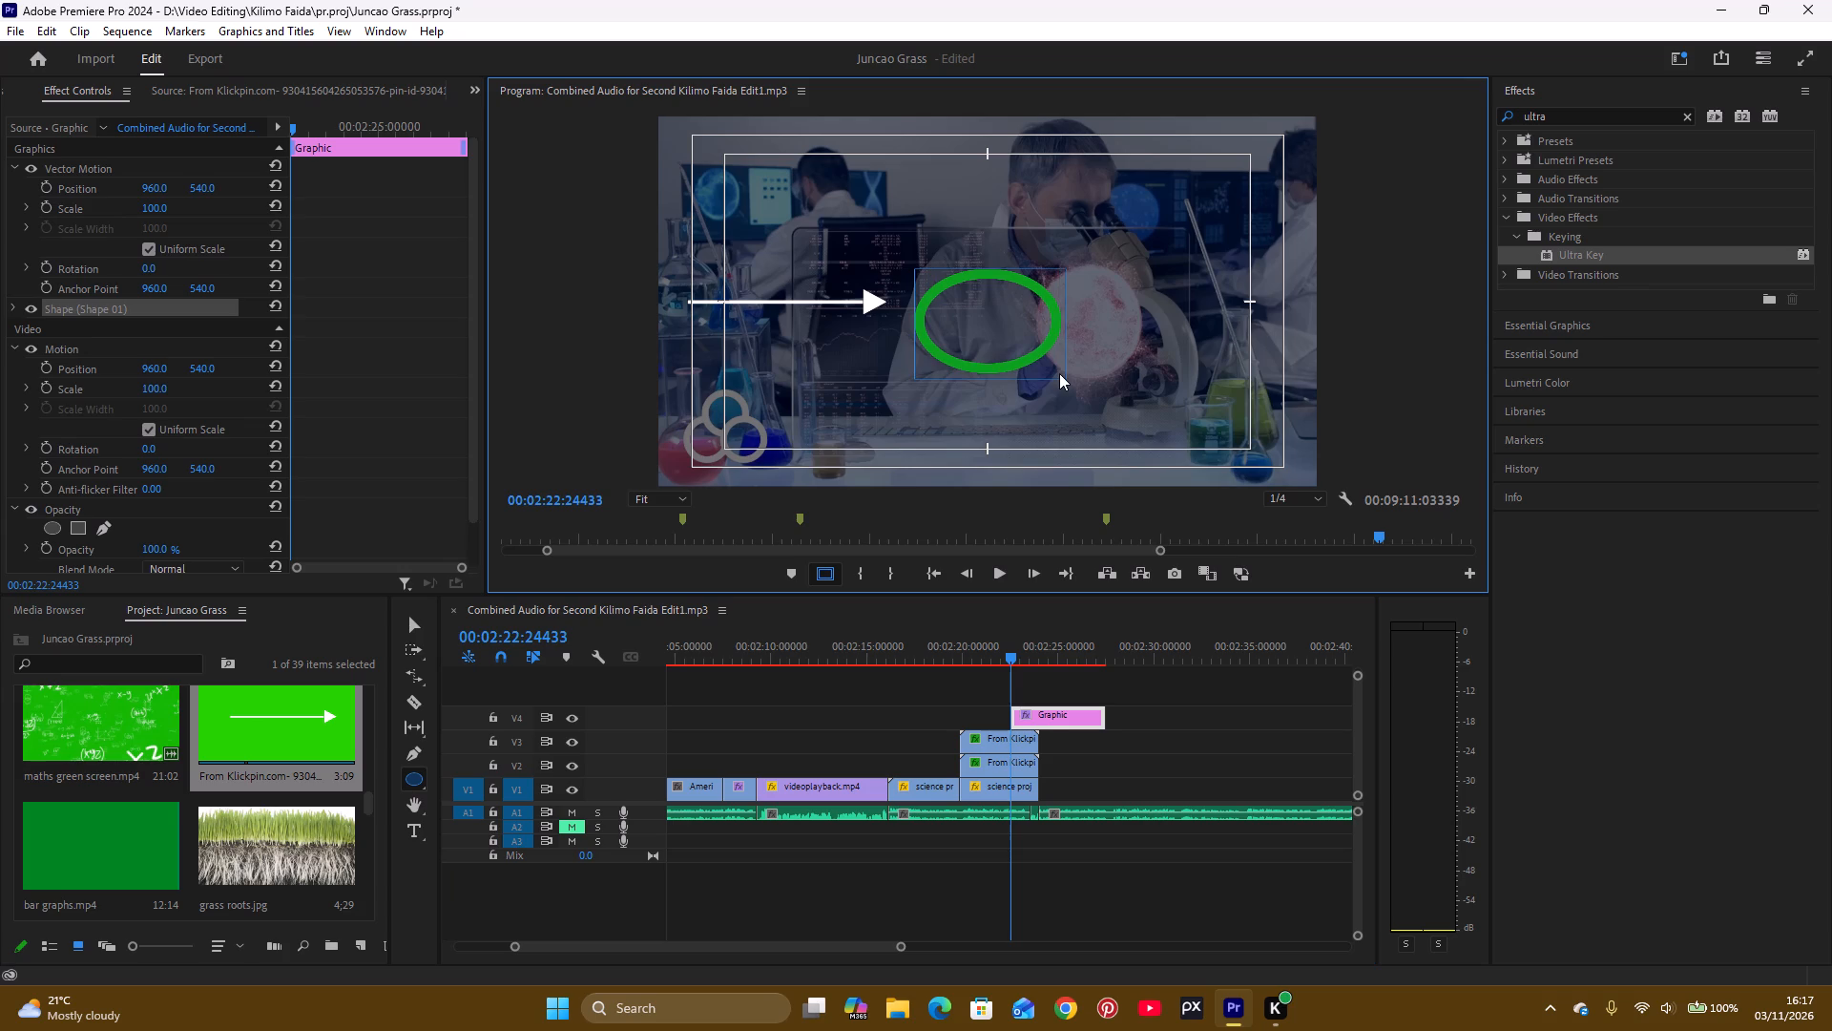
pyautogui.moveTo(1059, 373); pyautogui.dragTo(1066, 390)
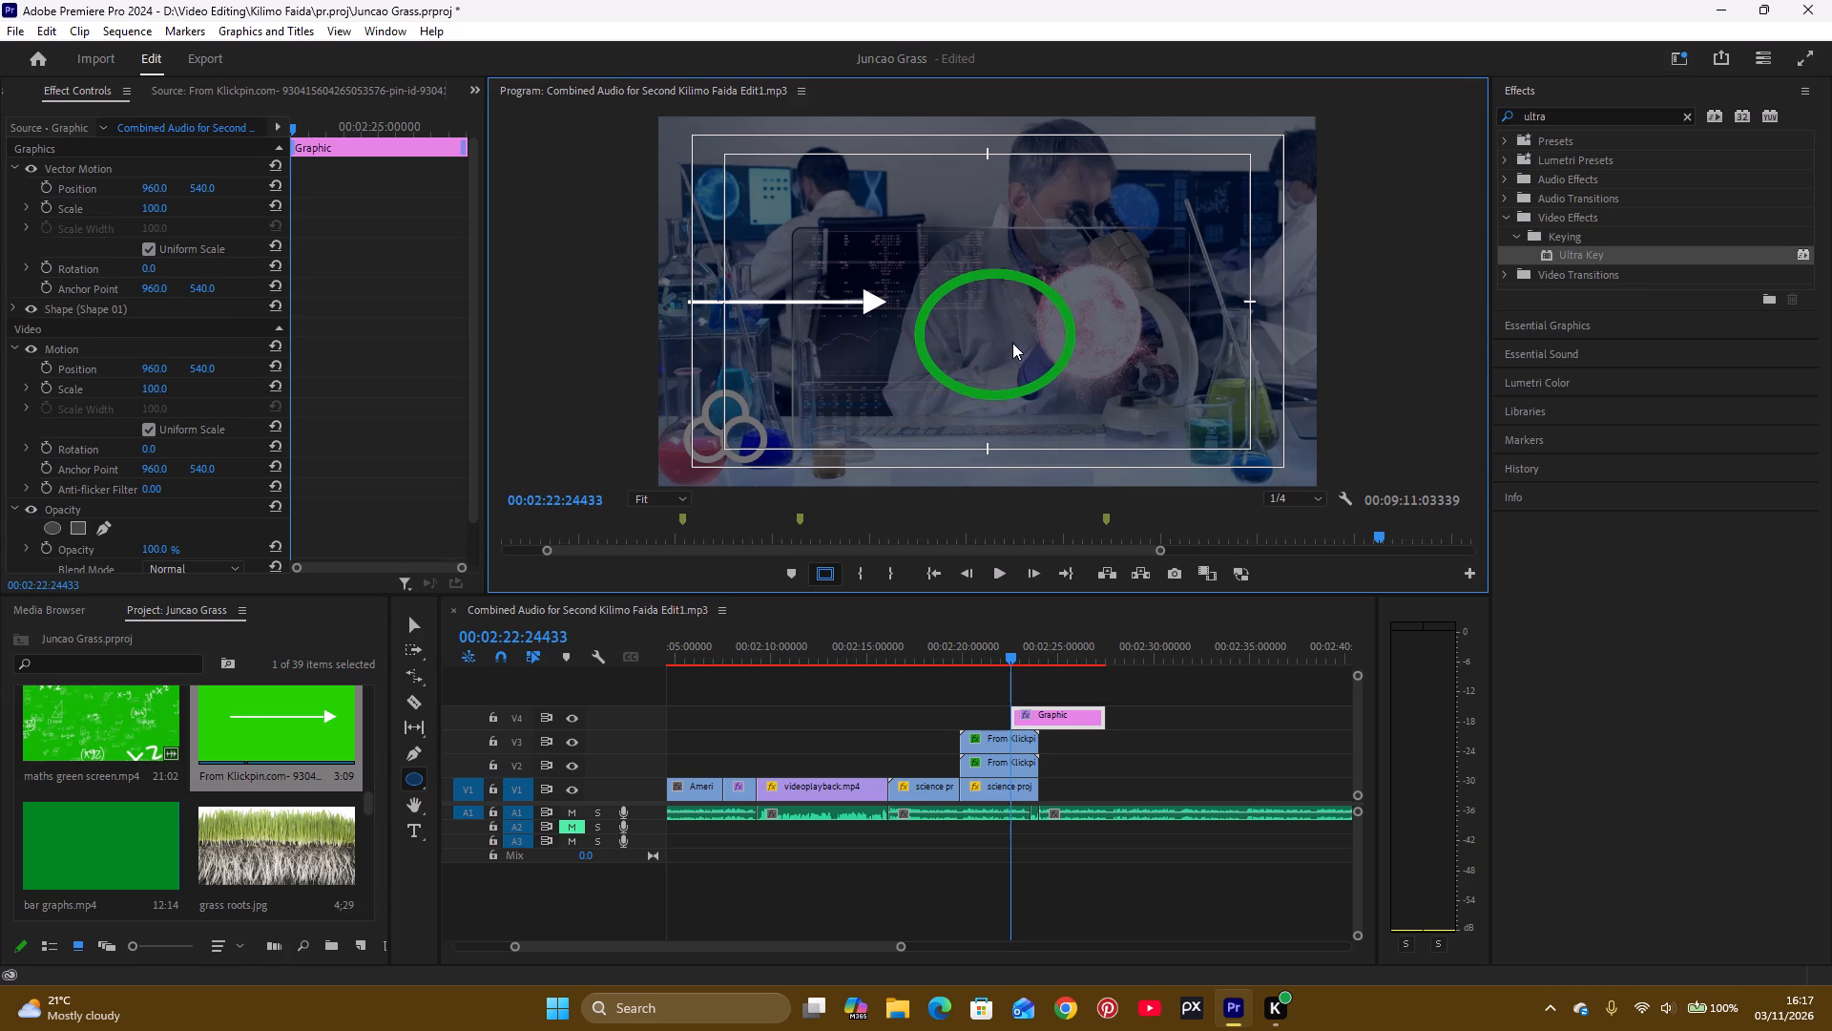
pyautogui.moveTo(1005, 334); pyautogui.dragTo(1002, 322)
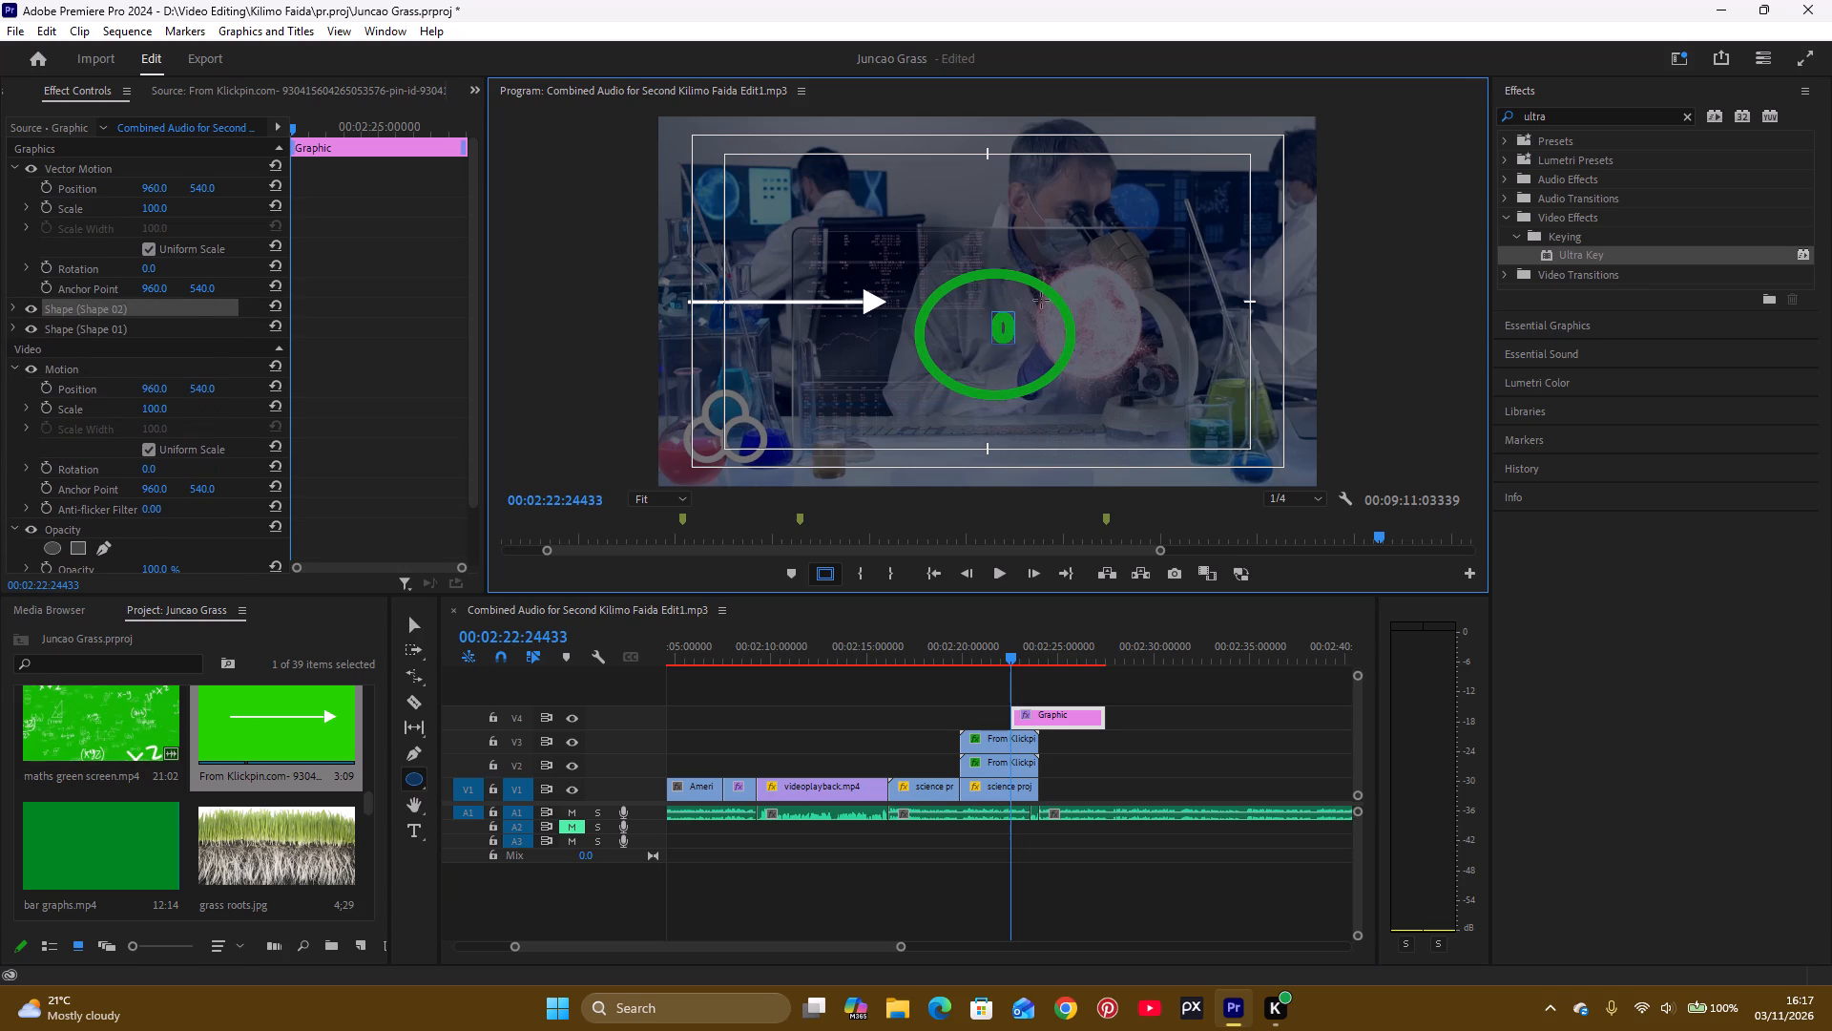
pyautogui.hotkey('ctrl', 'z')
# Center the green ellipse horizontally and vertically in the video frame, at position 960, 540.
pyautogui.press('v')
pyautogui.moveTo(989, 344); pyautogui.dragTo(986, 297)
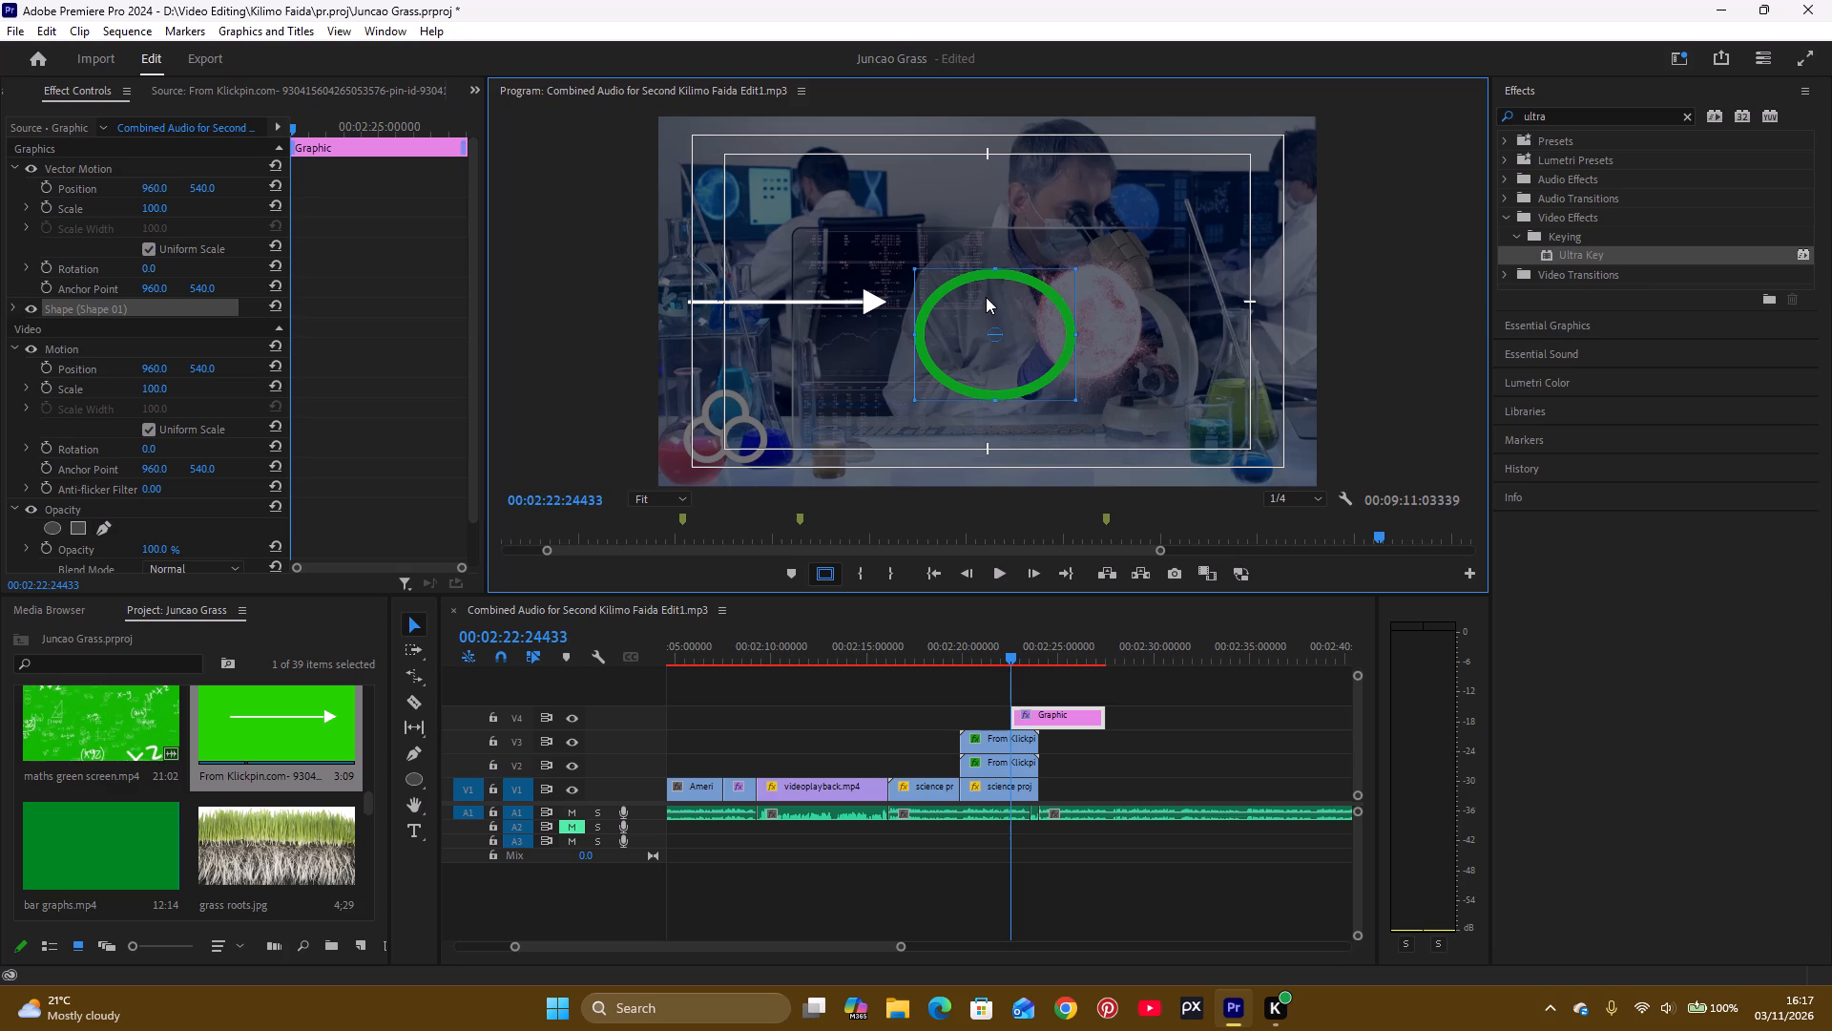
pyautogui.moveTo(986, 297); pyautogui.dragTo(973, 279)
pyautogui.click(1545, 329)
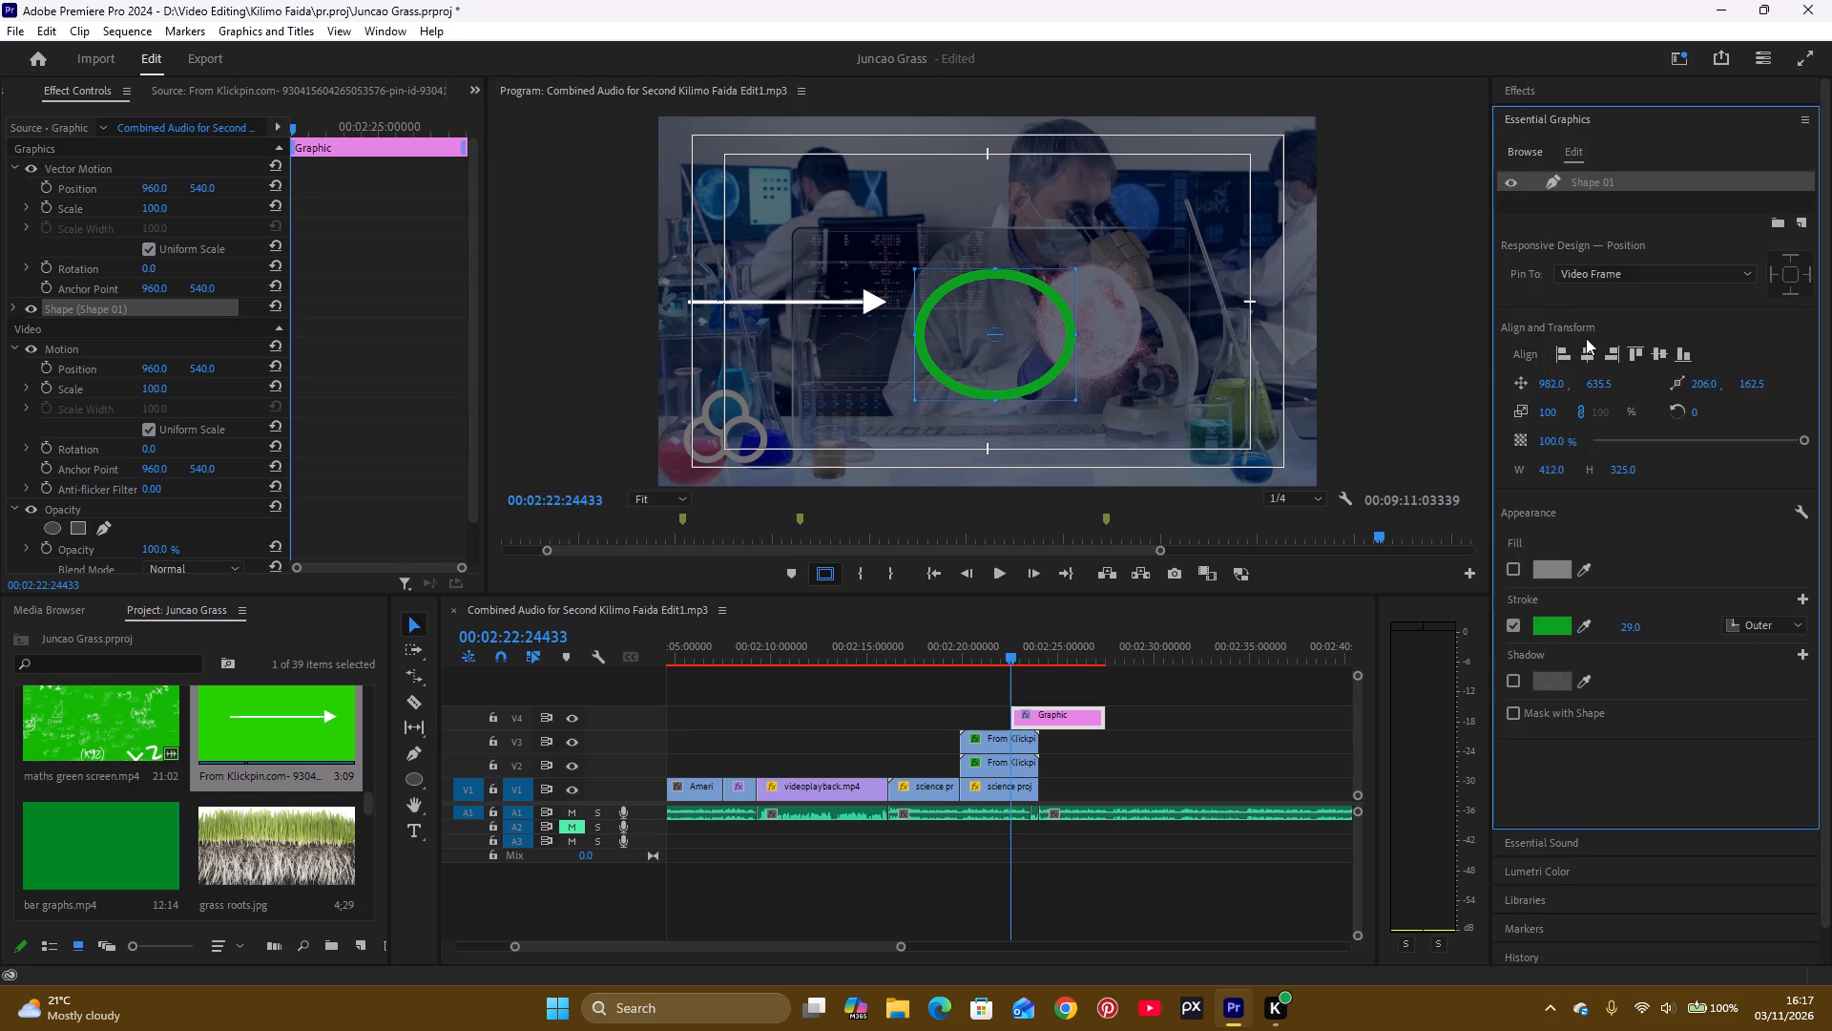
pyautogui.click(1587, 348)
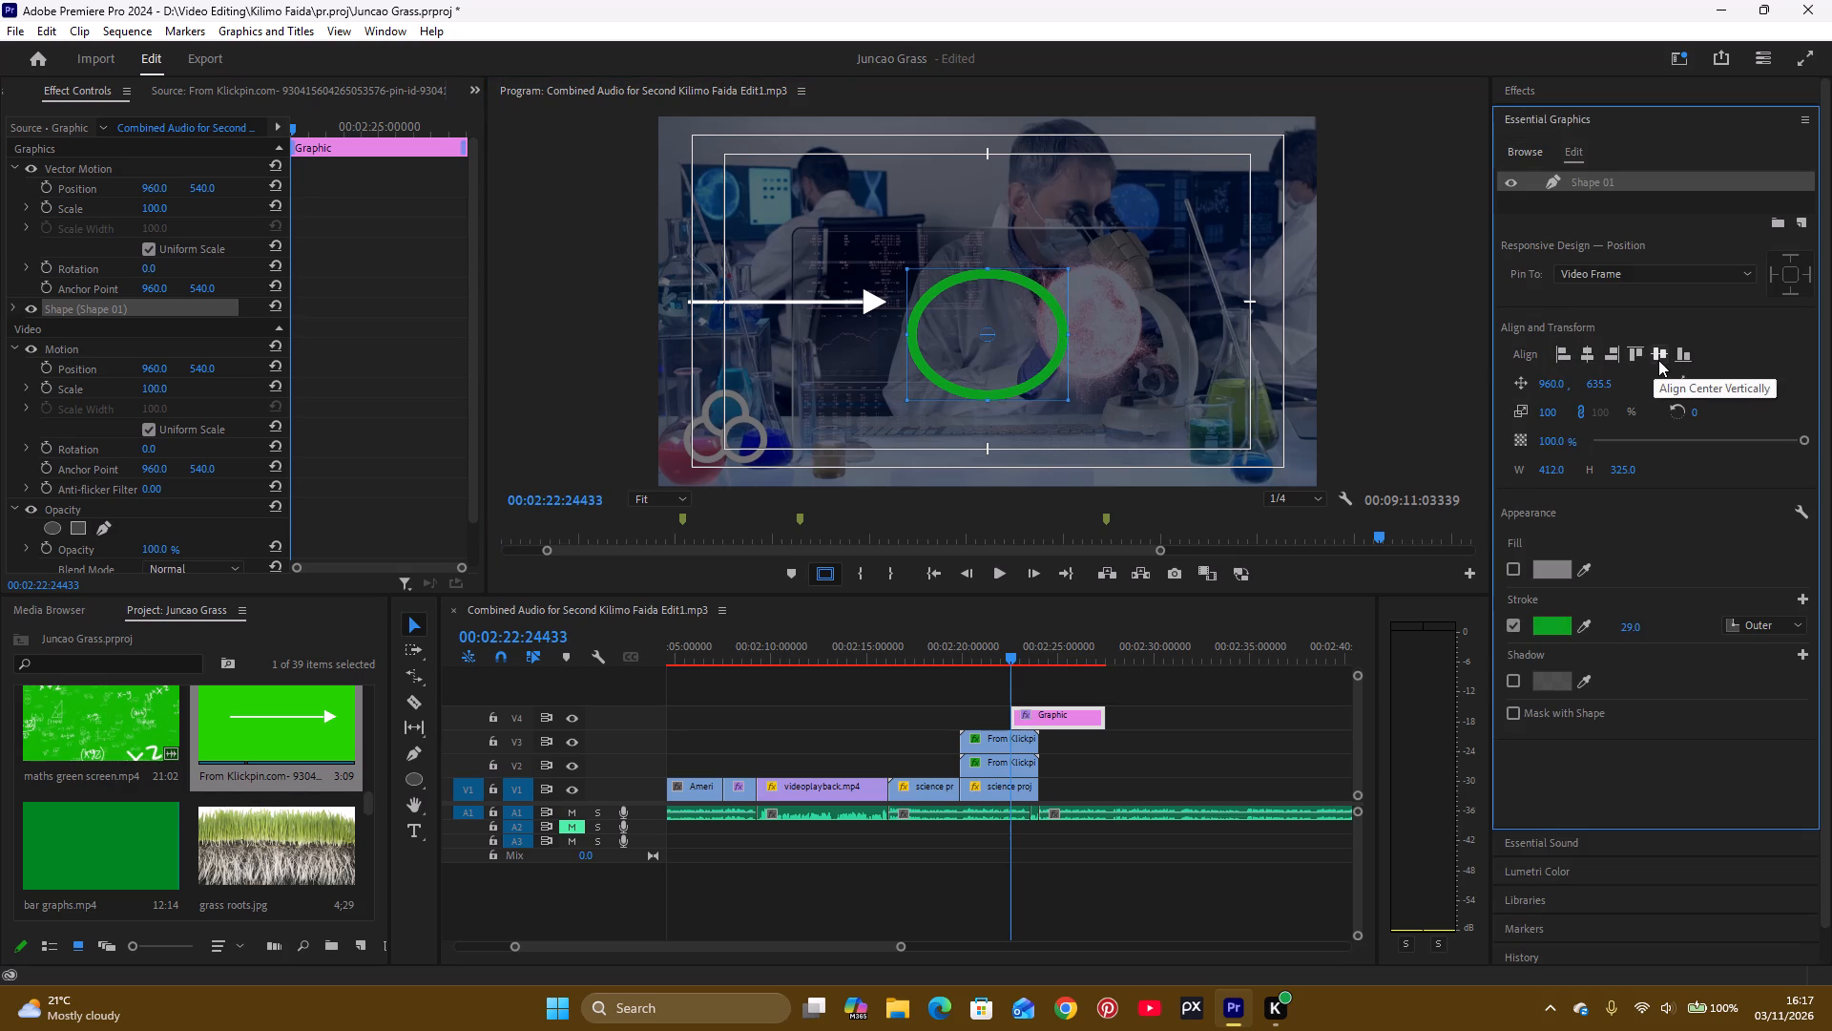
pyautogui.click(1658, 360)
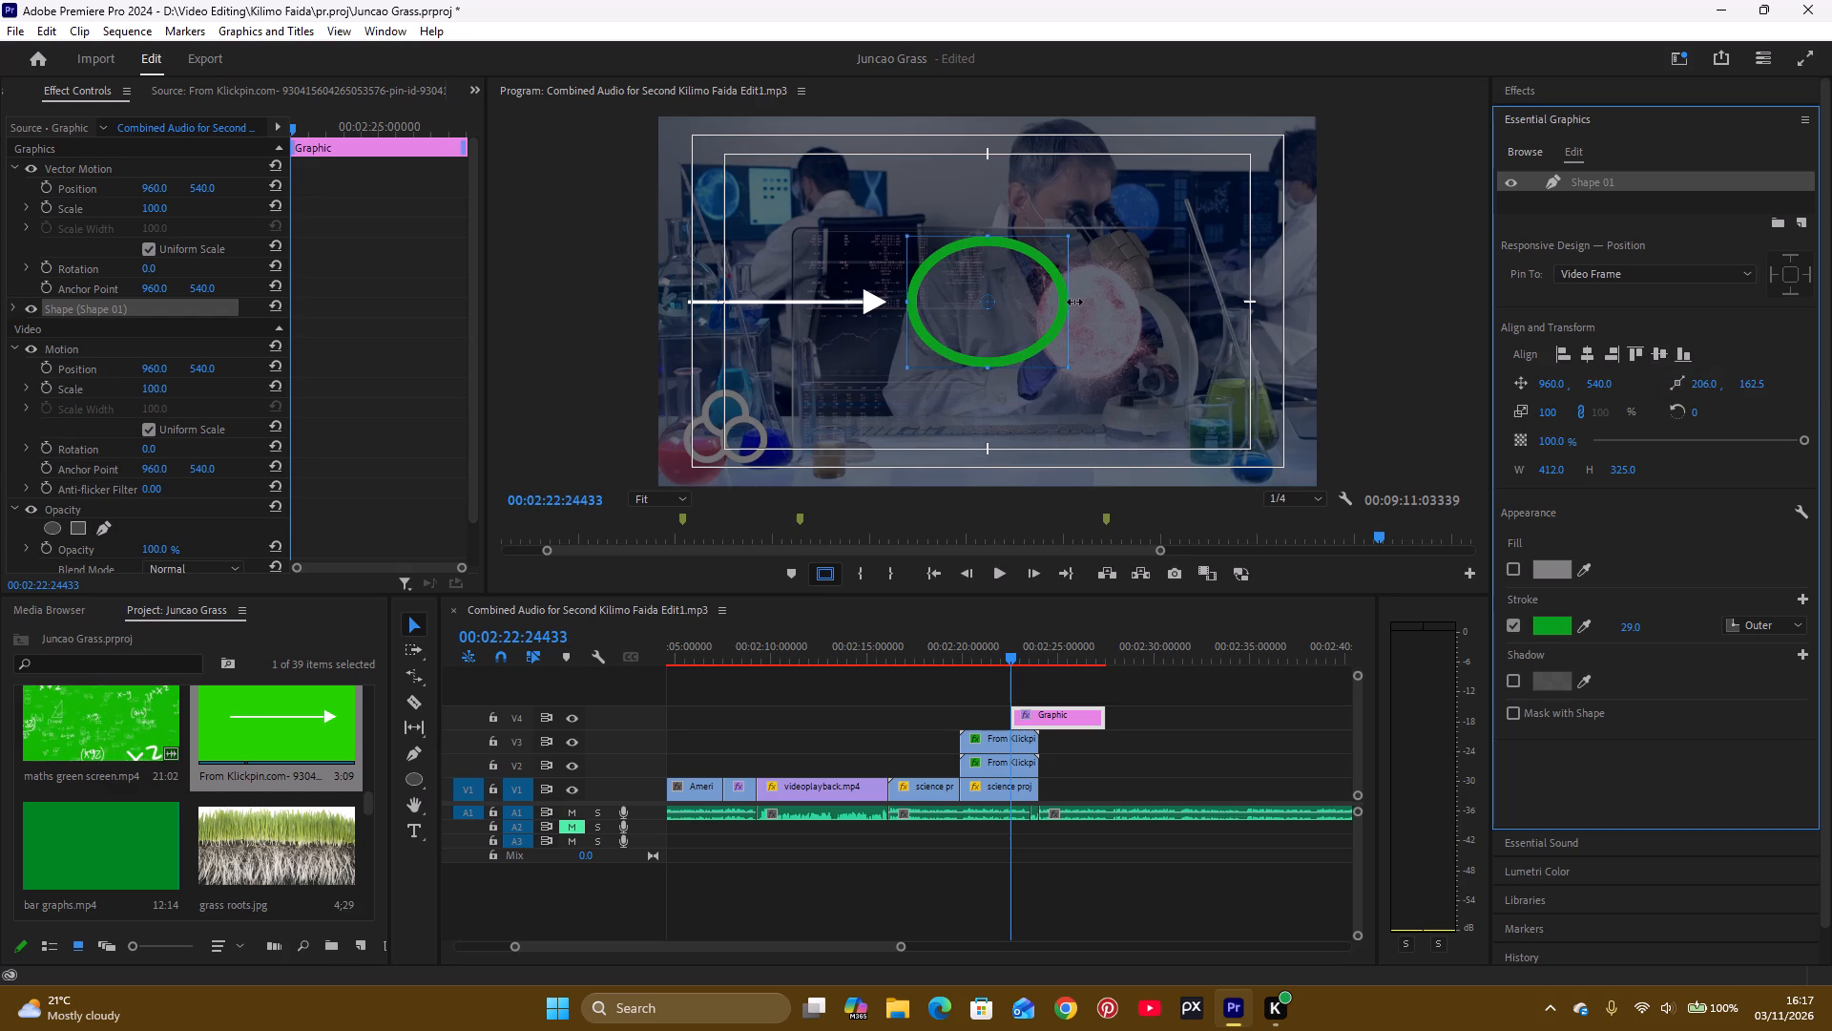
# Narrow the ellipse to a width of about 395 and center it in the frame again, at position 968.5, 540.
pyautogui.click(1074, 306)
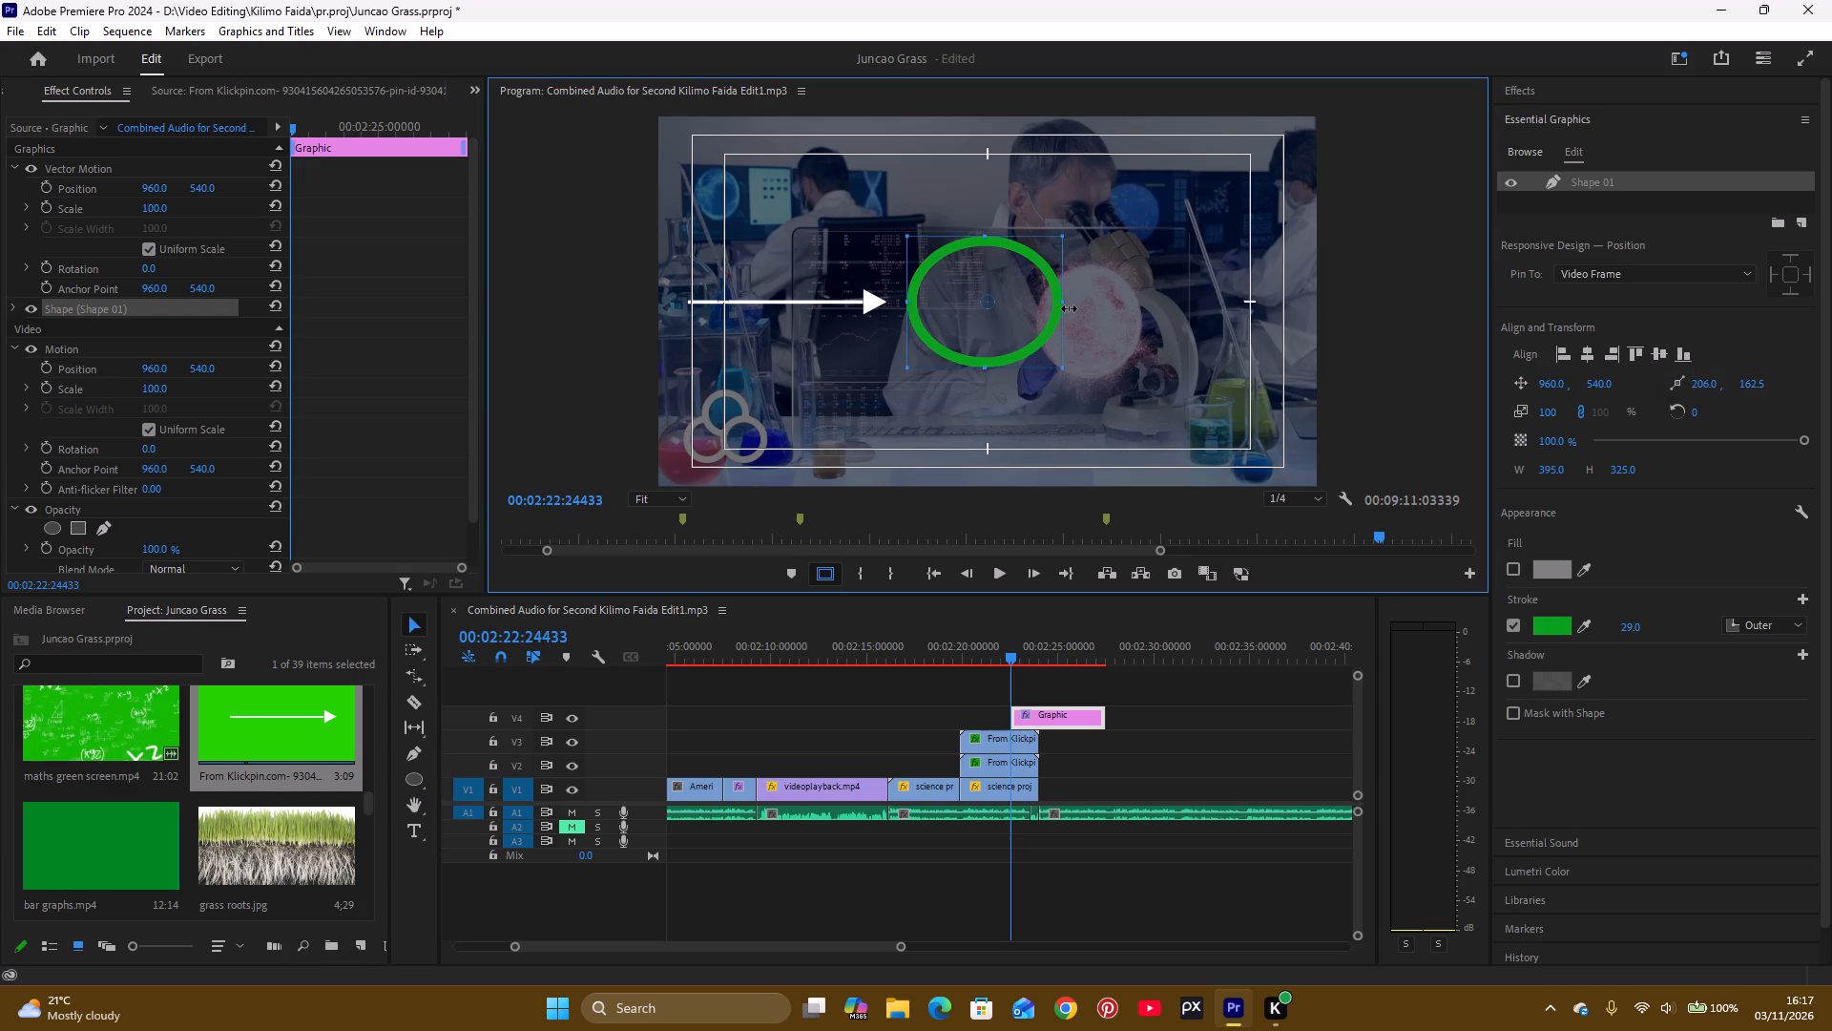
pyautogui.click(1656, 355)
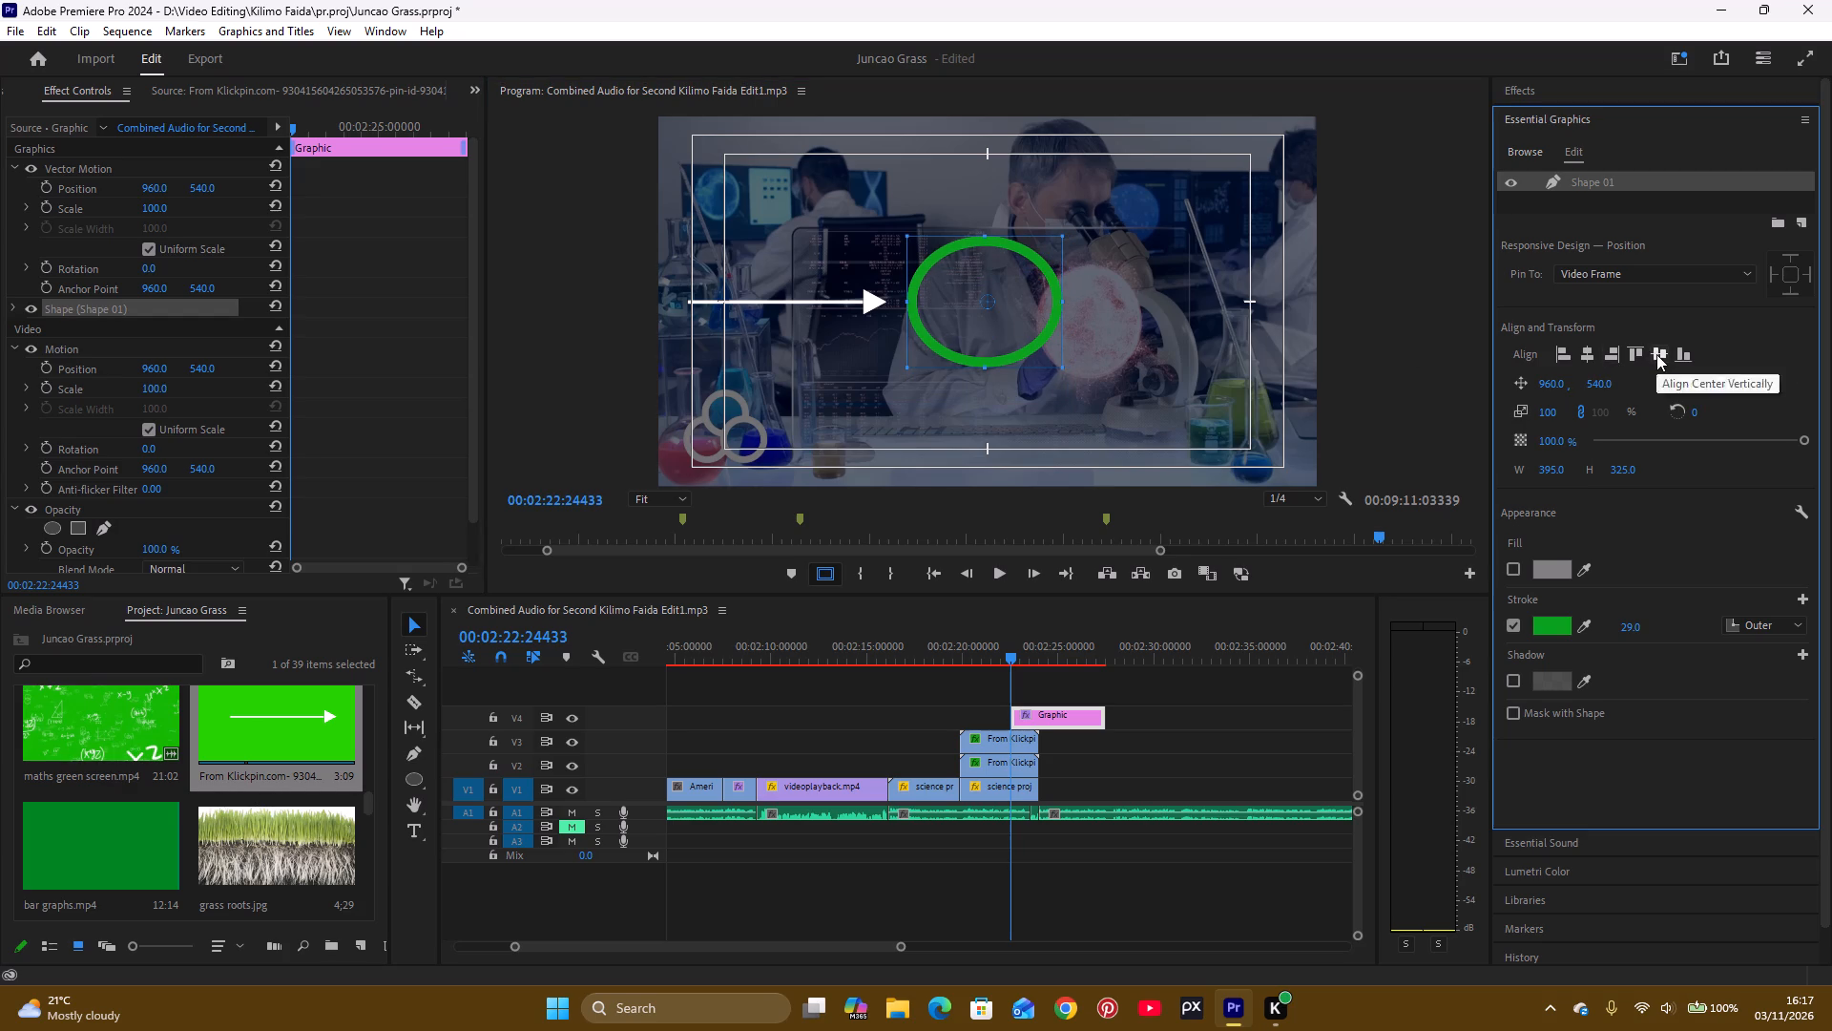
pyautogui.click(1591, 356)
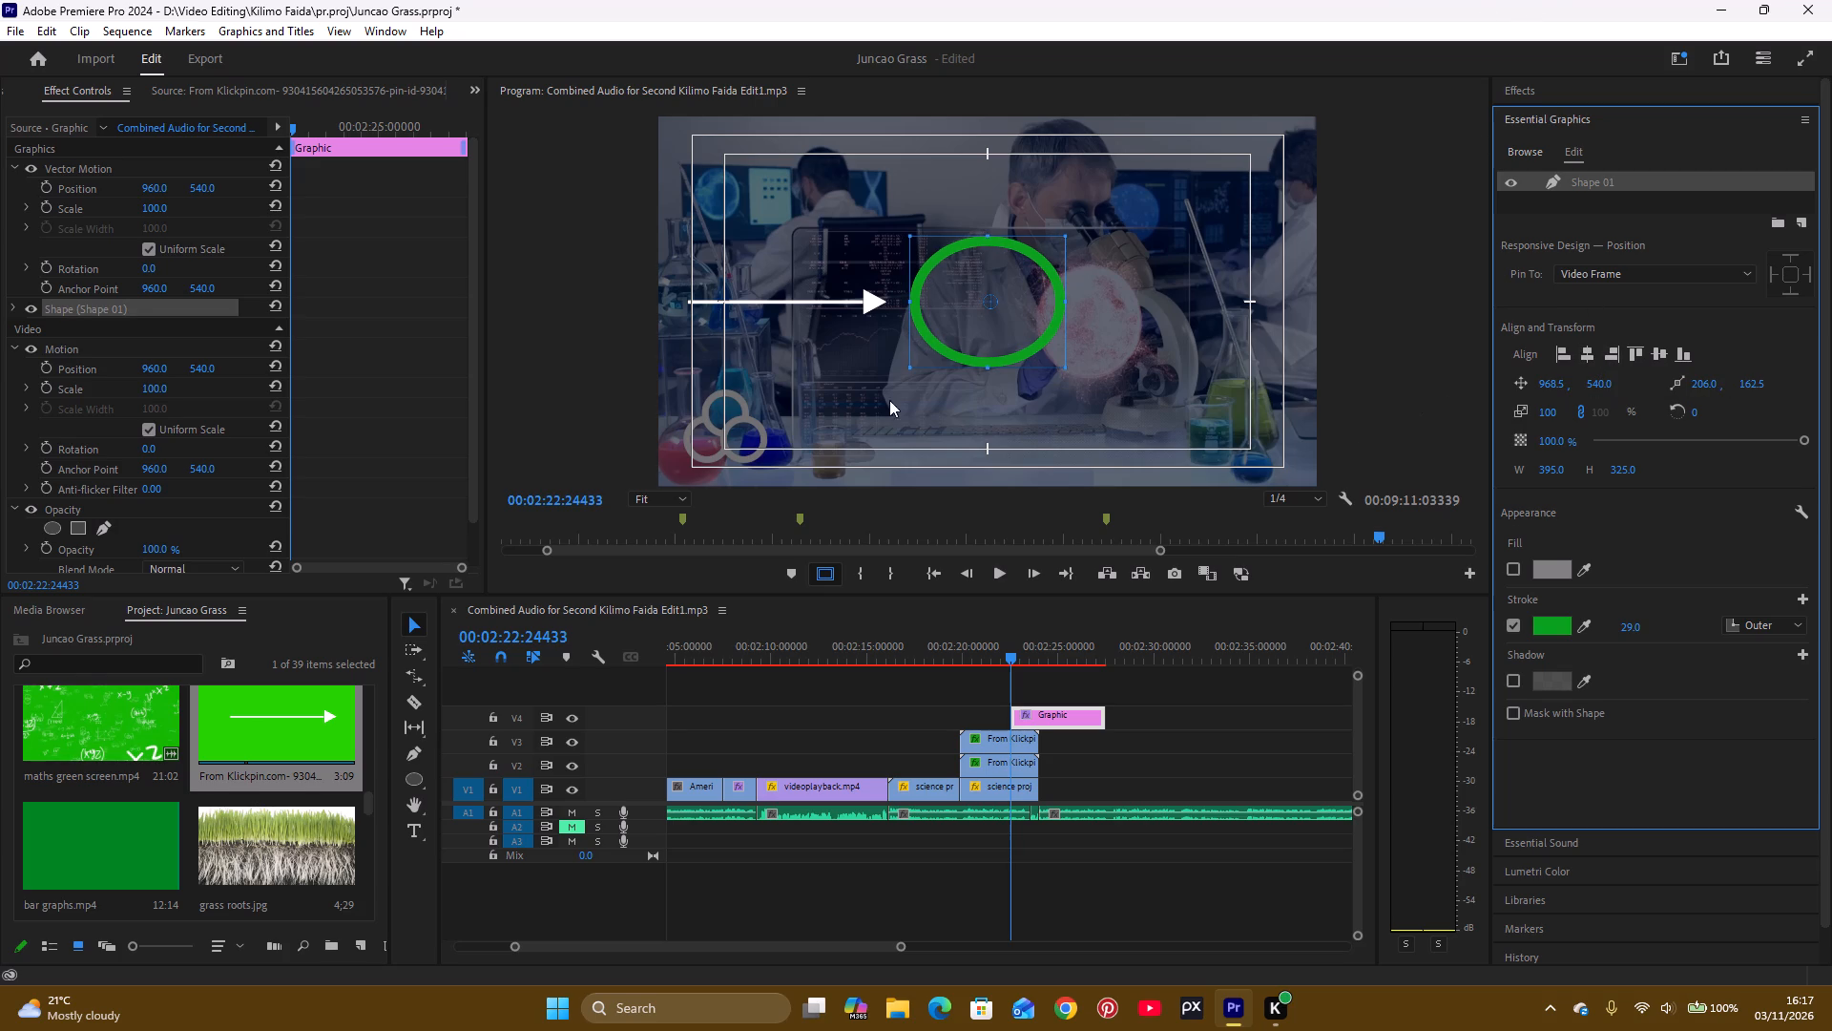
pyautogui.click(956, 289)
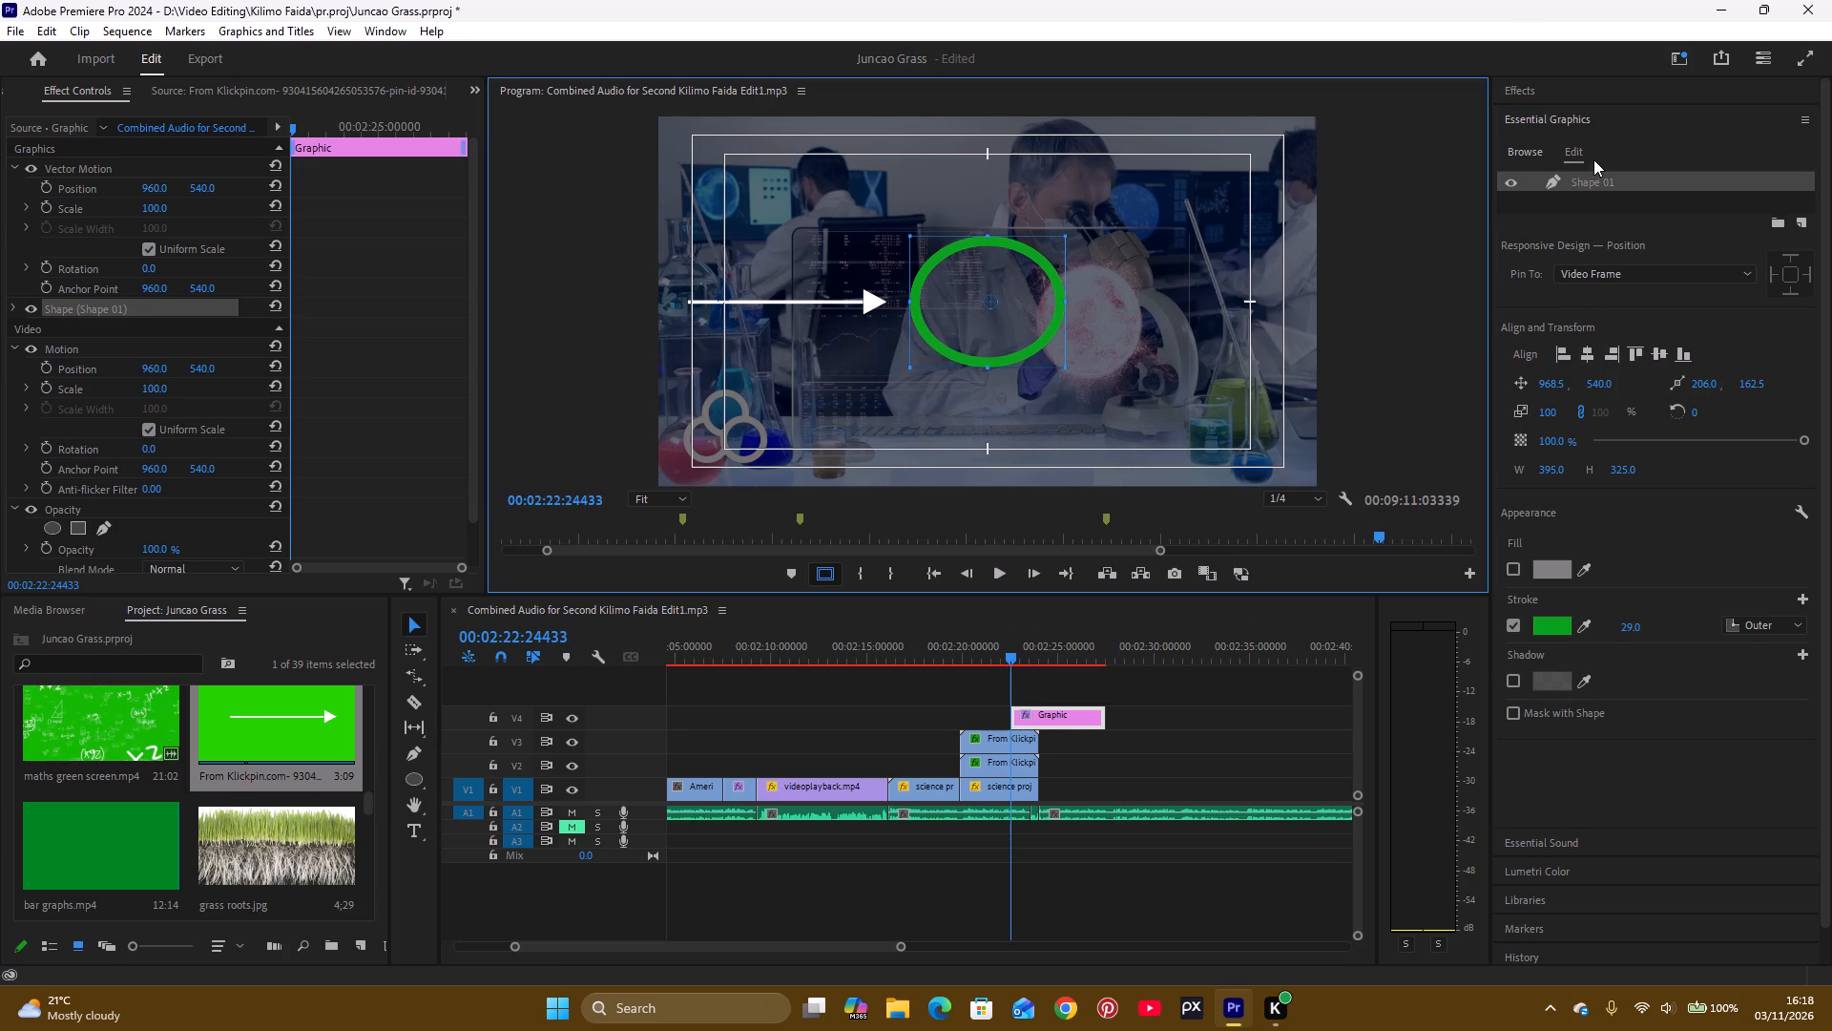
# Add a text layer to the ellipse graphic and enter "juncao grass" as its text.
pyautogui.click(1801, 219)
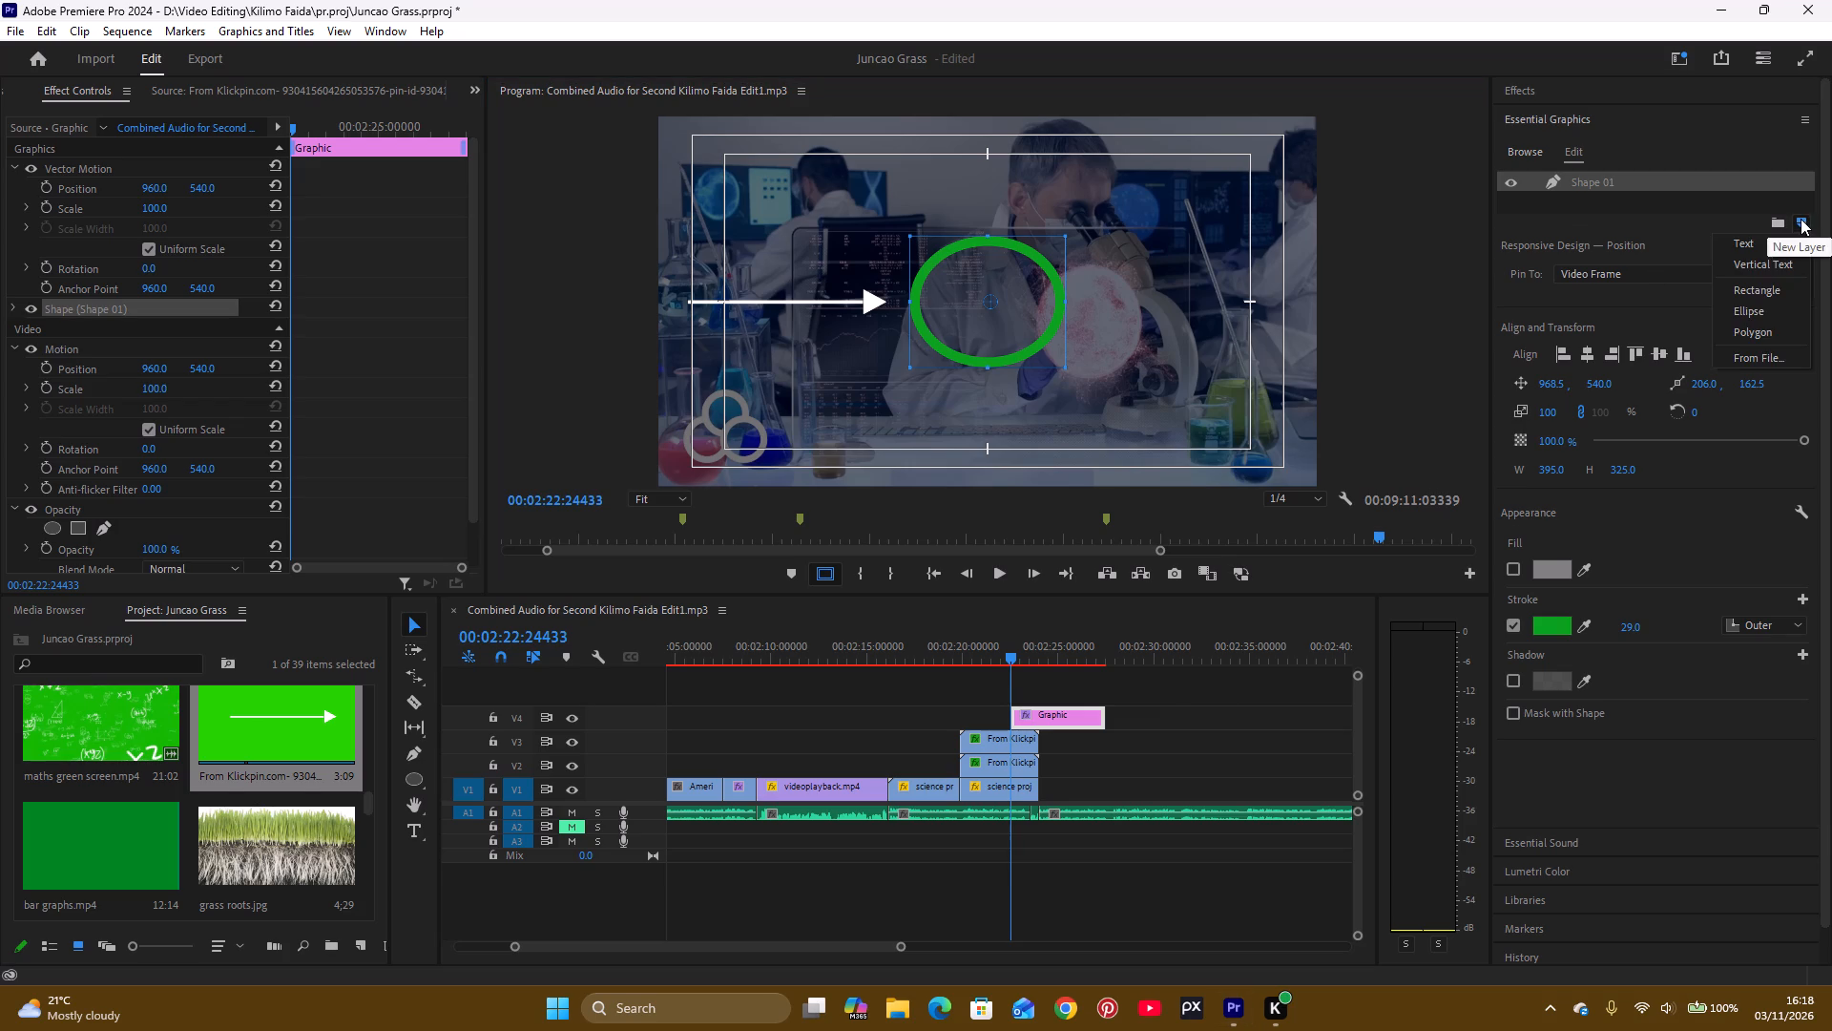
pyautogui.click(1779, 236)
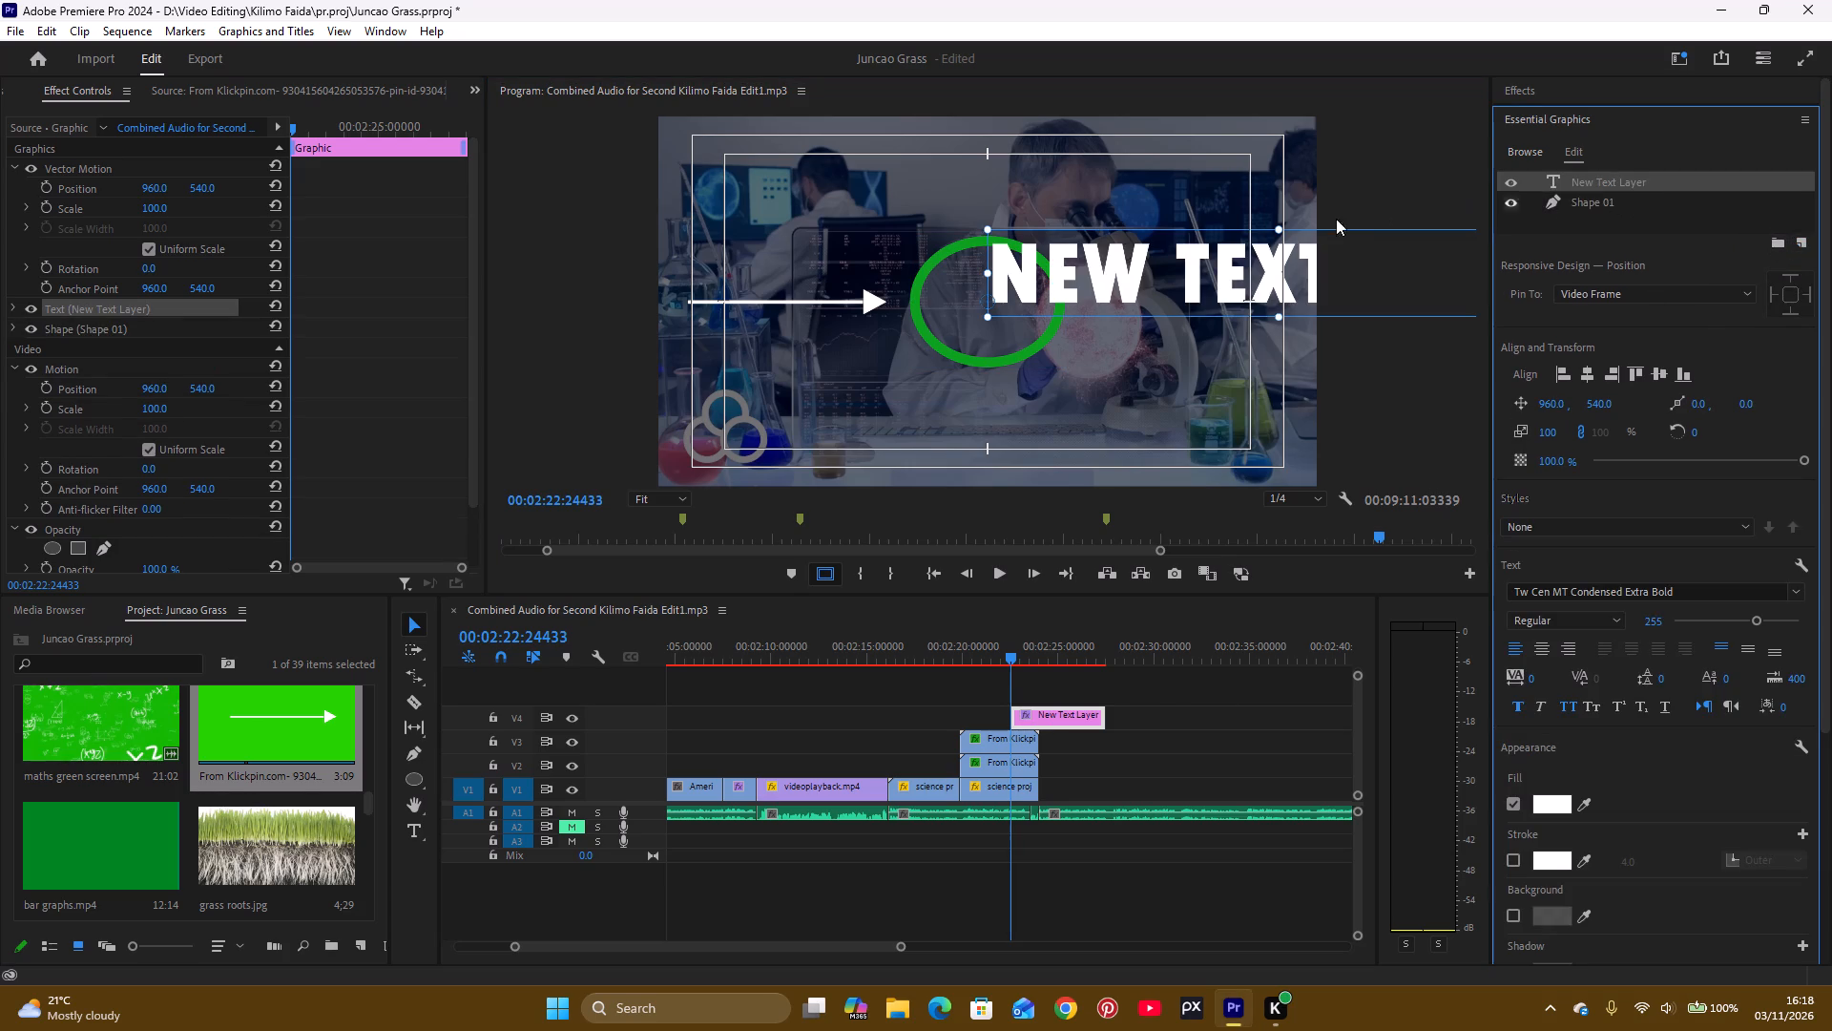
pyautogui.doubleClick(1222, 277)
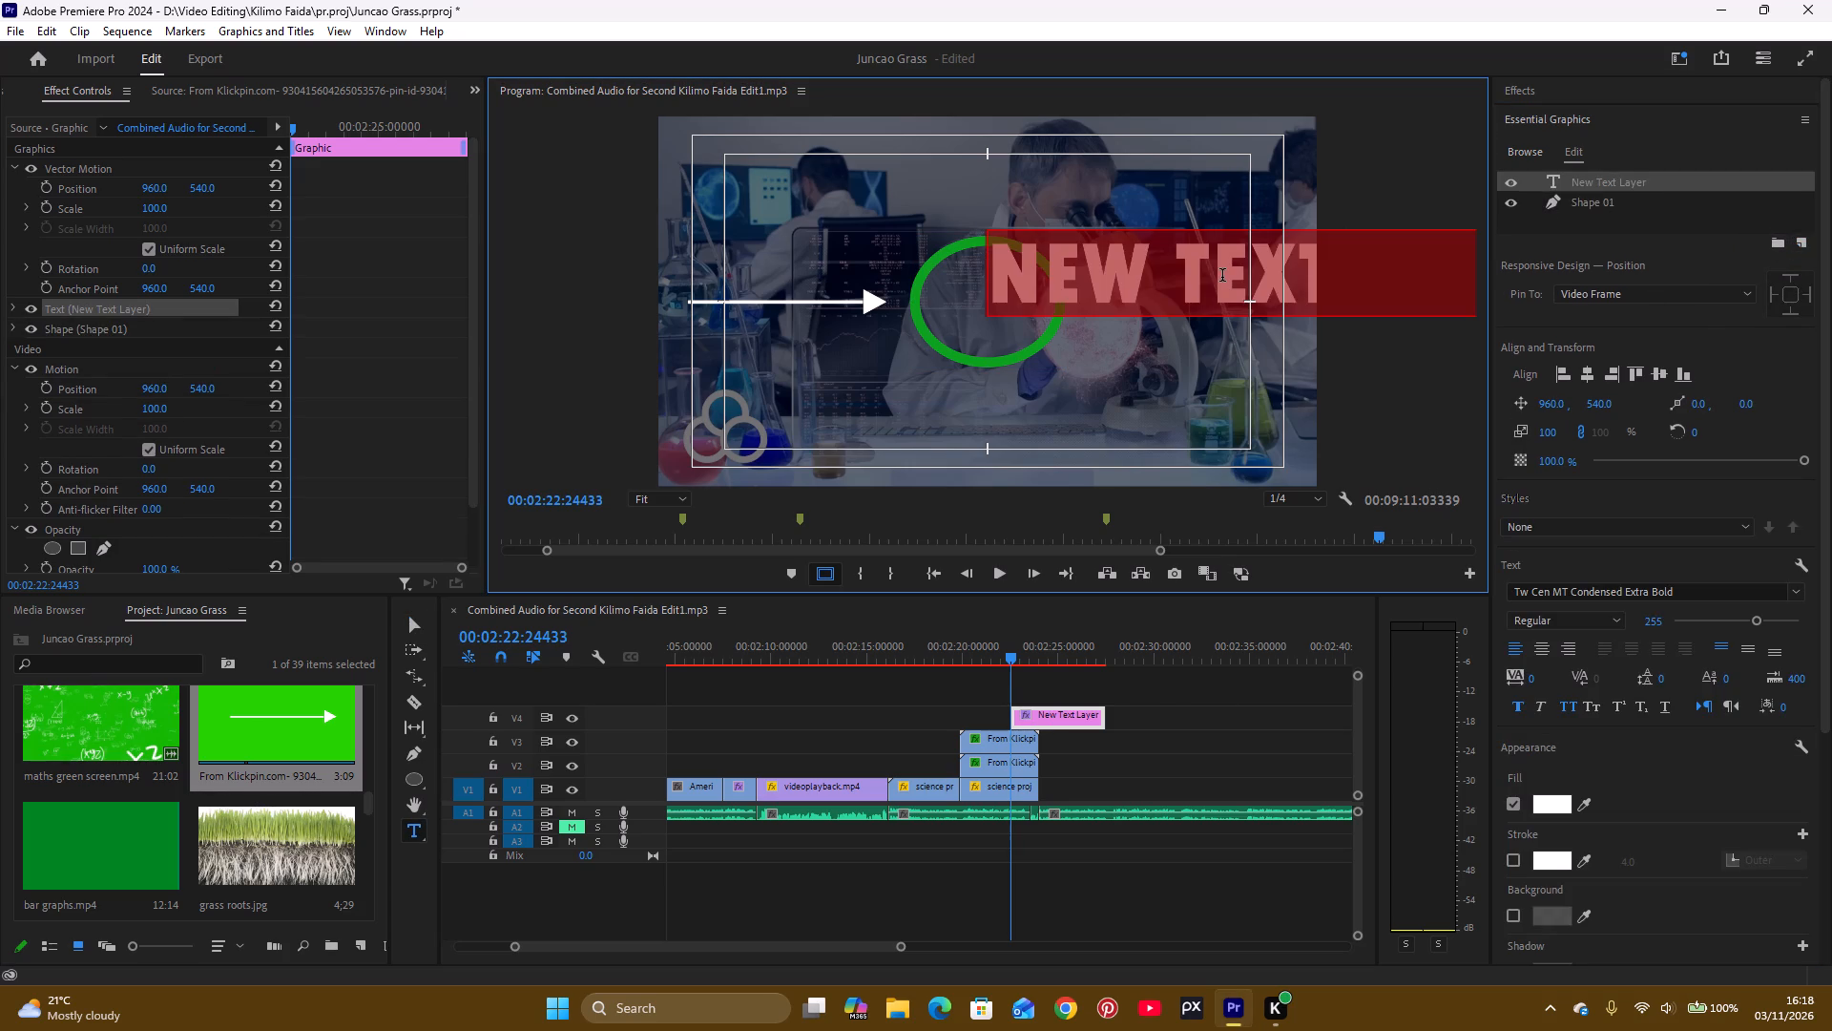
pyautogui.write('juncao')
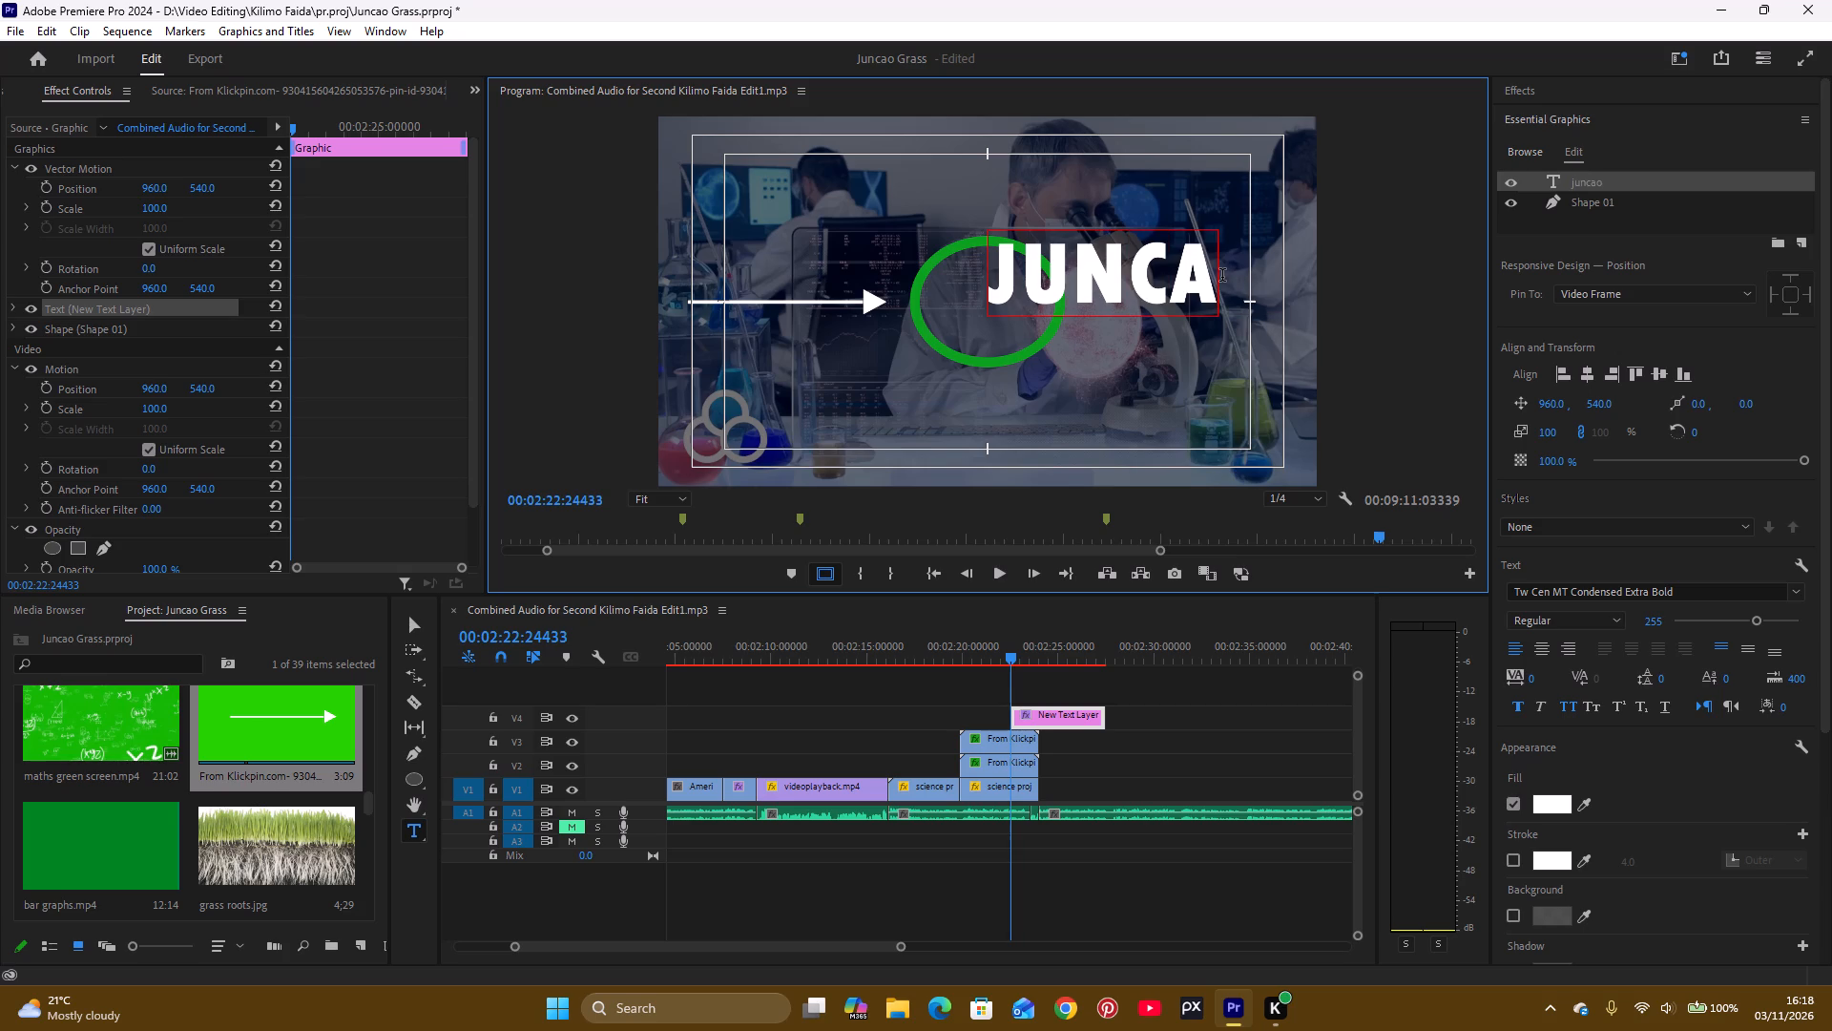
pyautogui.press('space')
pyautogui.write('grass')
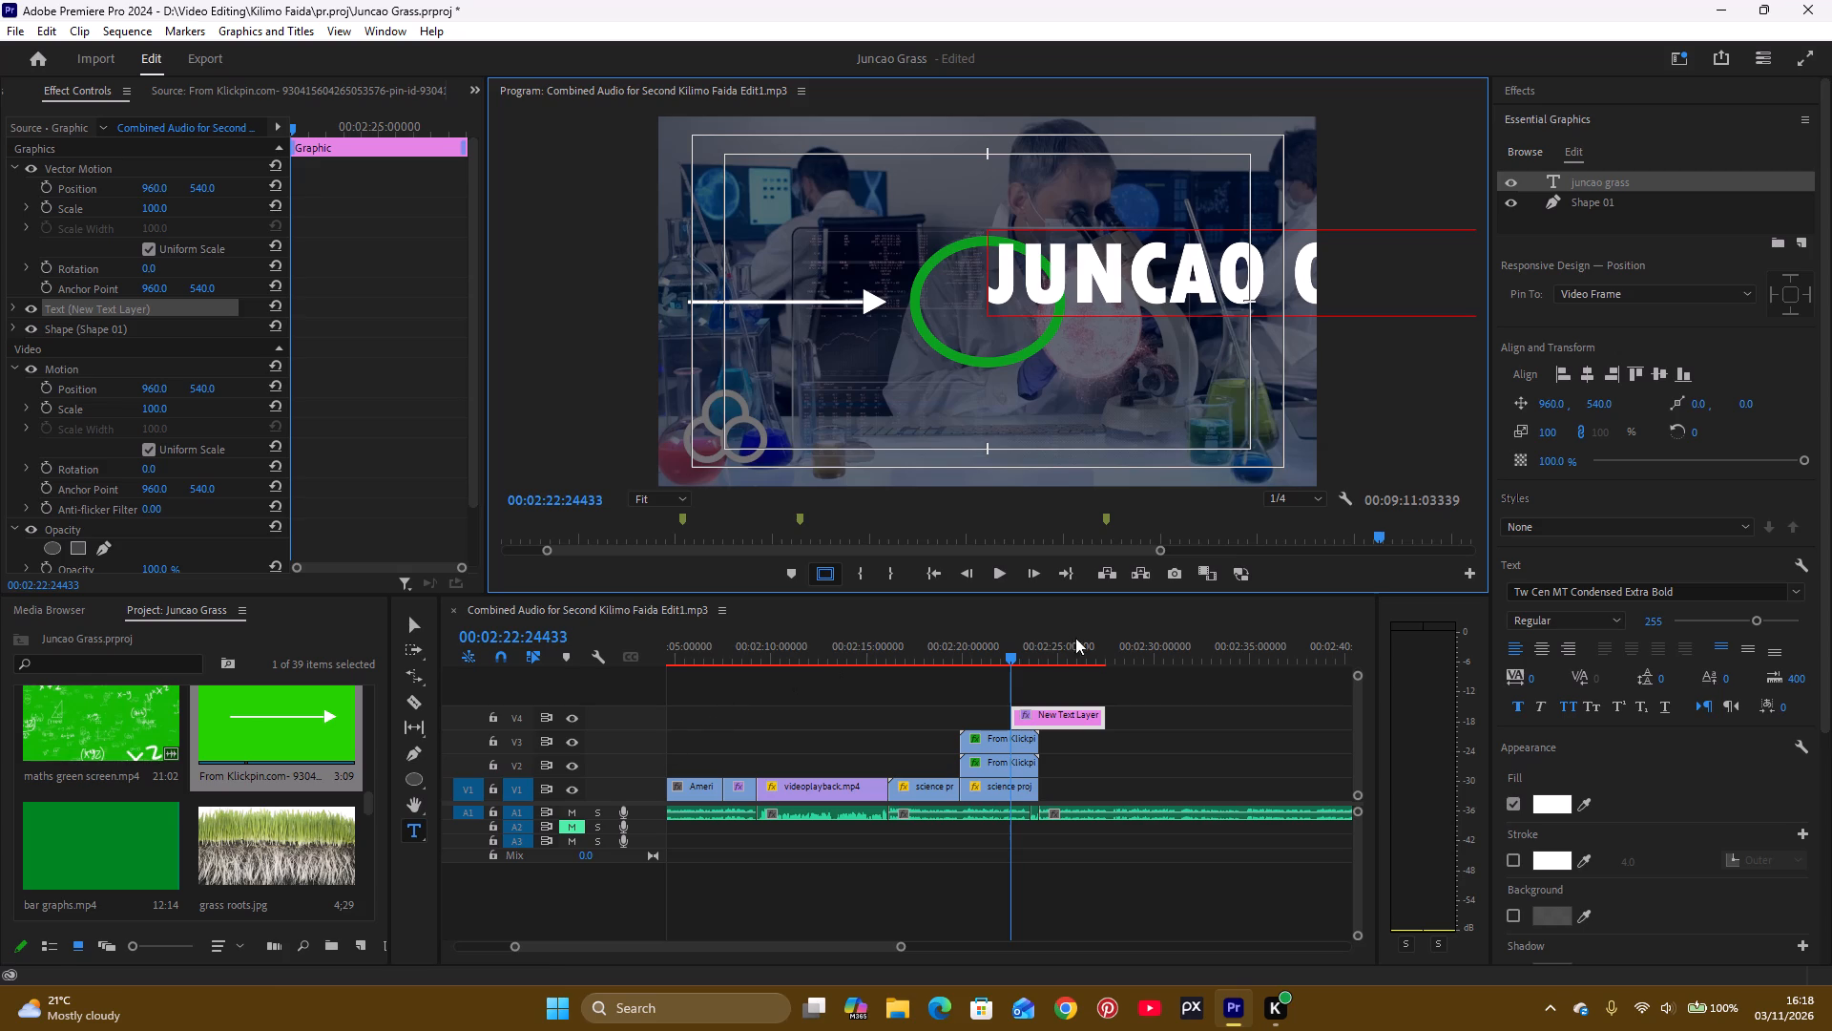
pyautogui.press('v')
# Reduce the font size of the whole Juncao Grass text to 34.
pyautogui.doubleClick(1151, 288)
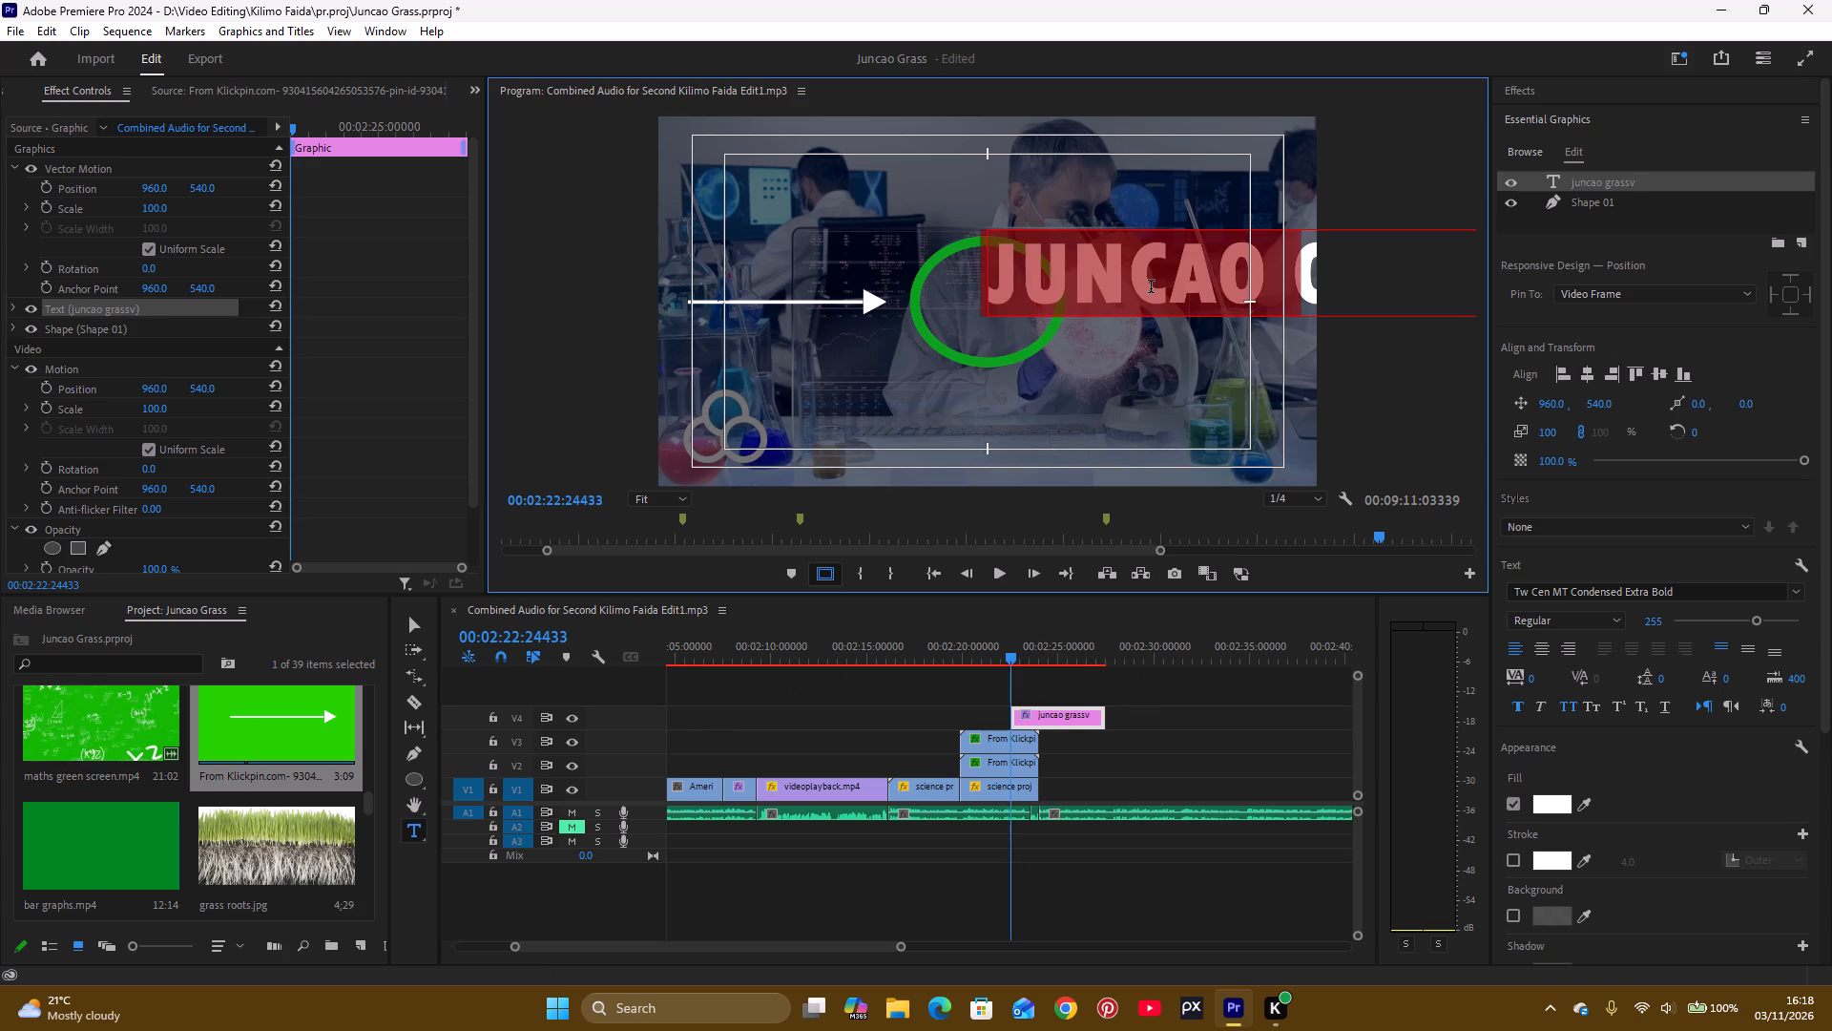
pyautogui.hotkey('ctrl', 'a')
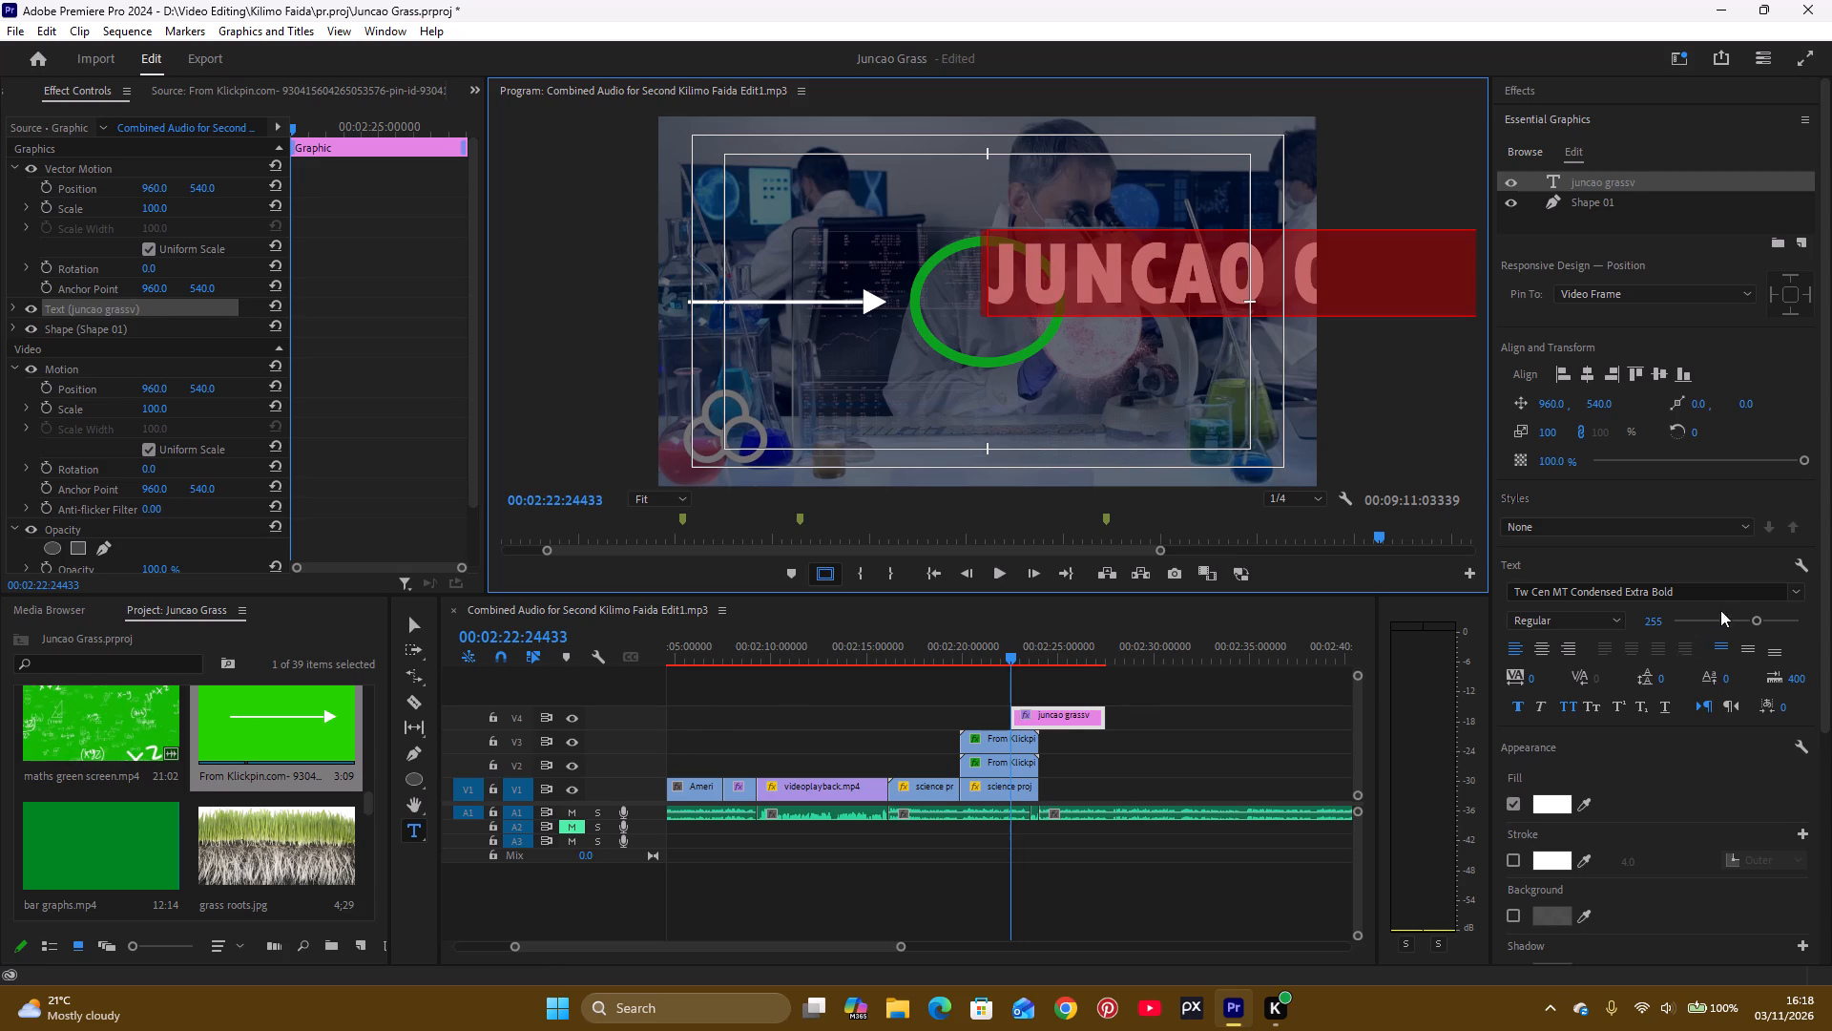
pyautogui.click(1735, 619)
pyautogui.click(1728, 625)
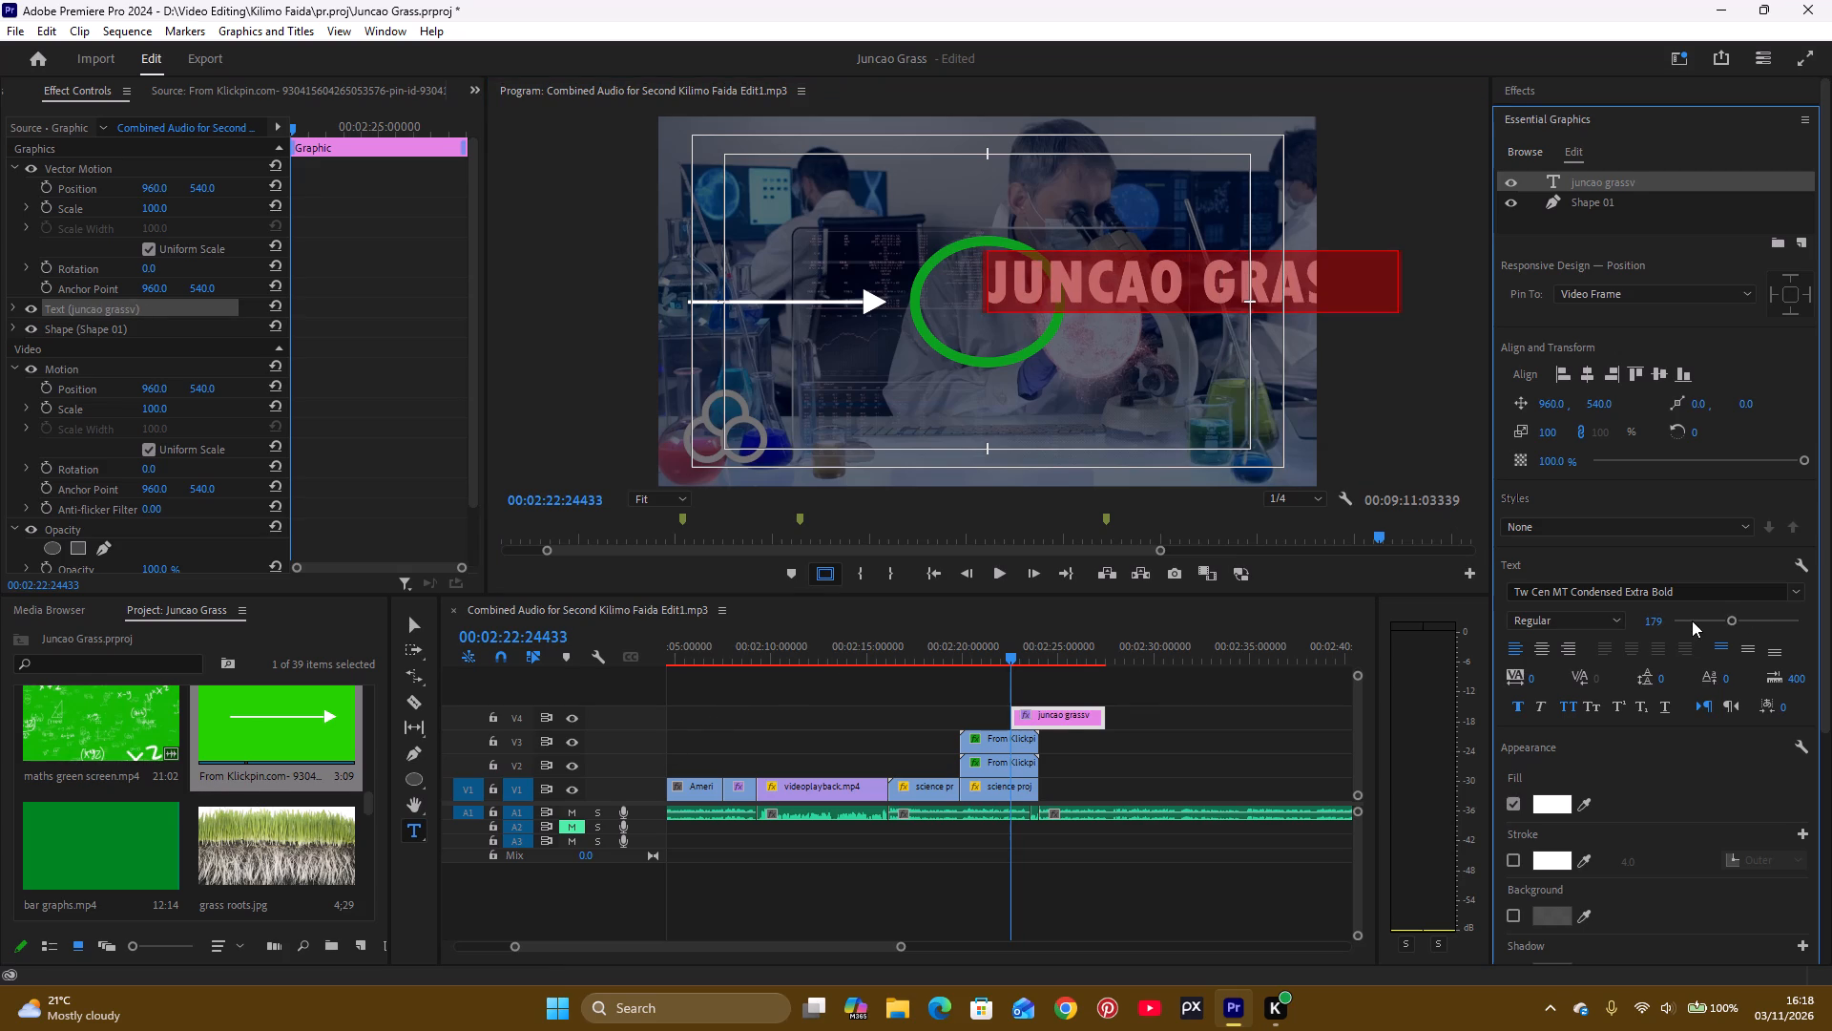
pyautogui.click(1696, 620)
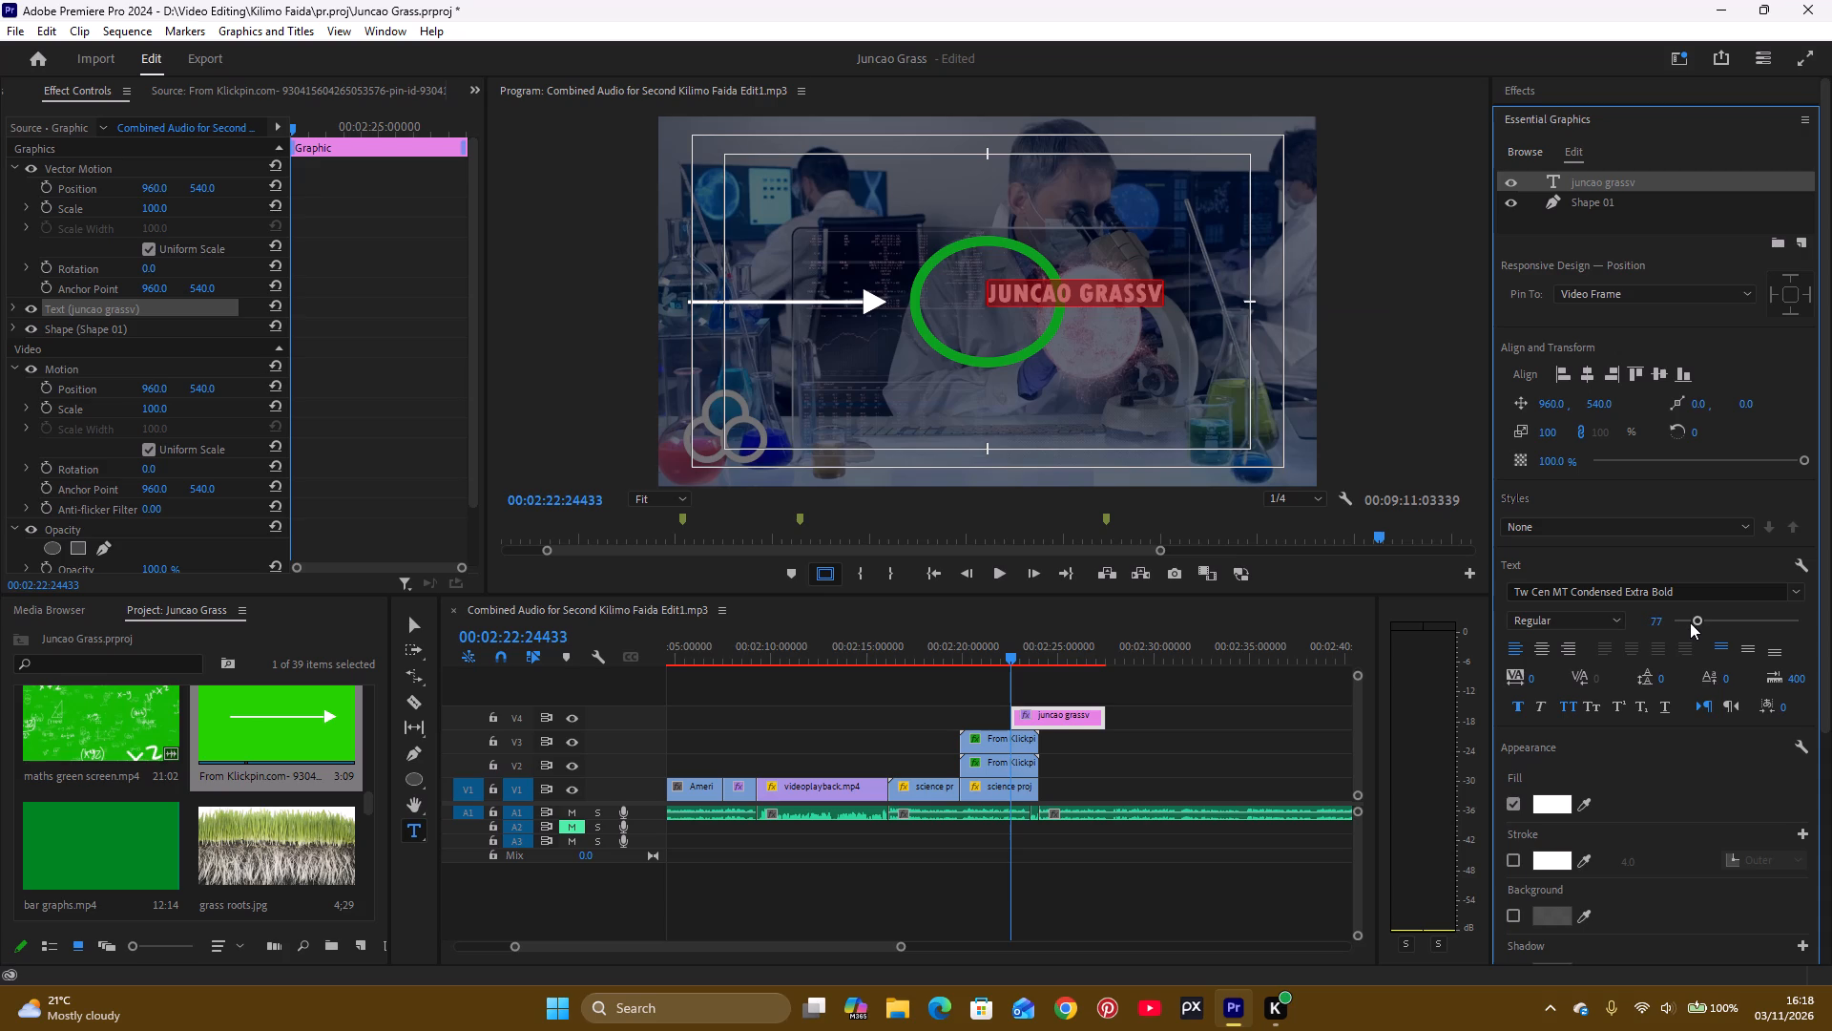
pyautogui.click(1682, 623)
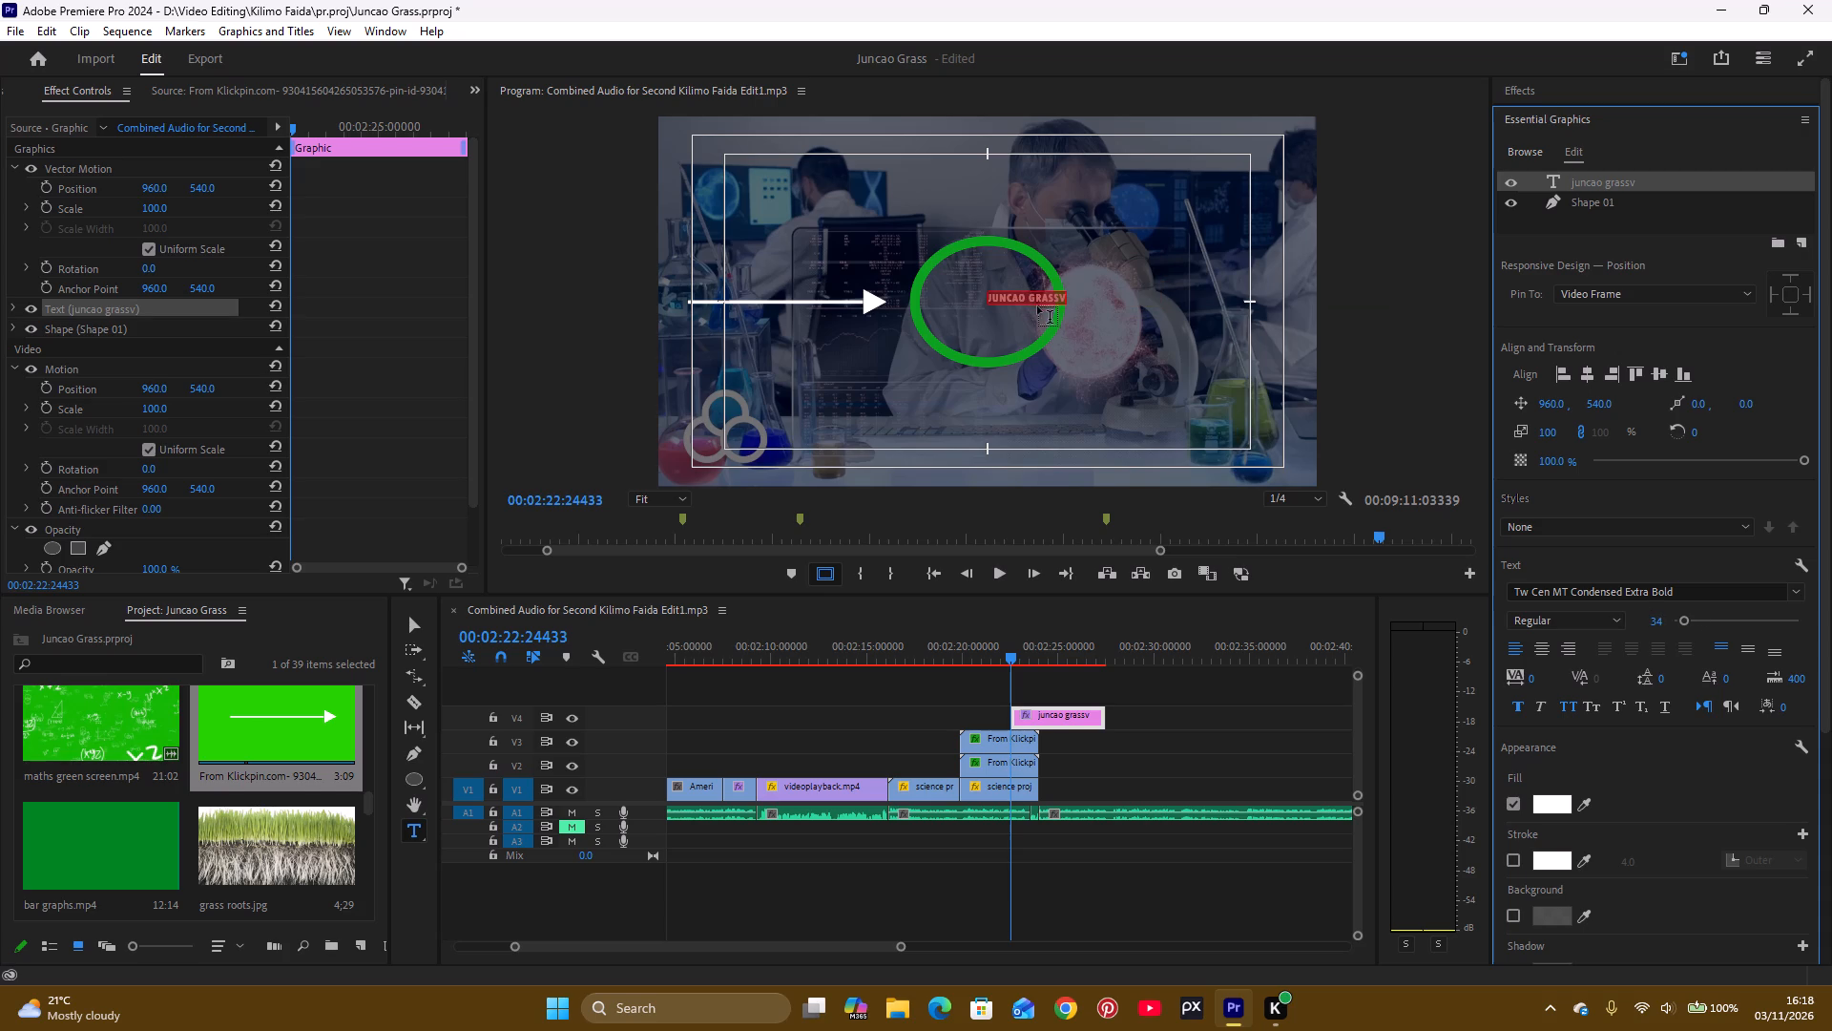
# Delete the stray "v" from the end of the text so that it reads "juncao grass".
pyautogui.doubleClick(1064, 299)
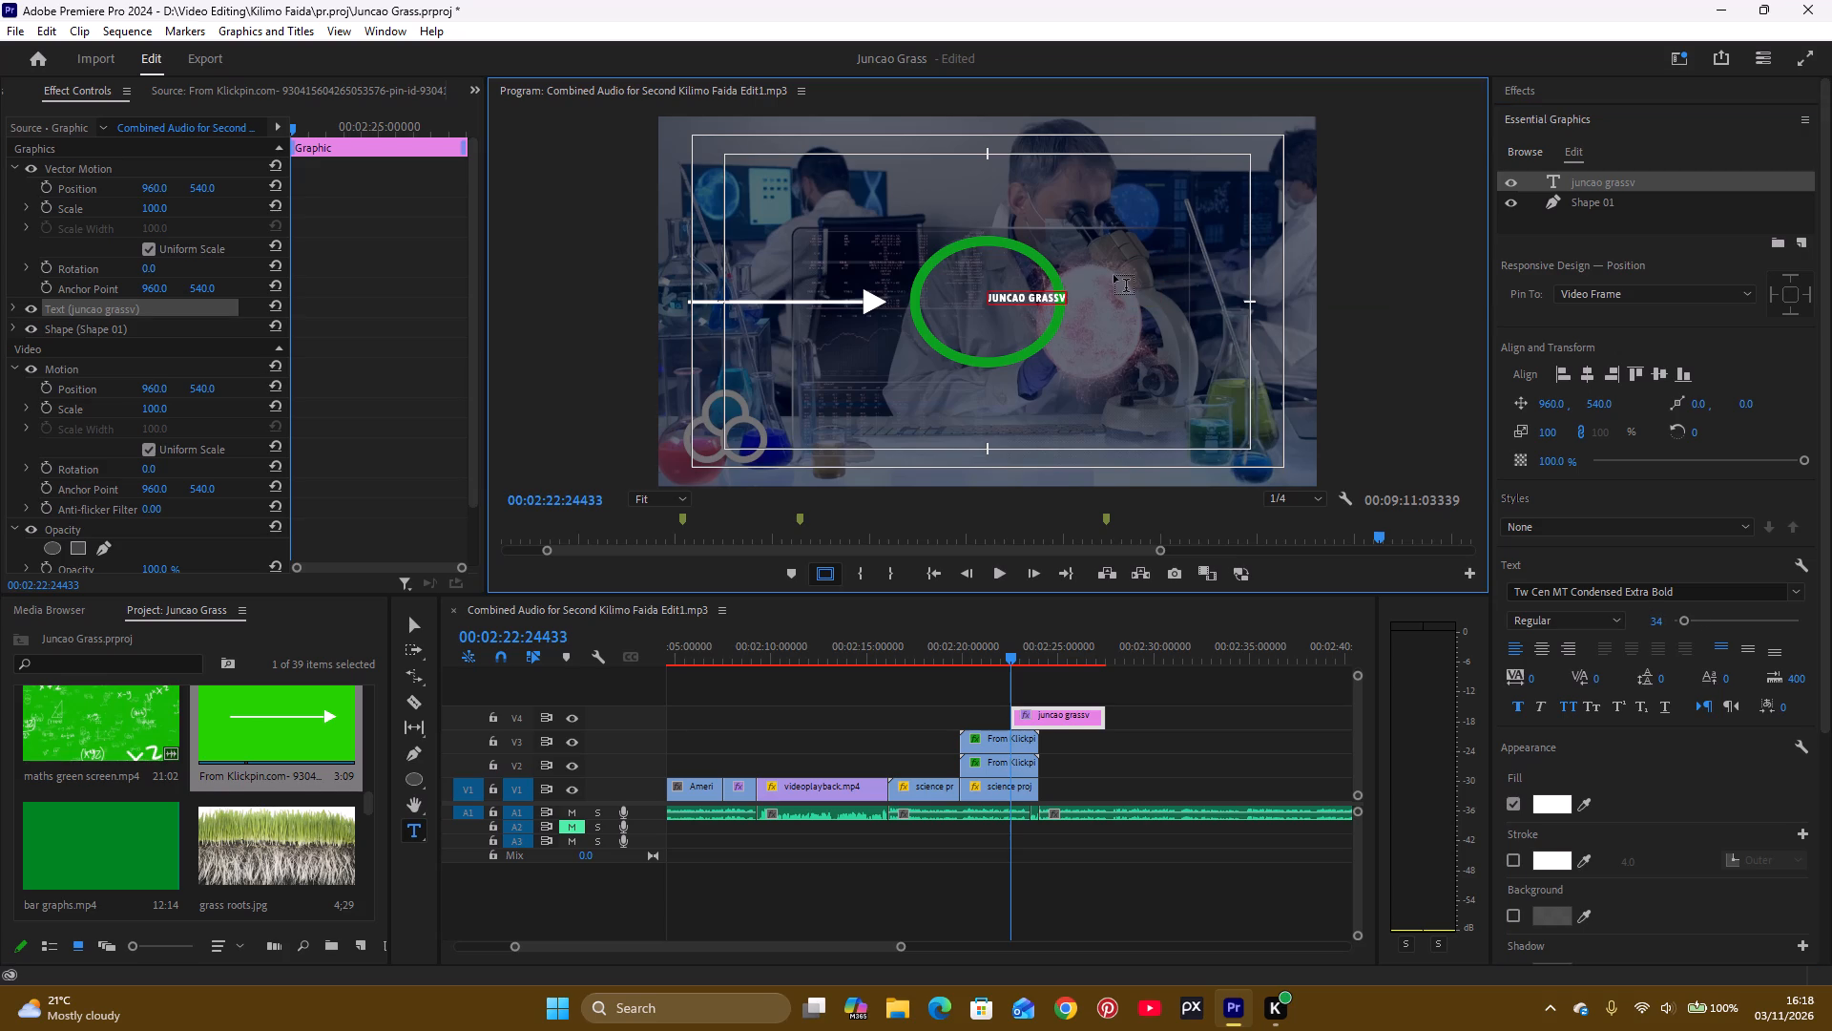
pyautogui.press('BackSpace')
# Set the font size of the whole Juncao Grass text to 46.
pyautogui.click(1033, 298)
pyautogui.hotkey('ctrl', 'a')
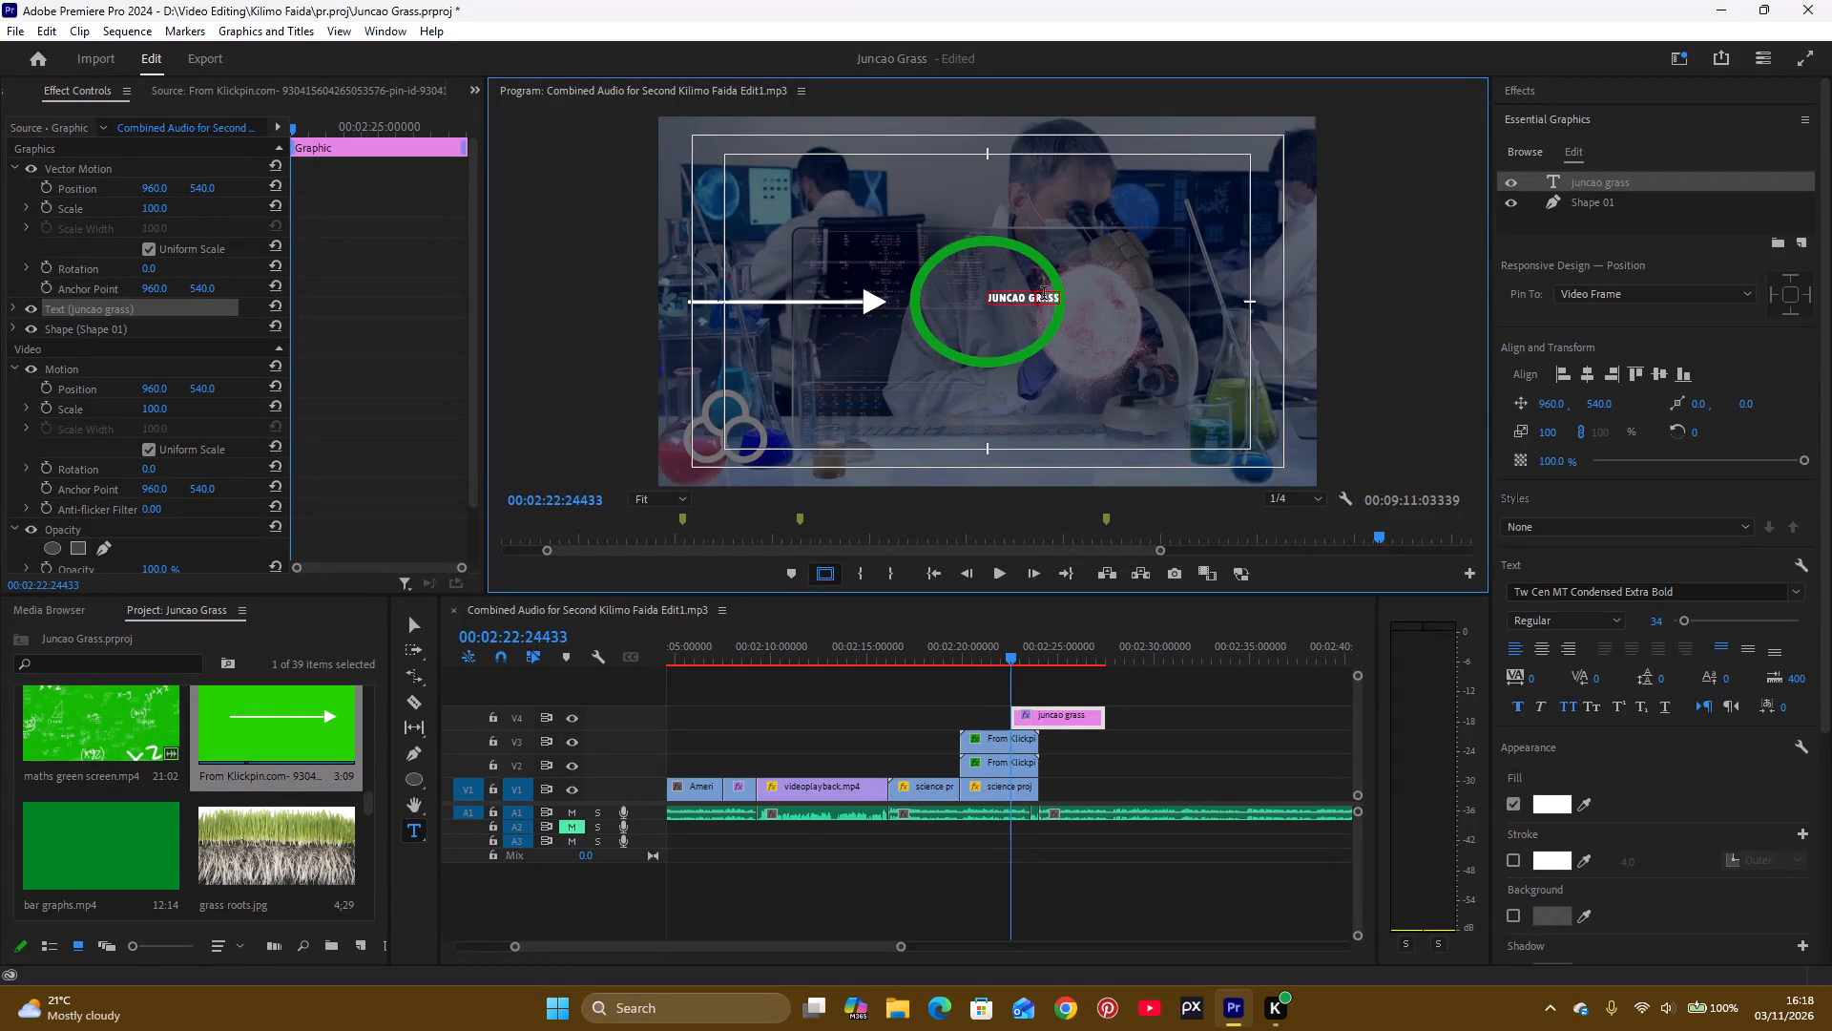
pyautogui.click(1686, 619)
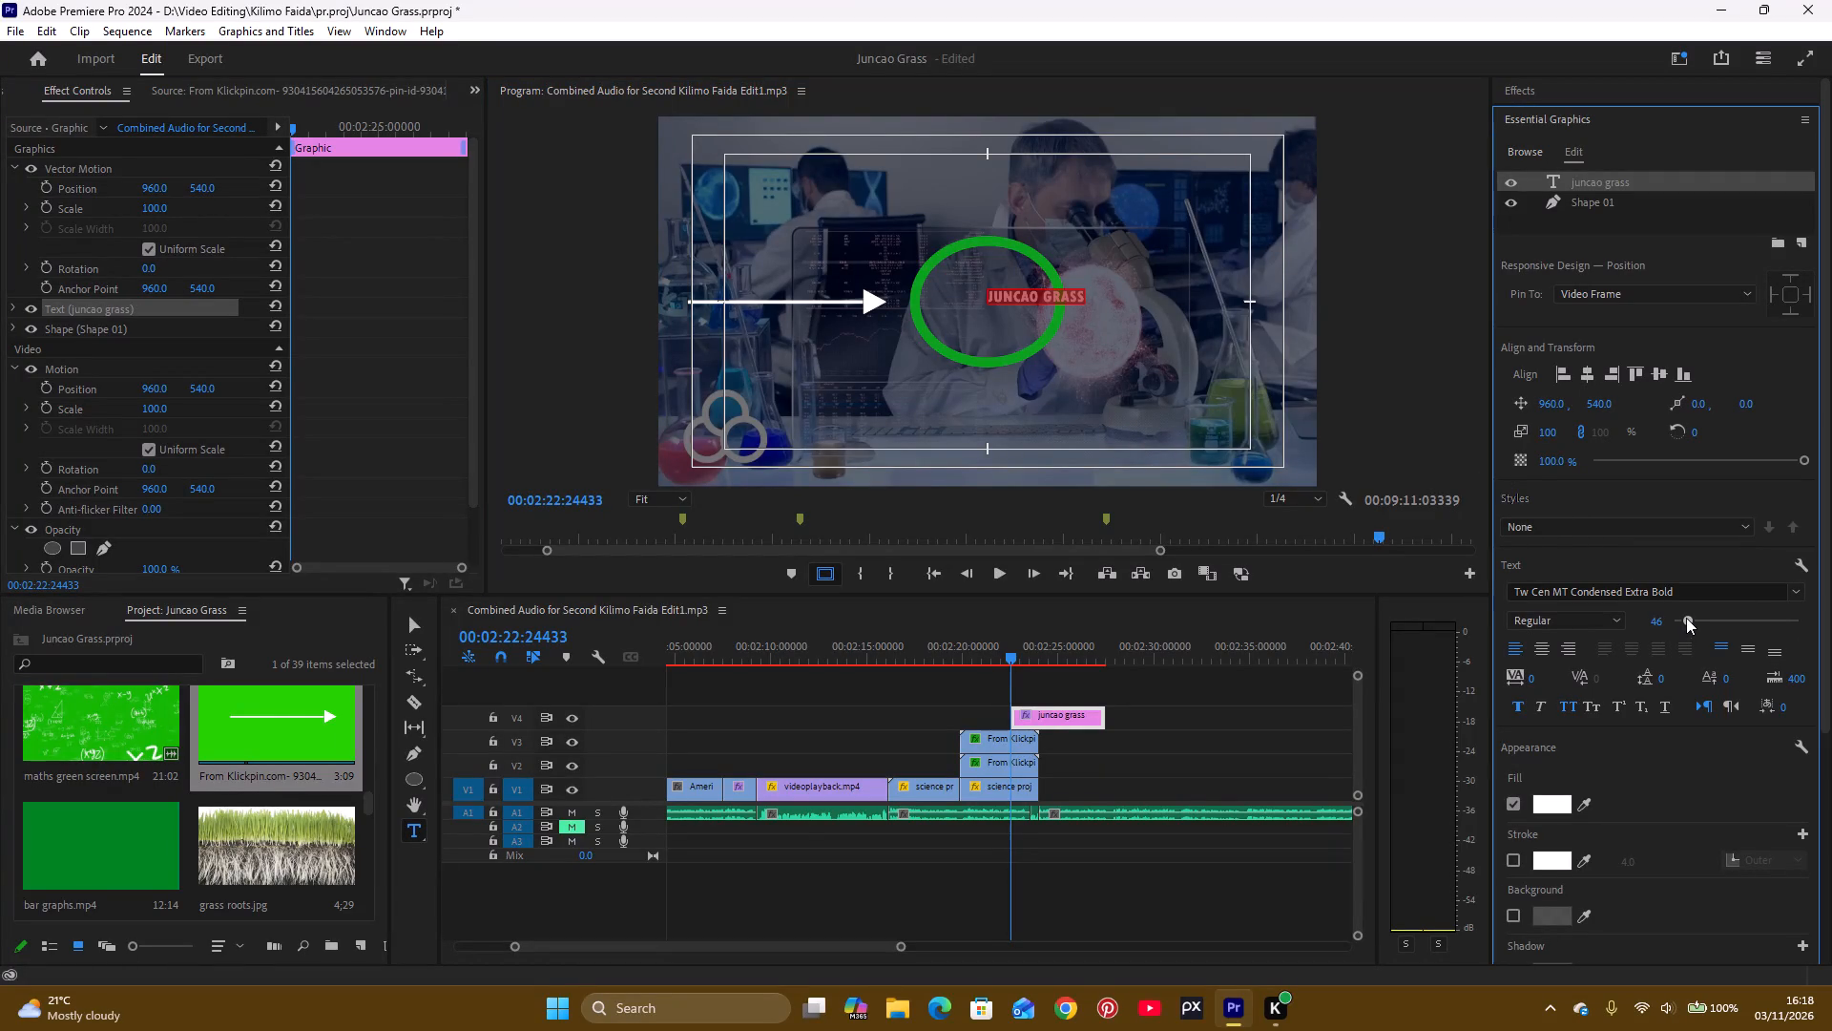
# Break the label into two lines, with "juncao" on the first line and "grass" on the second.
pyautogui.click(1044, 299)
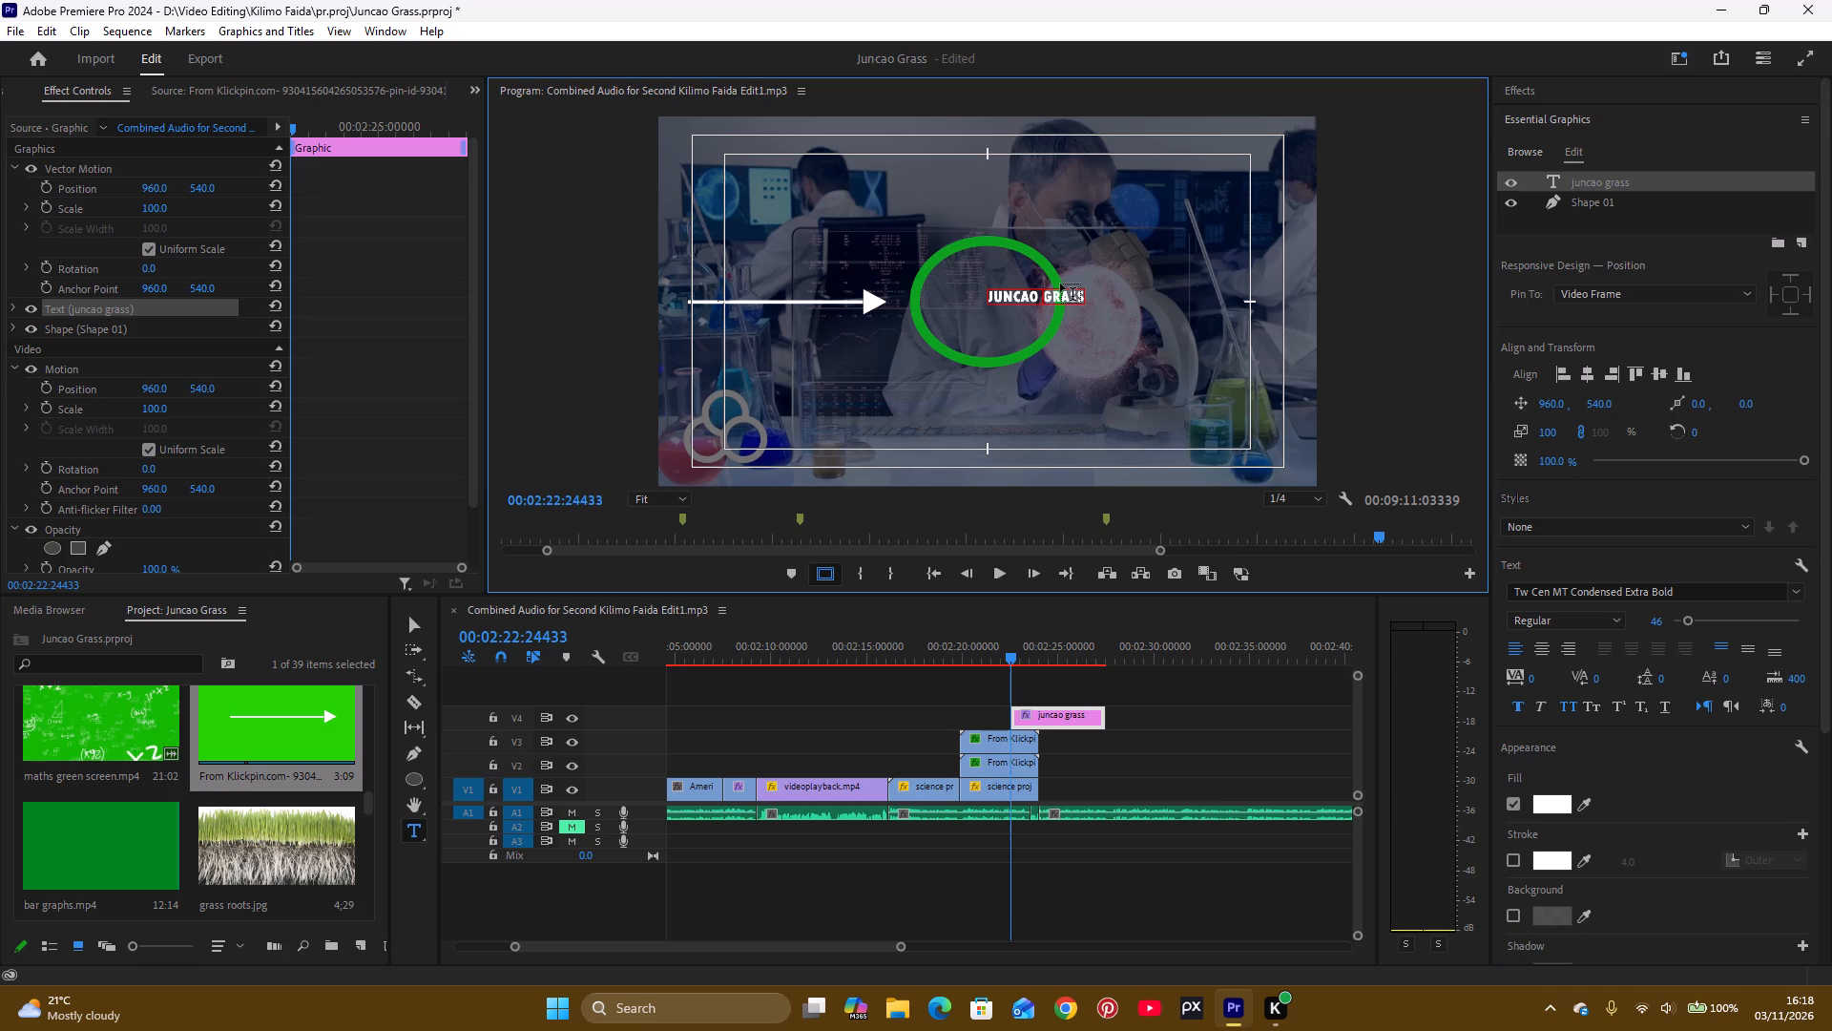
pyautogui.press('Return')
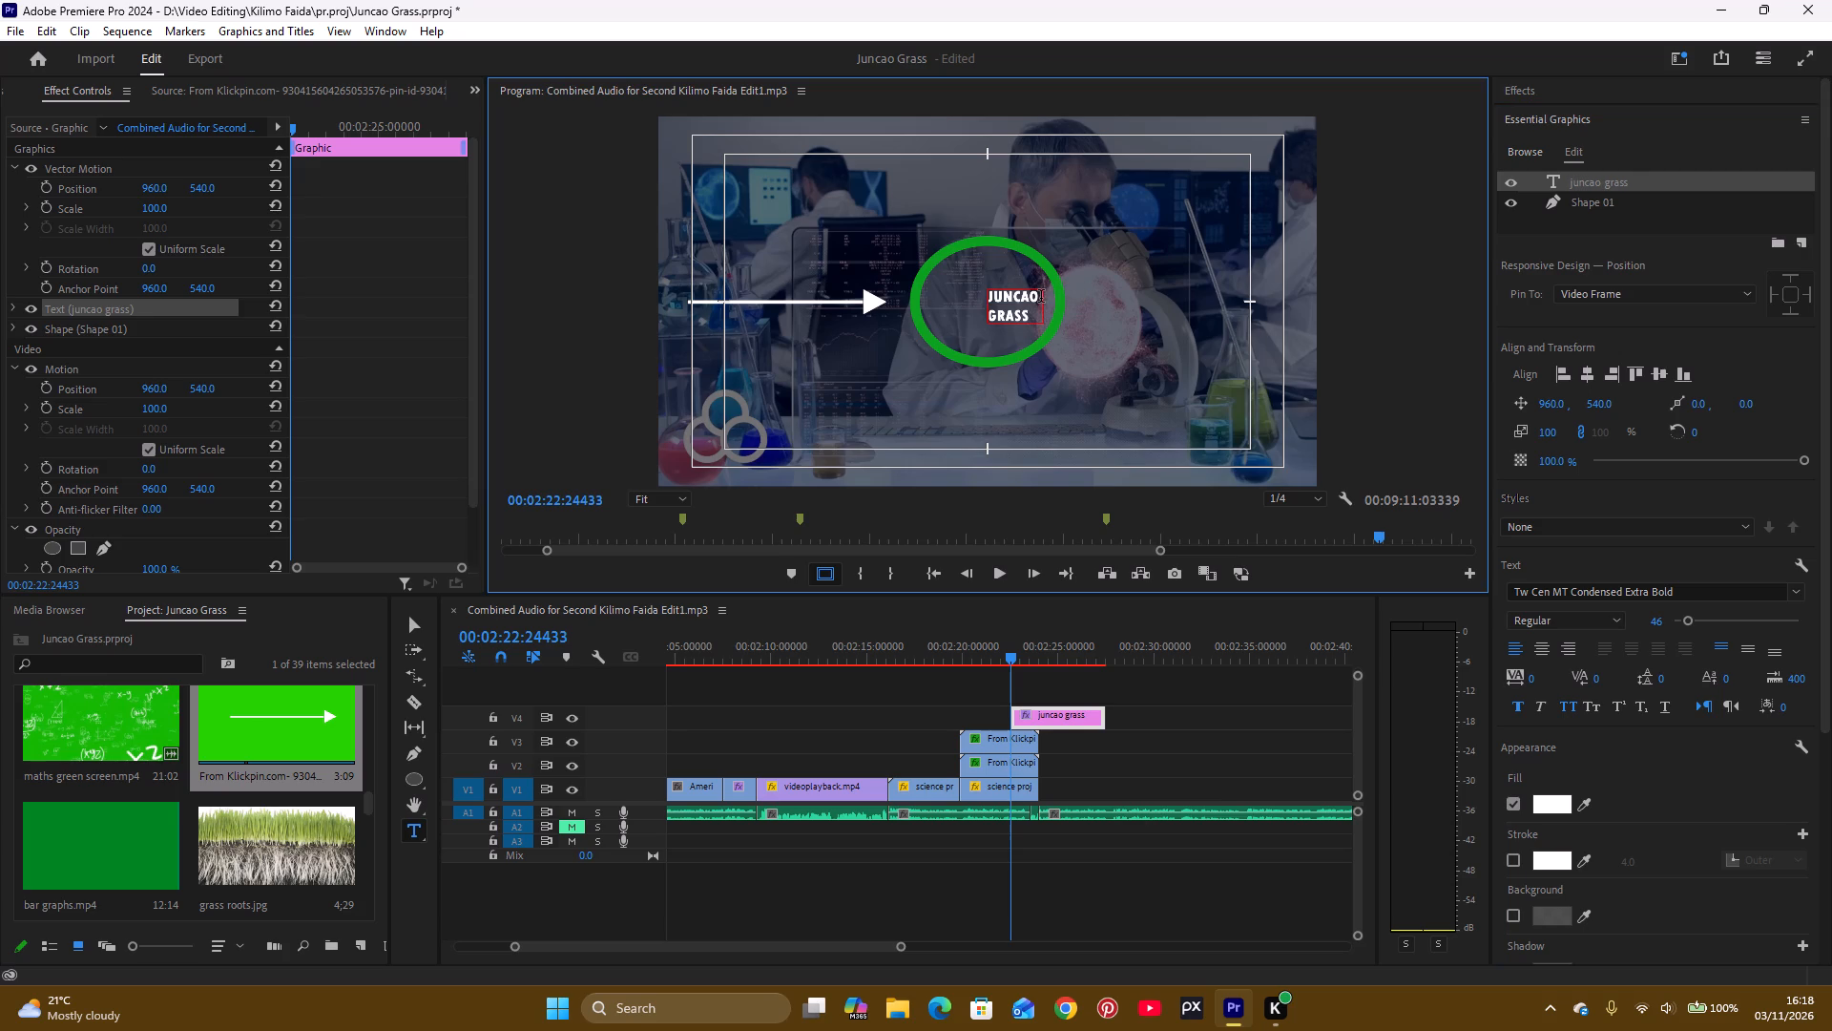
pyautogui.click(1041, 298)
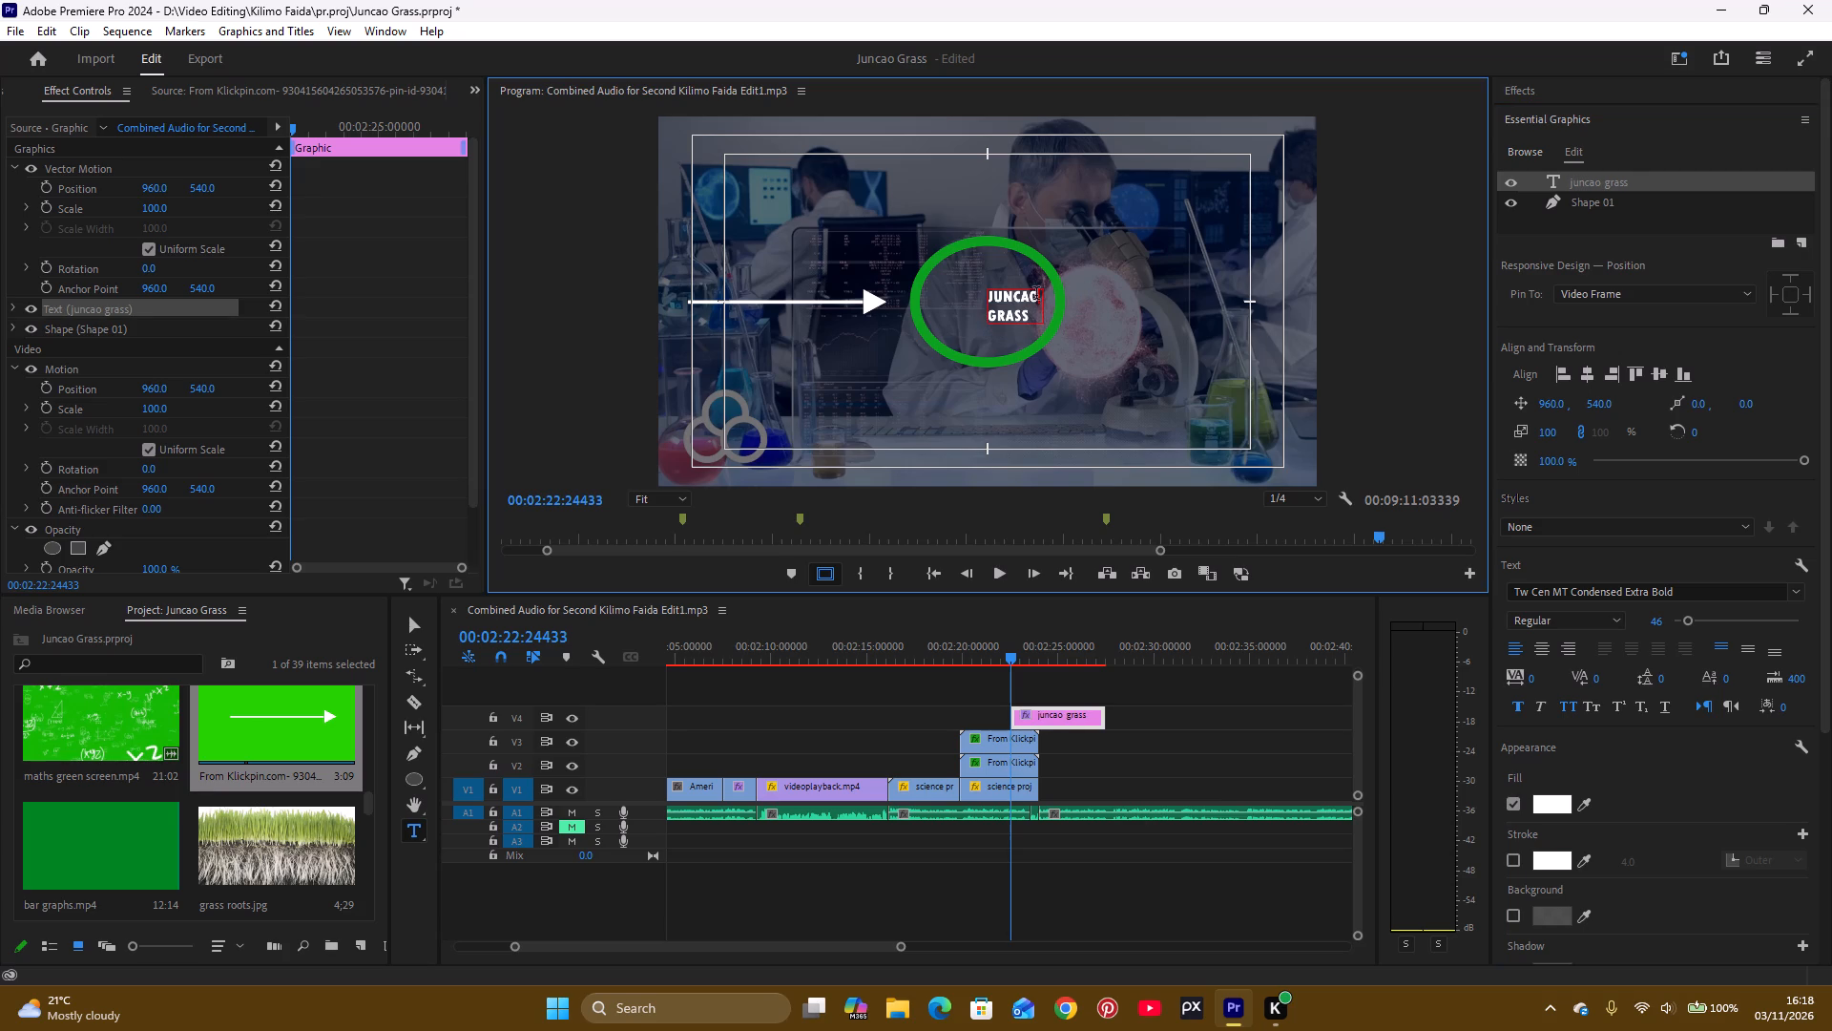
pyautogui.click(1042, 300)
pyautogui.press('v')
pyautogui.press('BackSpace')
# Move the Juncao Grass label inside the green ellipse and enlarge it to a scale of 209.
pyautogui.click(413, 627)
pyautogui.moveTo(1016, 305); pyautogui.dragTo(982, 289)
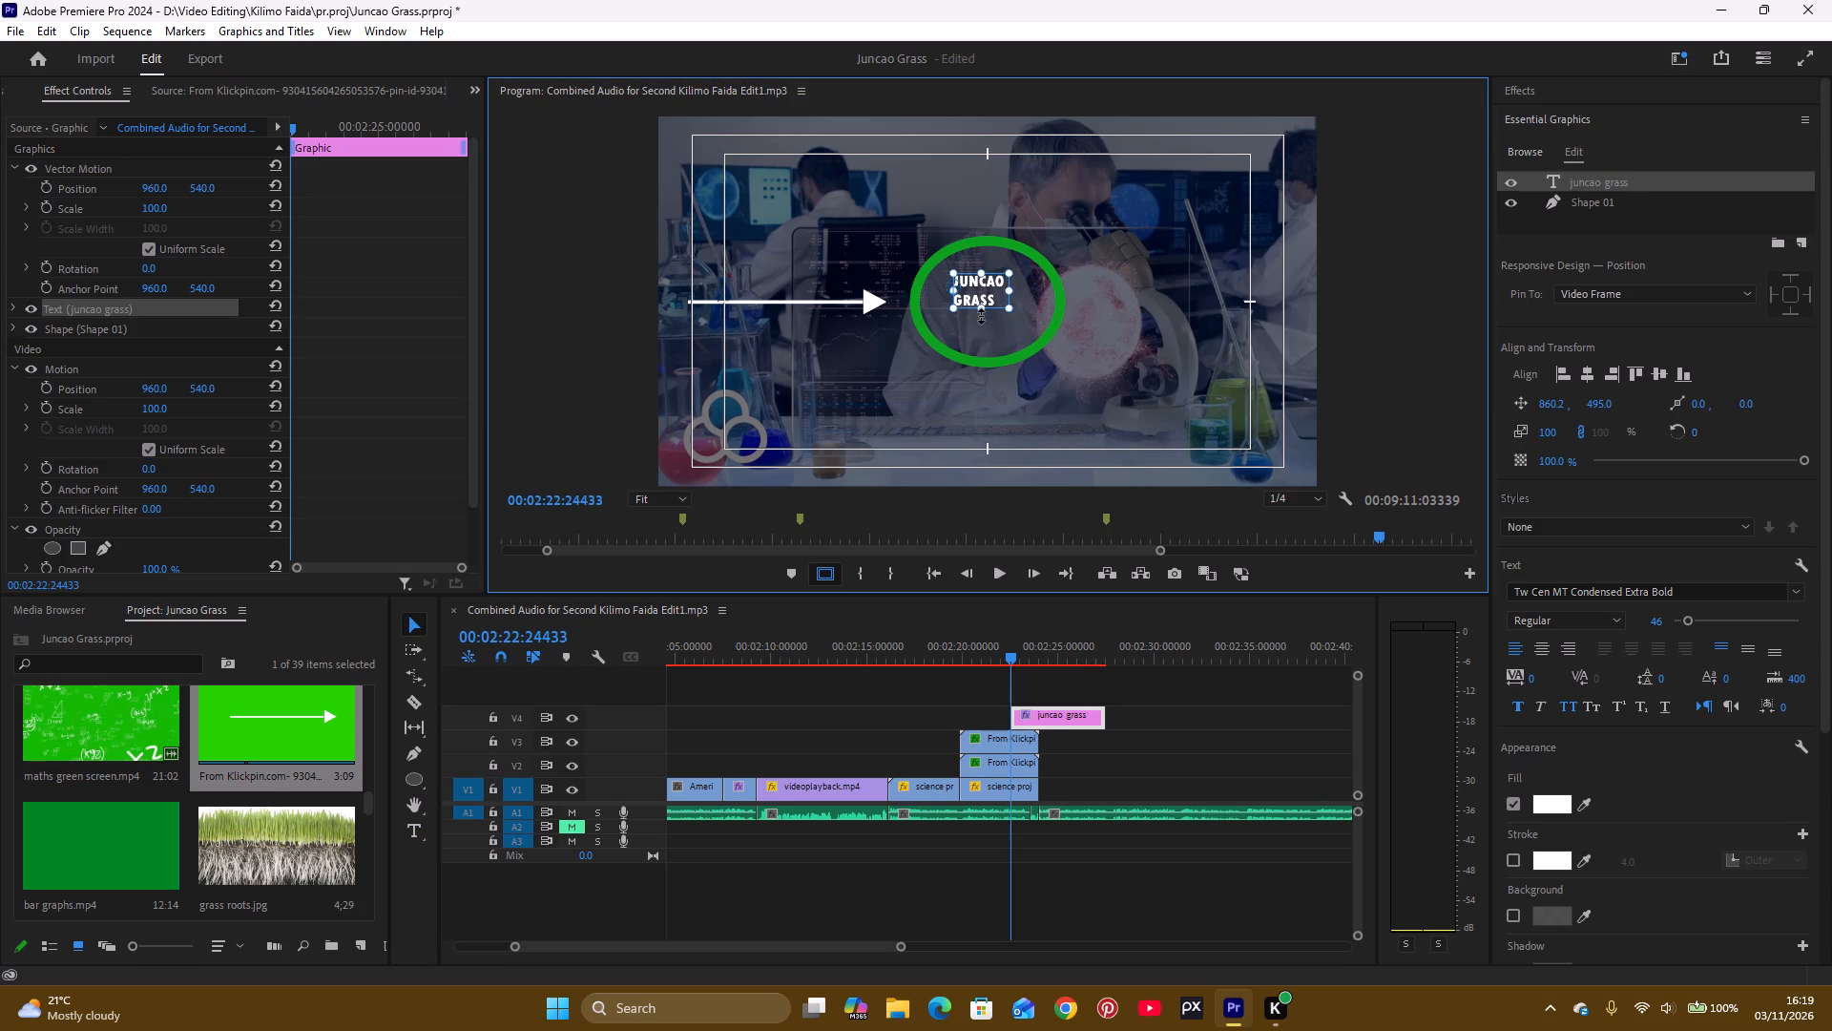
pyautogui.moveTo(983, 310); pyautogui.dragTo(982, 336)
pyautogui.moveTo(952, 292); pyautogui.dragTo(936, 302)
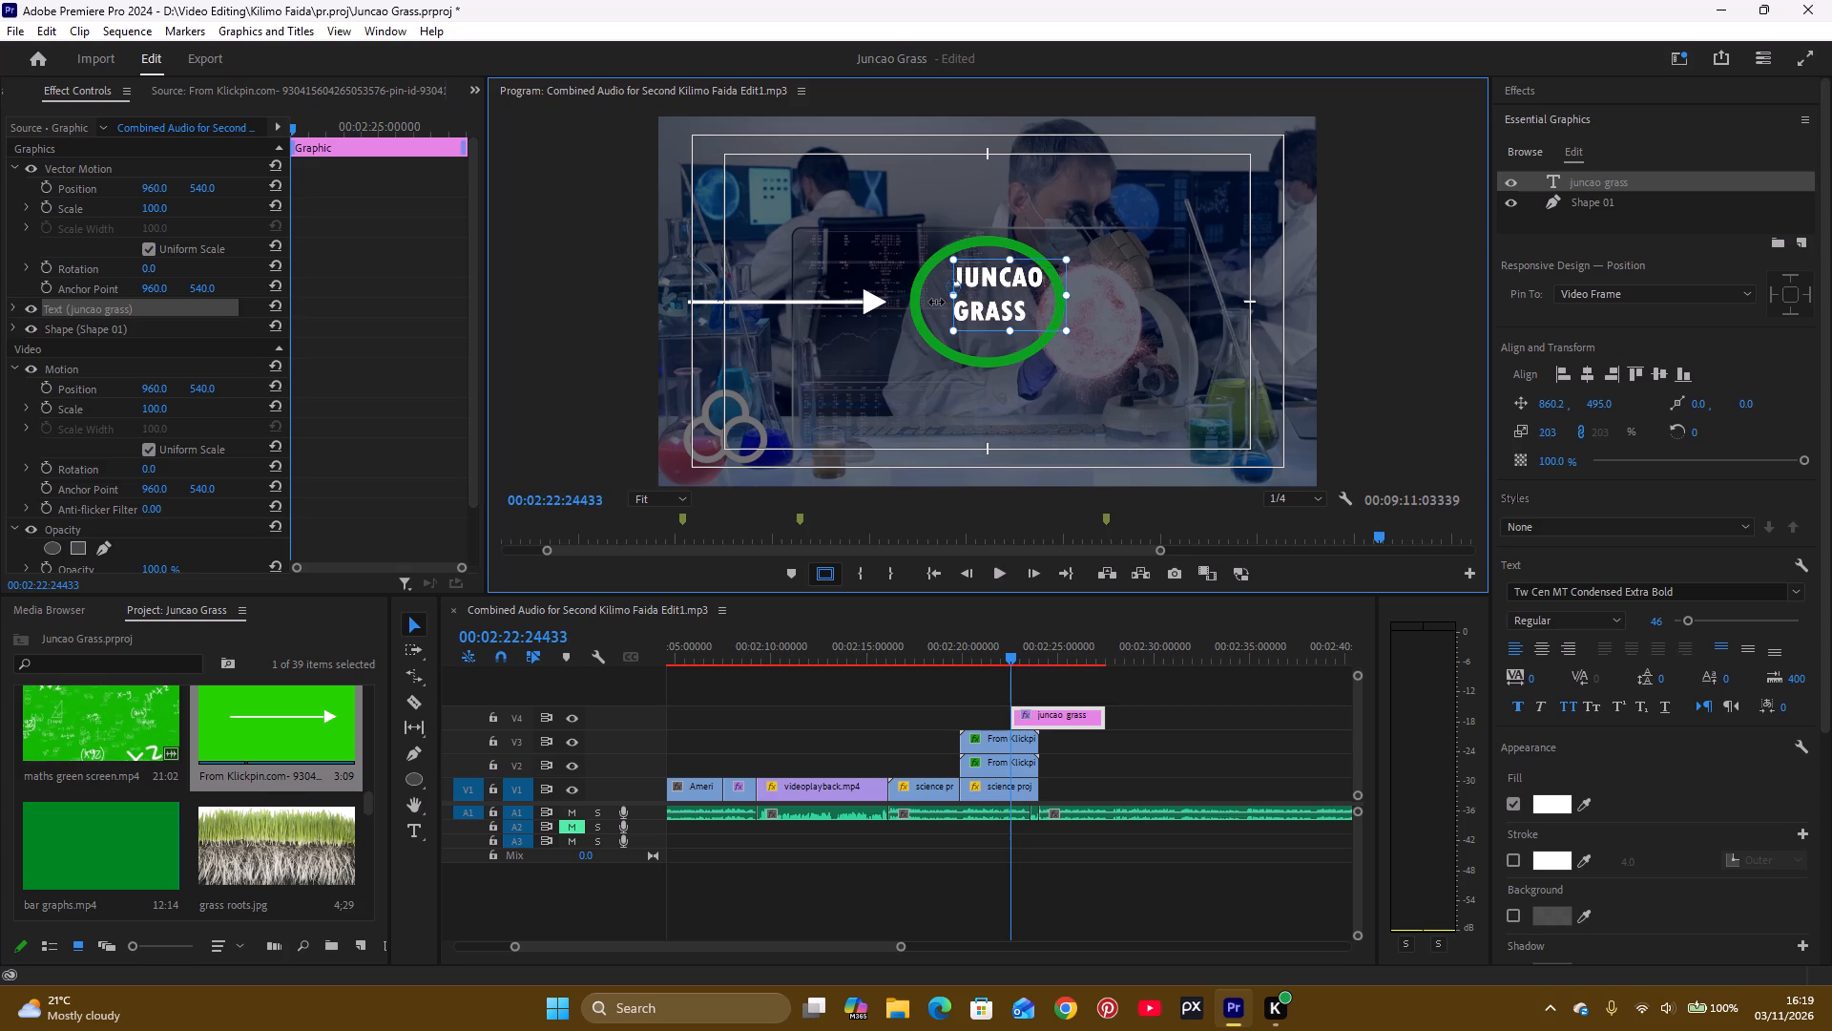
pyautogui.moveTo(936, 302); pyautogui.dragTo(937, 302)
pyautogui.moveTo(1008, 300); pyautogui.dragTo(989, 305)
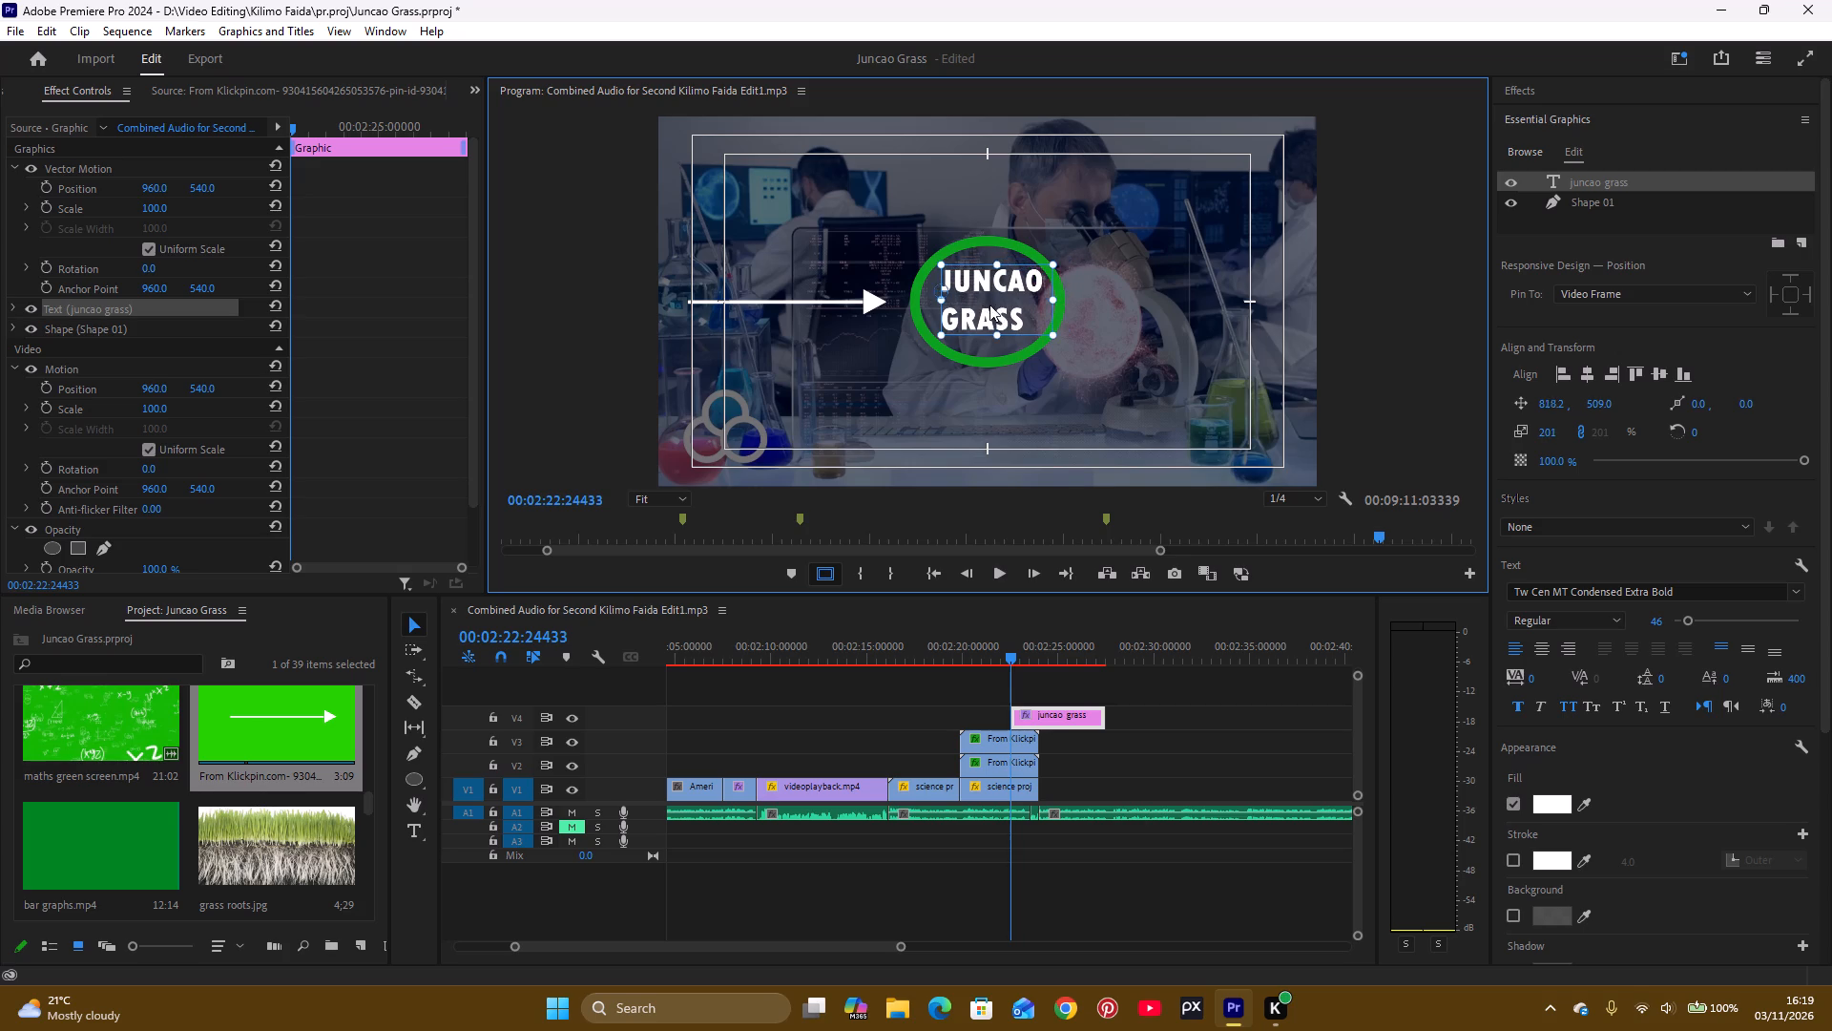
pyautogui.moveTo(989, 305); pyautogui.dragTo(992, 305)
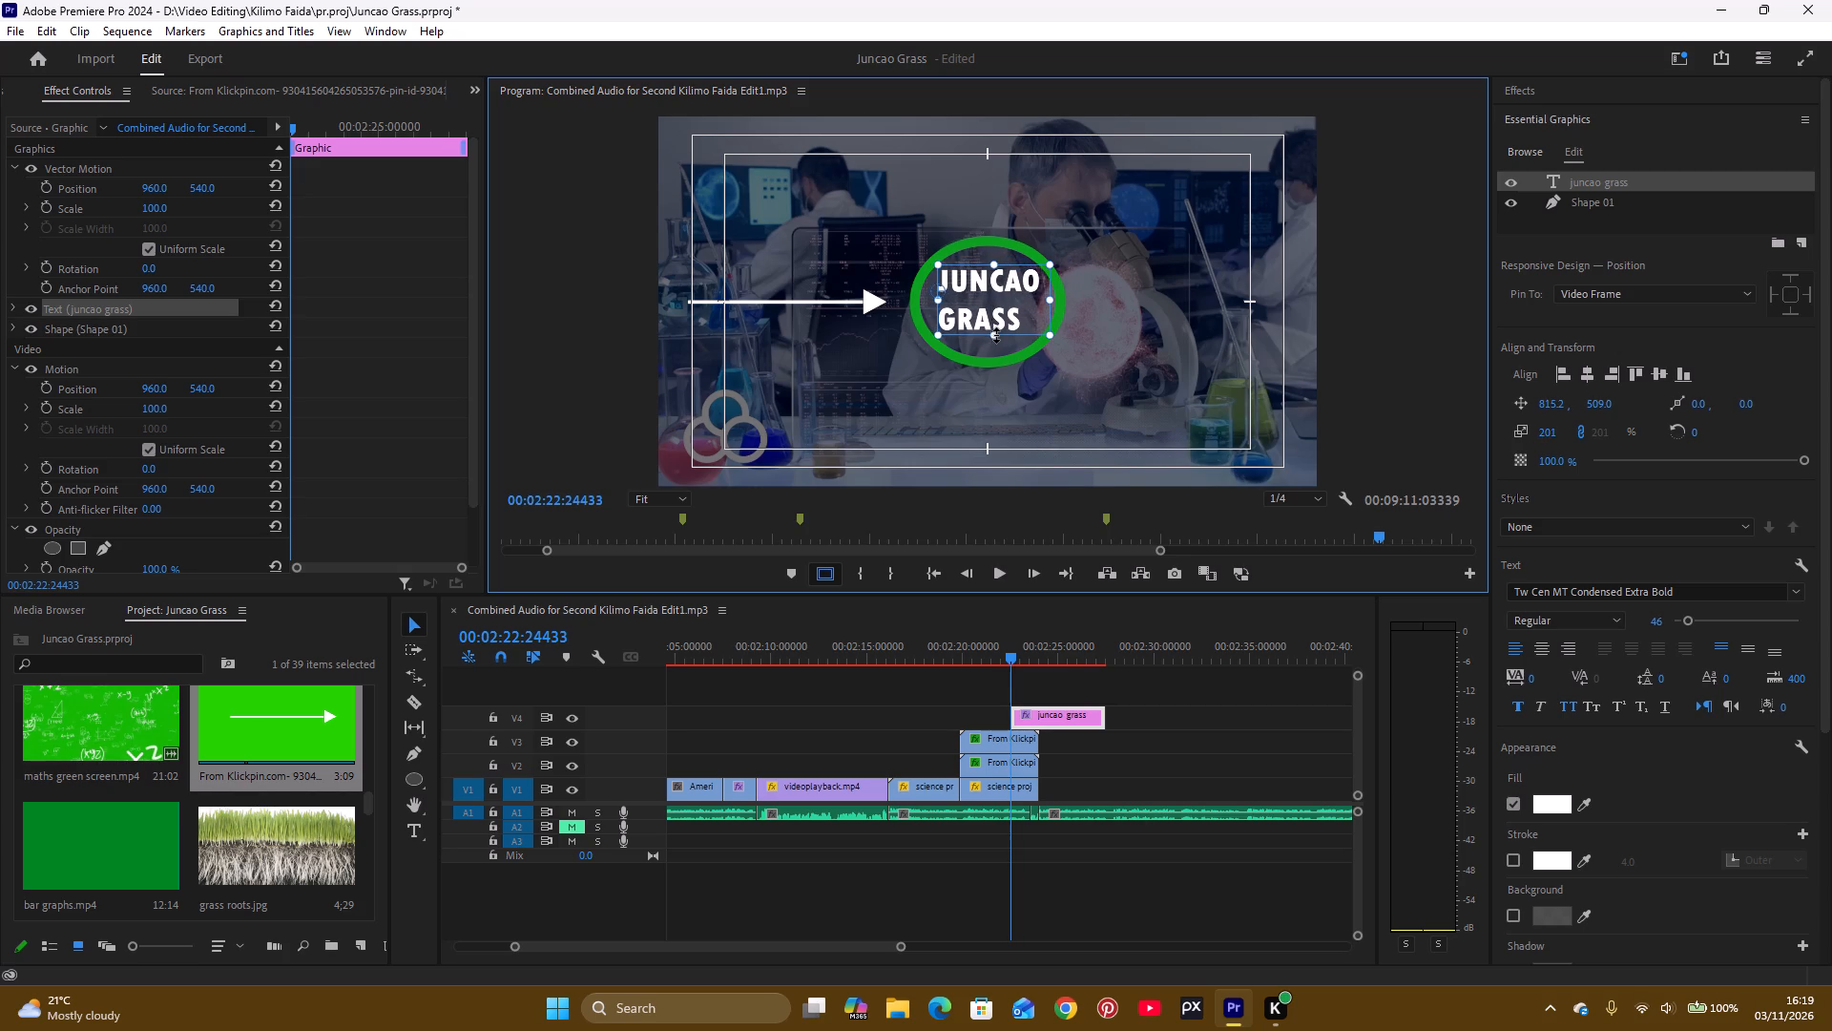
pyautogui.click(996, 335)
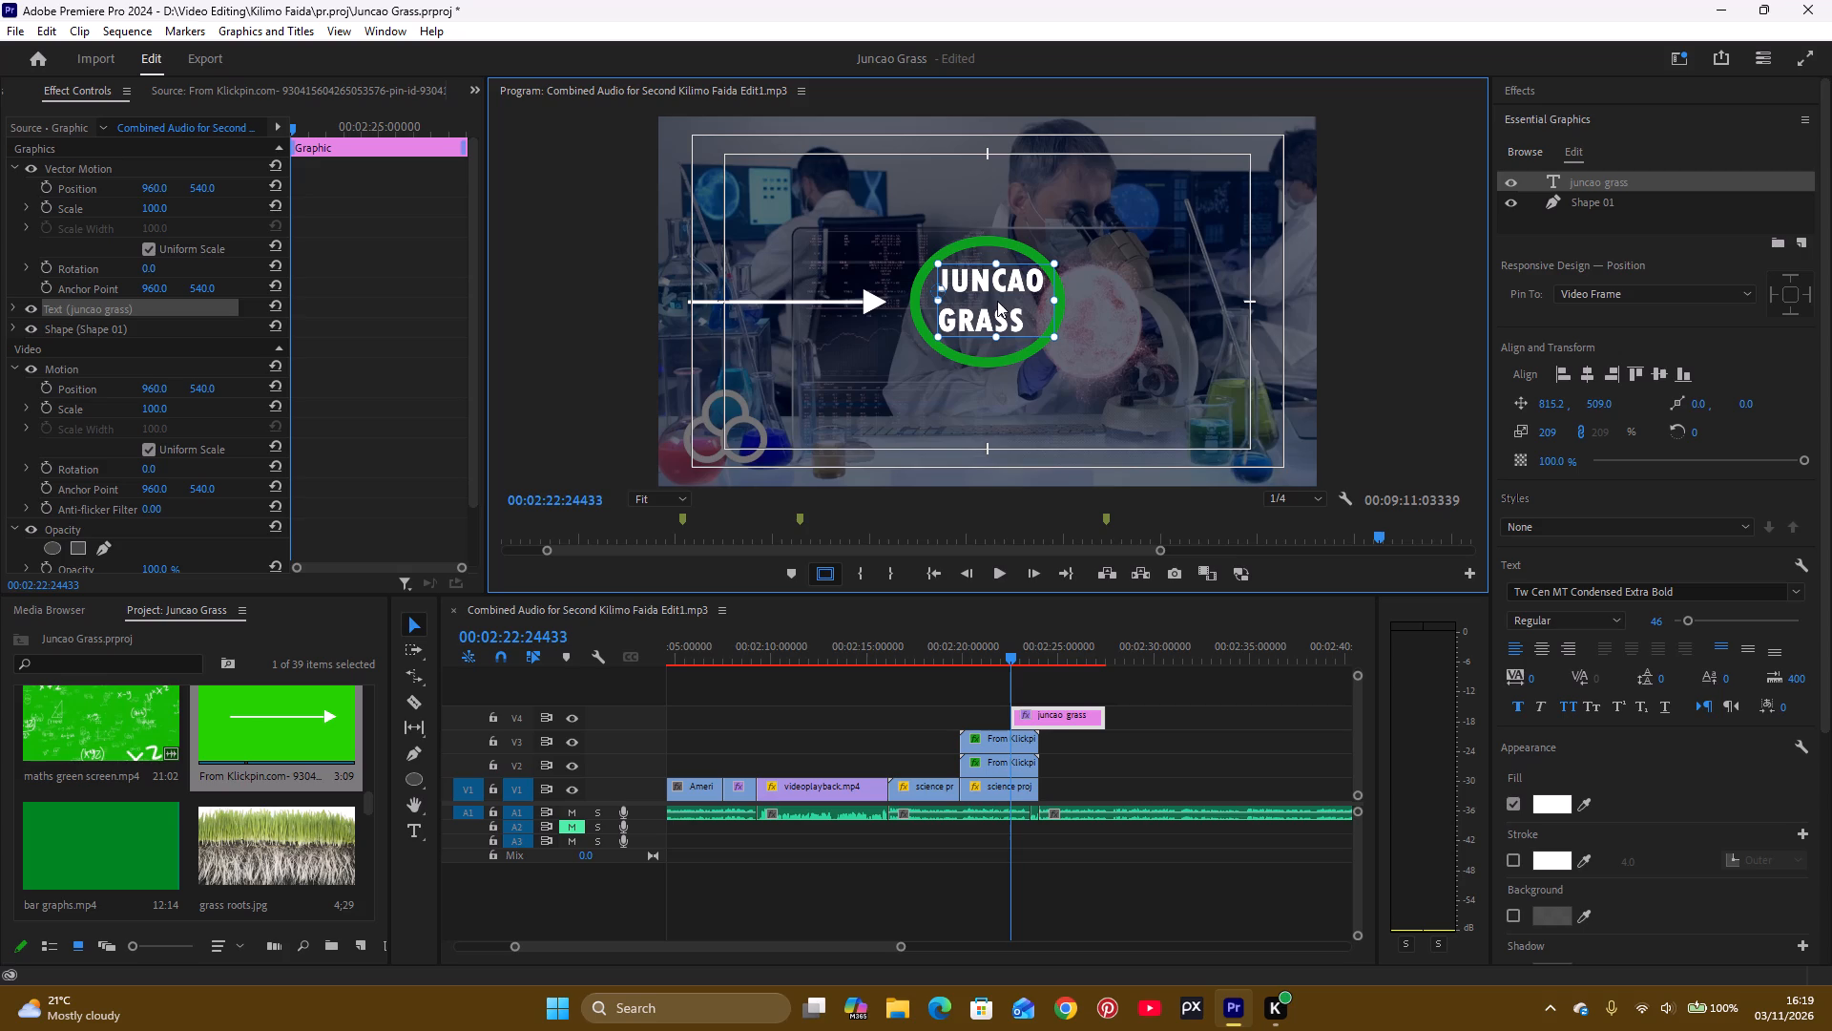
# Center-align the two lines of the Juncao Grass label.
pyautogui.doubleClick(997, 301)
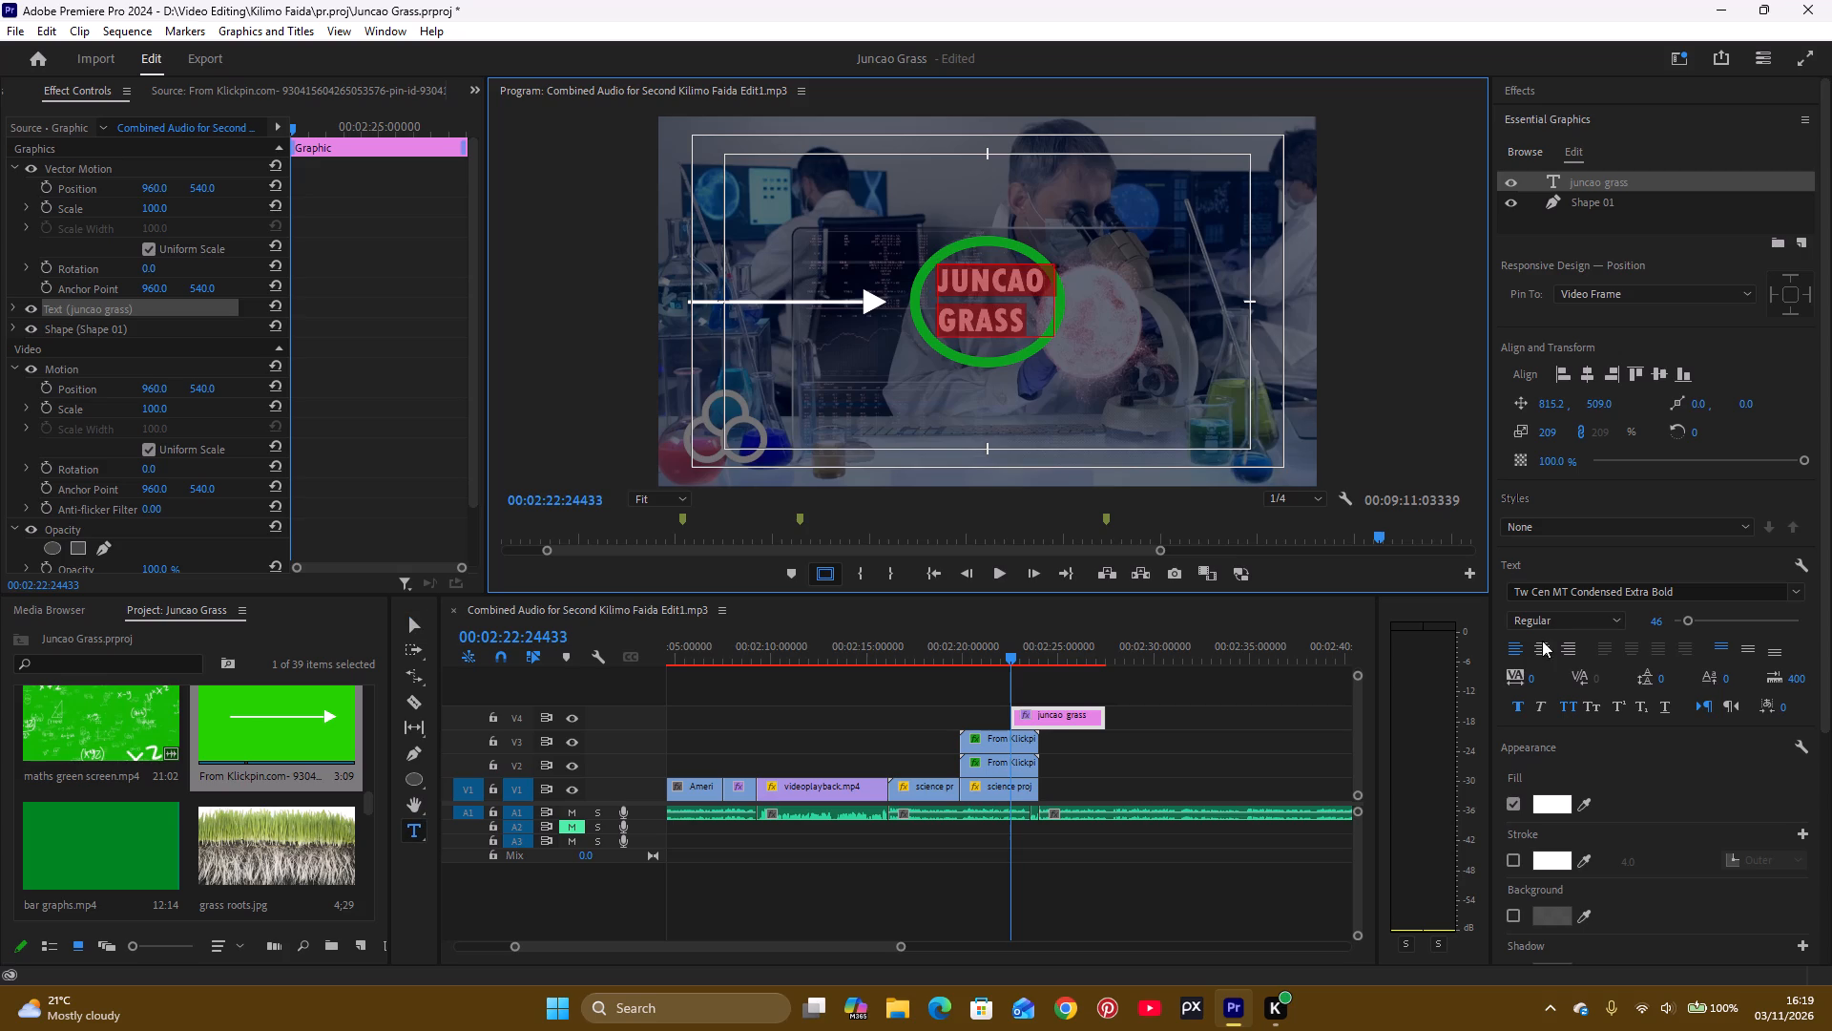
pyautogui.click(1544, 647)
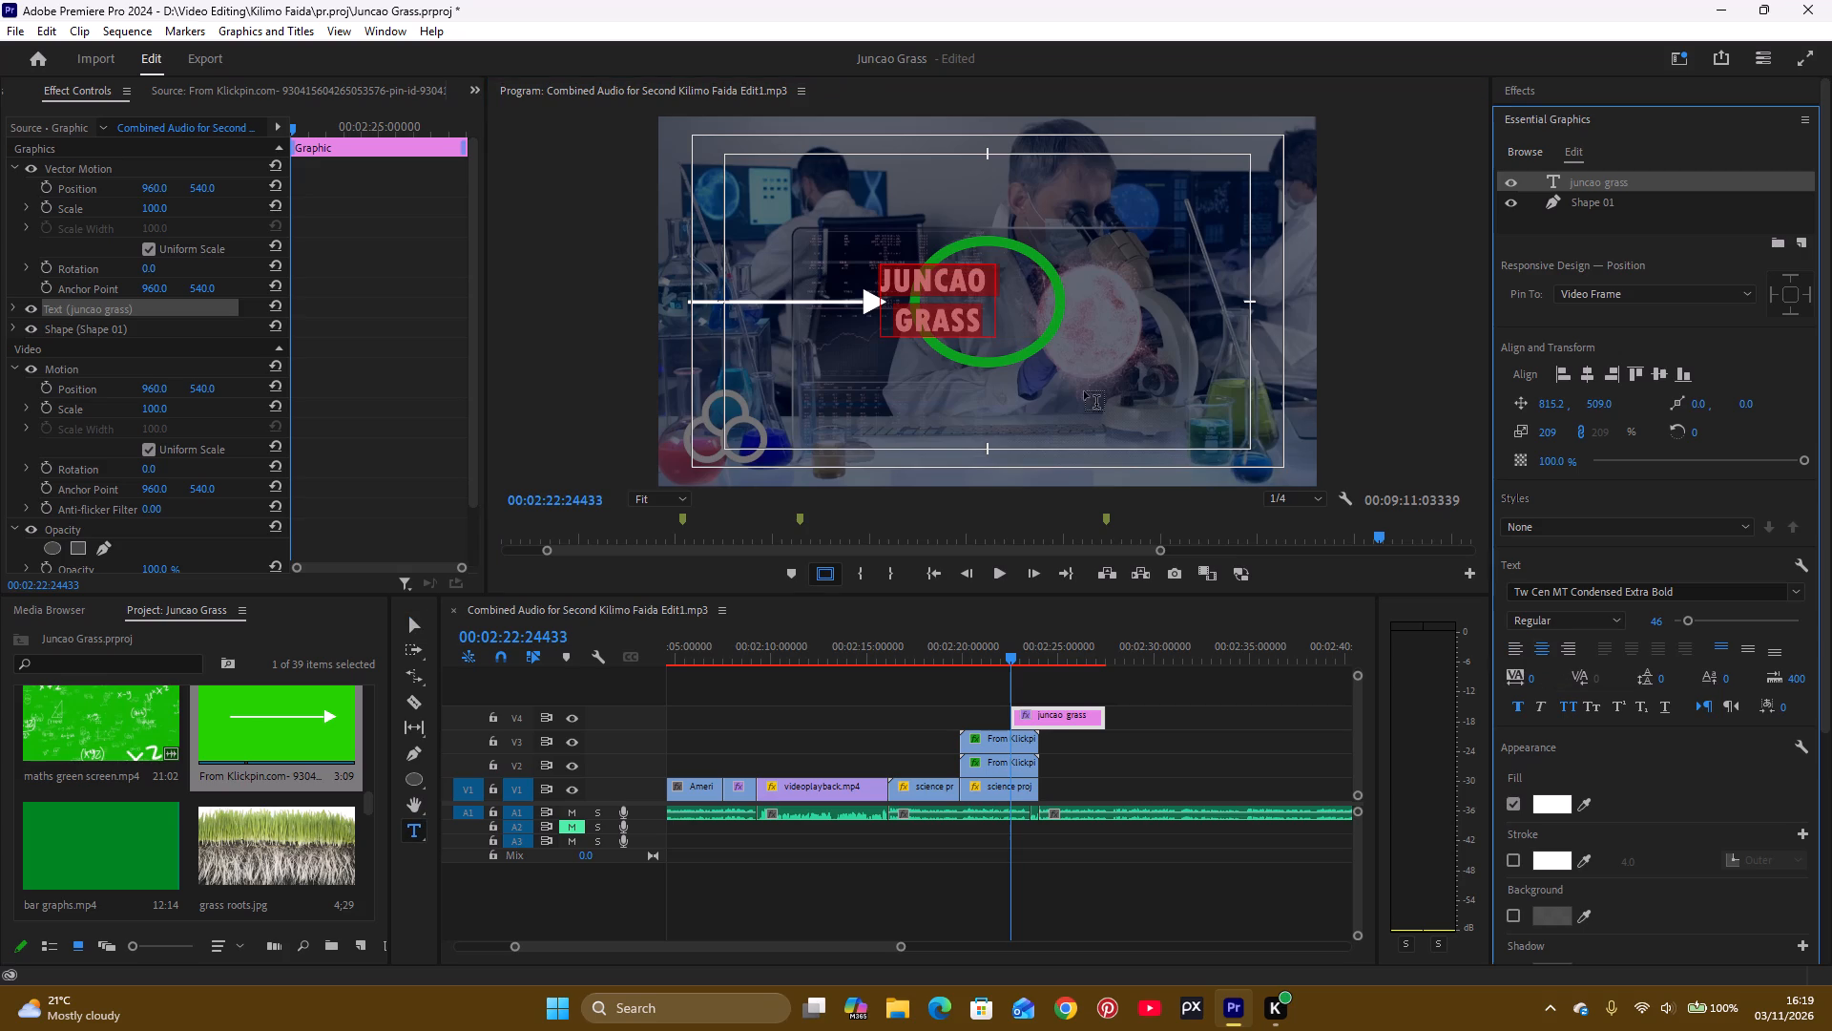
pyautogui.press('v')
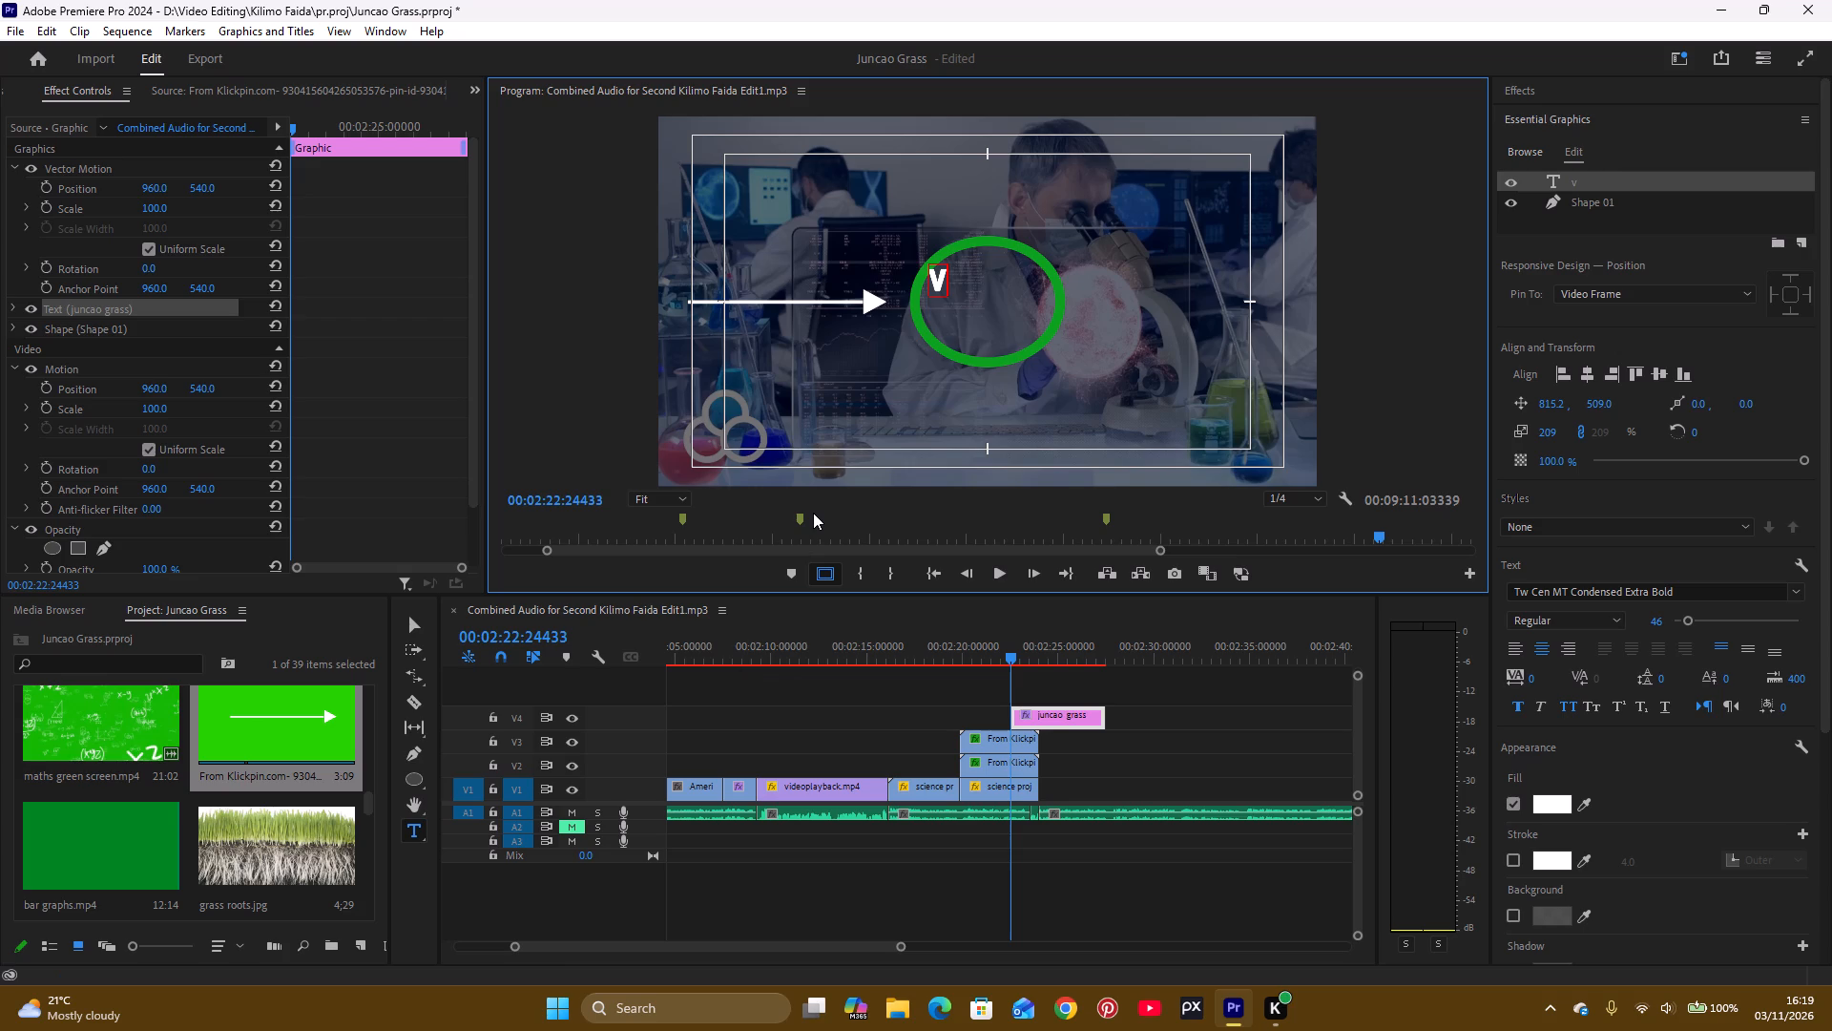
pyautogui.hotkey('ctrl', 'z')
# Reposition the label to the middle of the green ellipse, at about 962, 525.
pyautogui.click(415, 617)
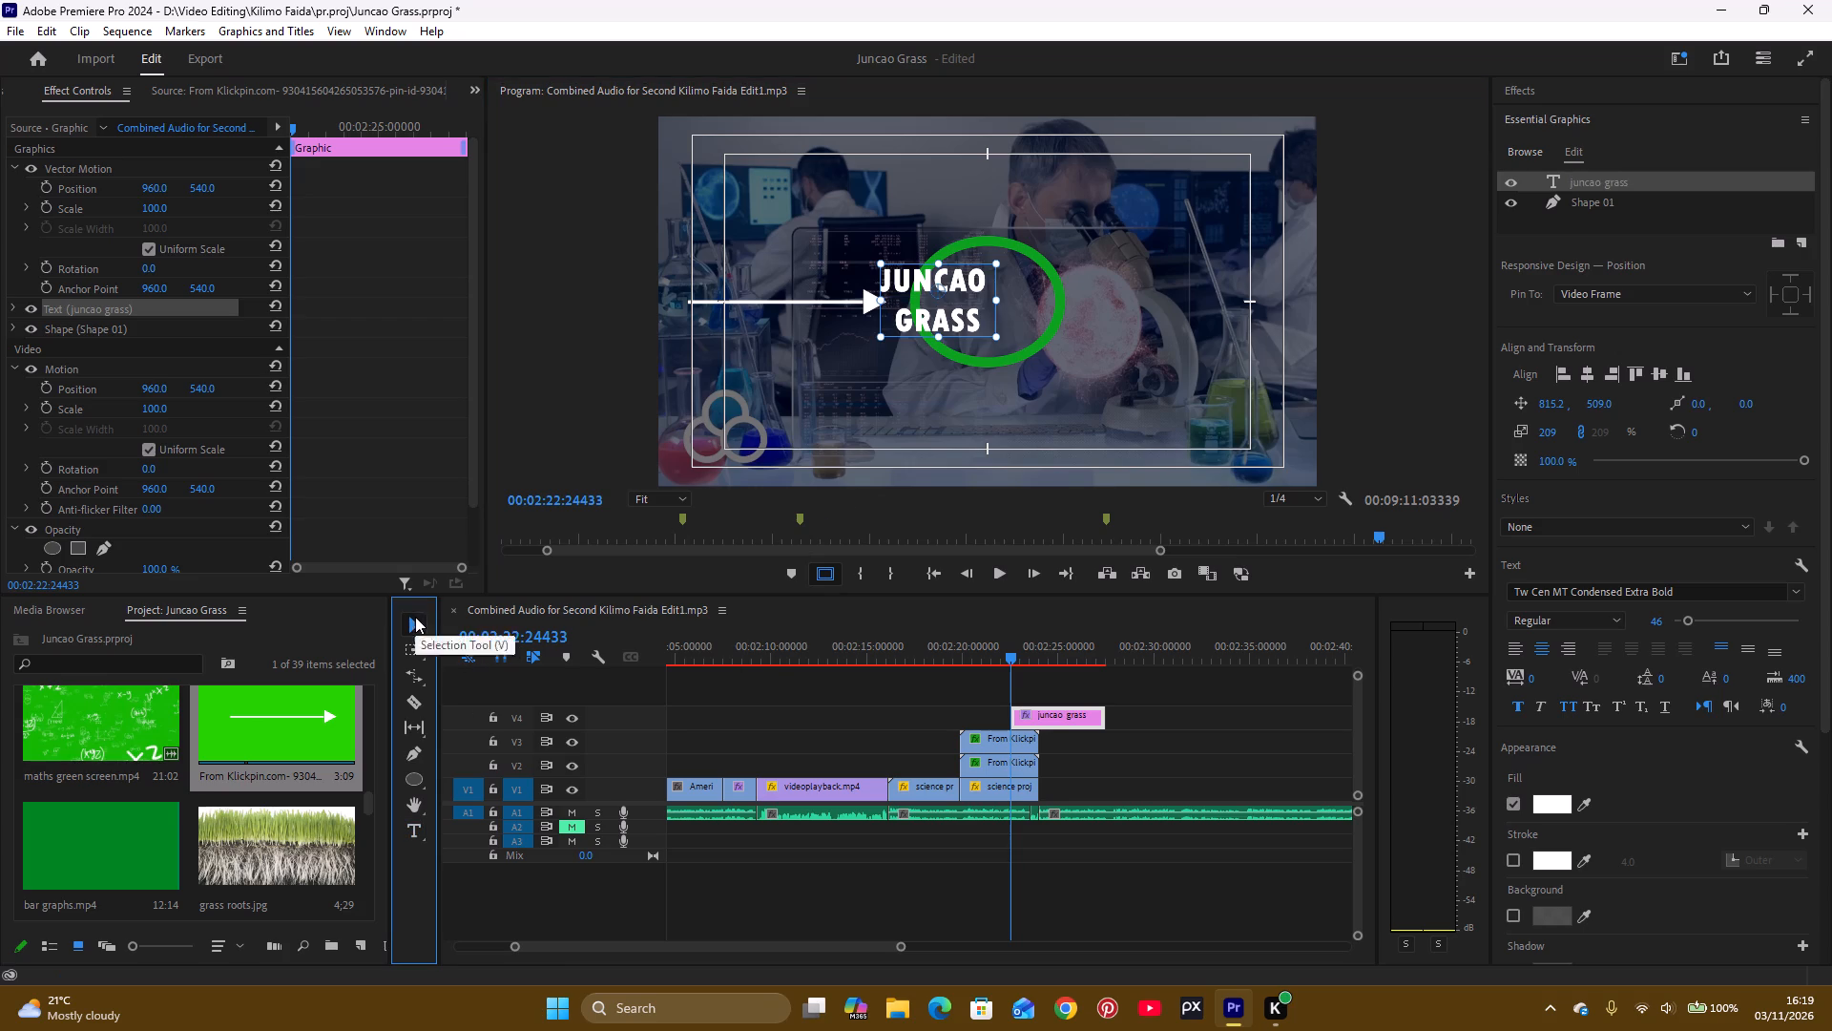
pyautogui.moveTo(973, 302); pyautogui.dragTo(1004, 301)
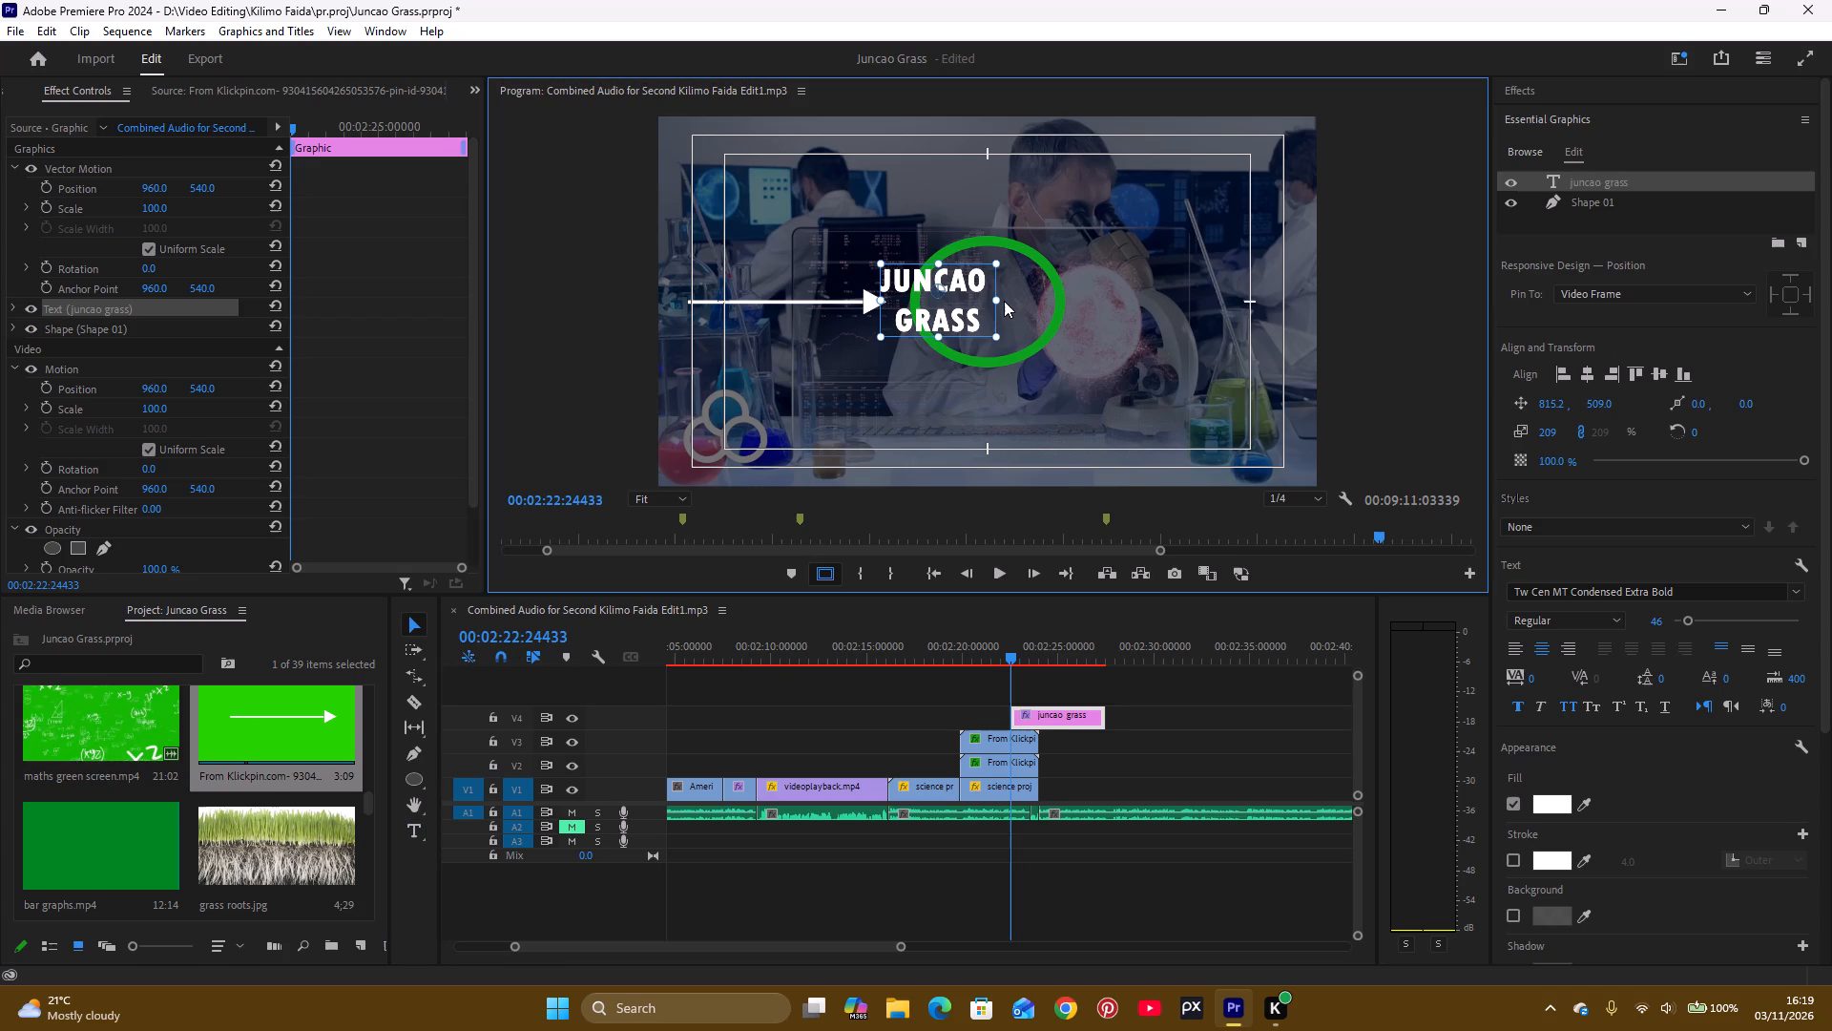
pyautogui.moveTo(1004, 301); pyautogui.dragTo(1023, 300)
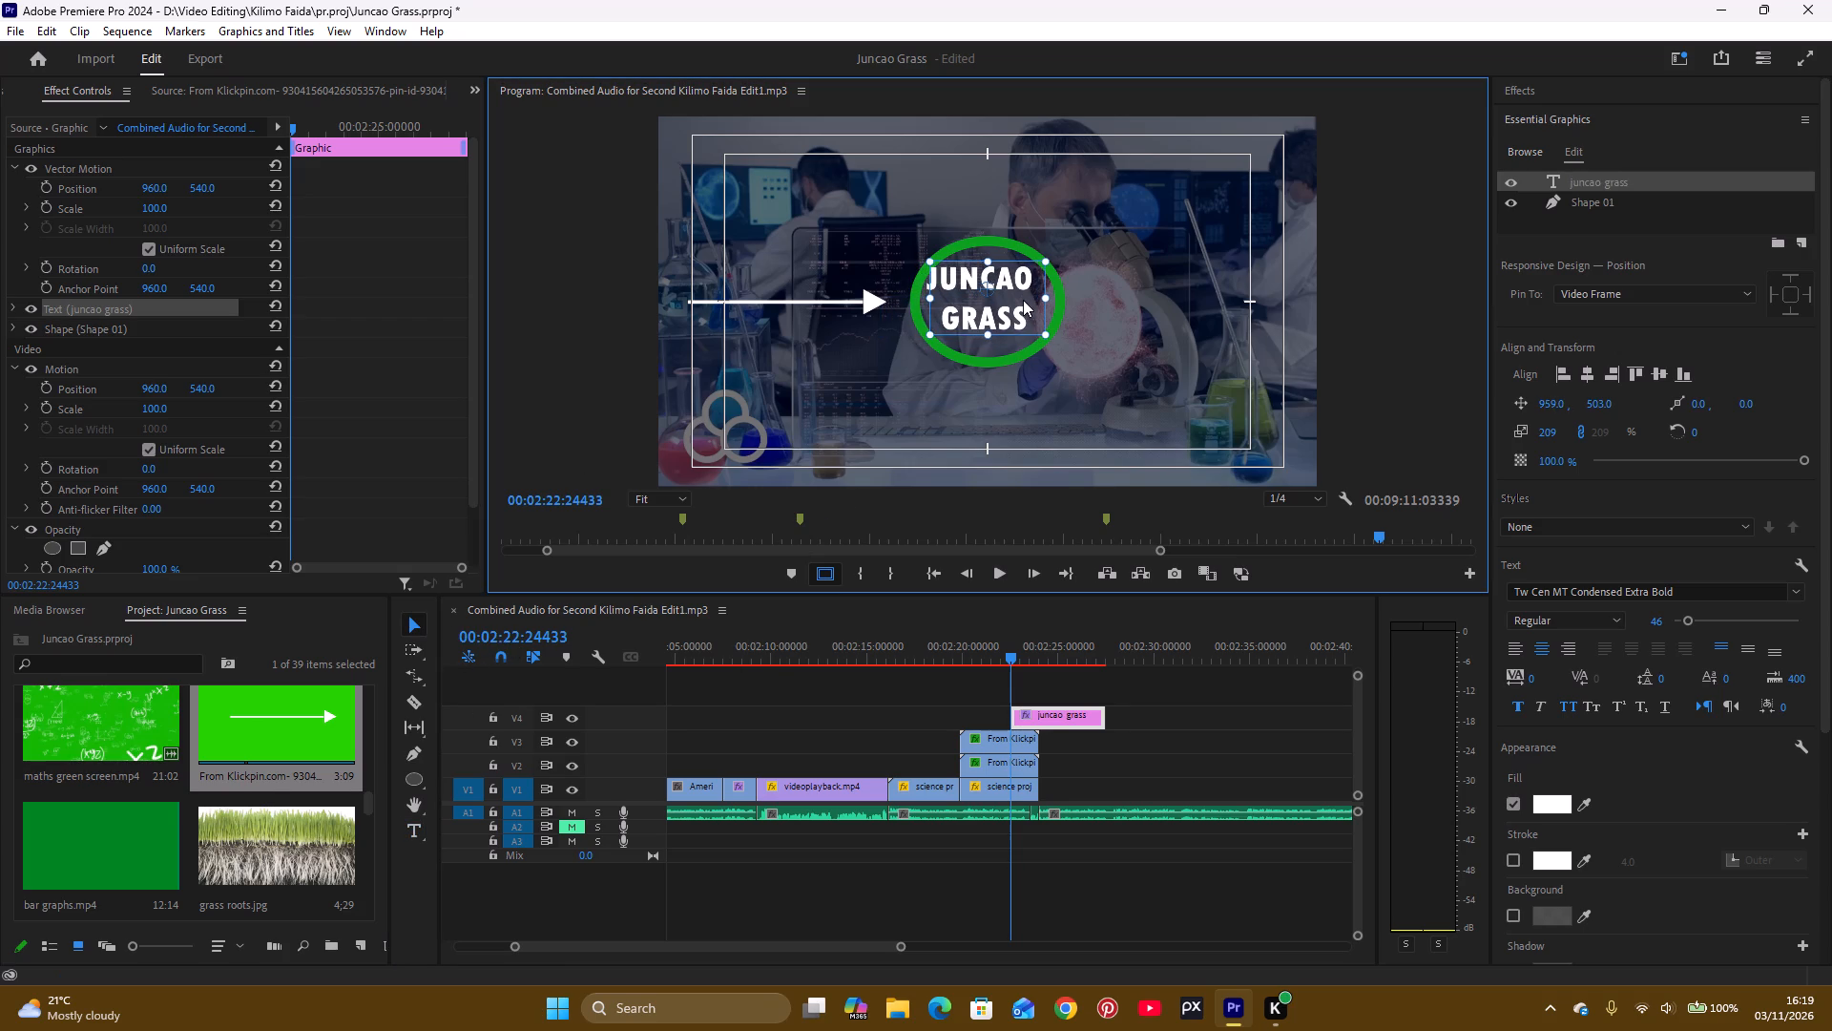
pyautogui.moveTo(1023, 300); pyautogui.dragTo(1024, 307)
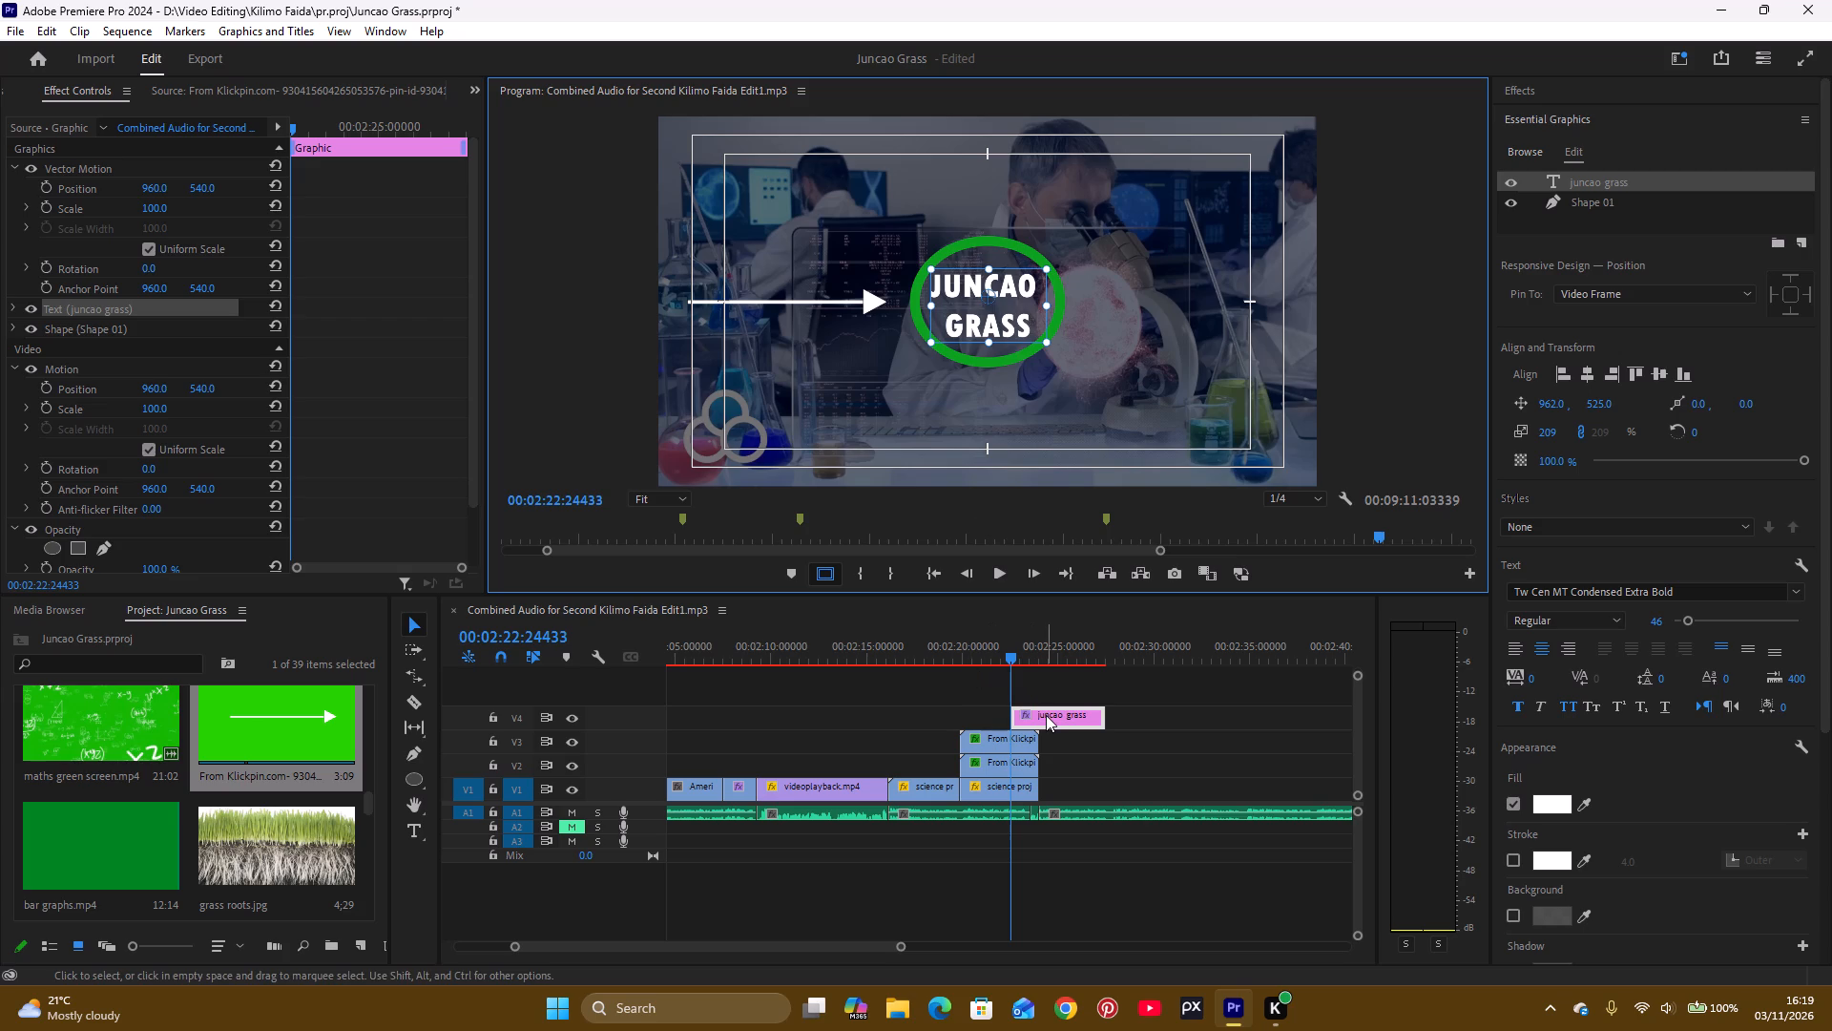
# Shift the Juncao Grass graphic clip on V4 earlier so it starts together with the arrow clips below it.
pyautogui.moveTo(1046, 715); pyautogui.dragTo(995, 715)
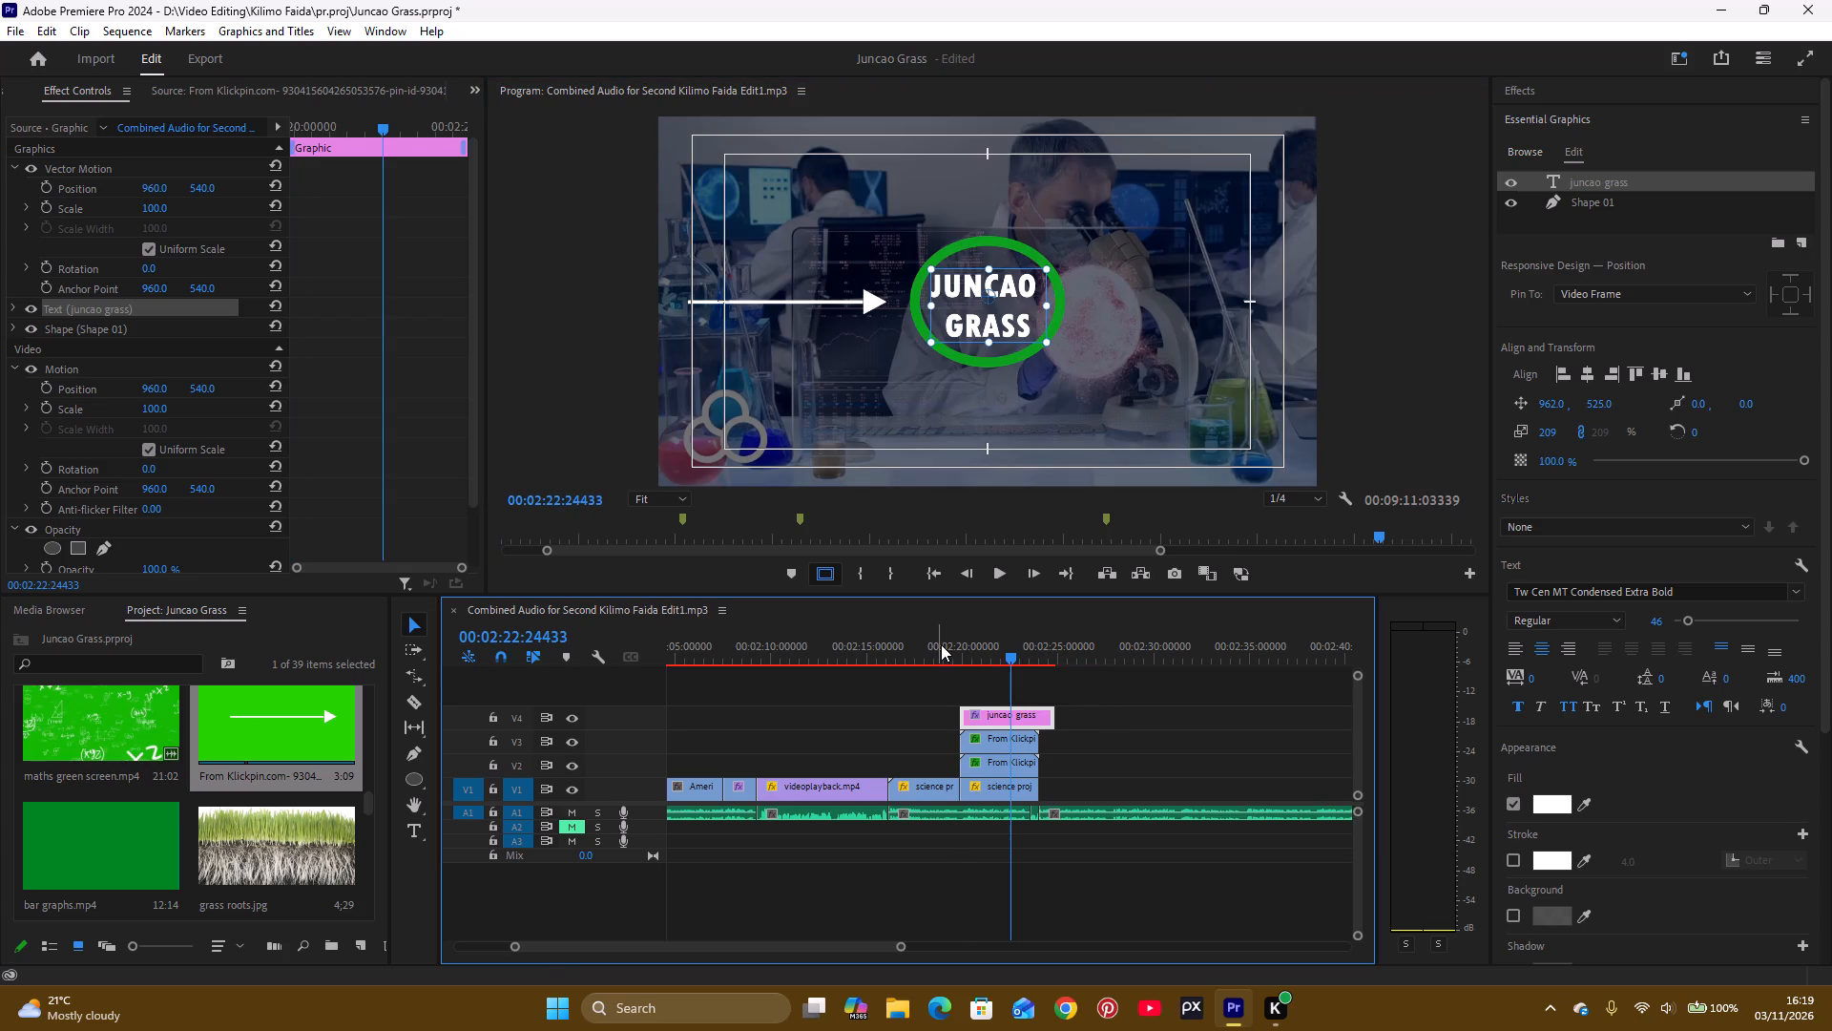
# Play the sequence from just before the graphic to preview the arrow and labelled ellipse.
pyautogui.click(942, 646)
pyautogui.press('space')
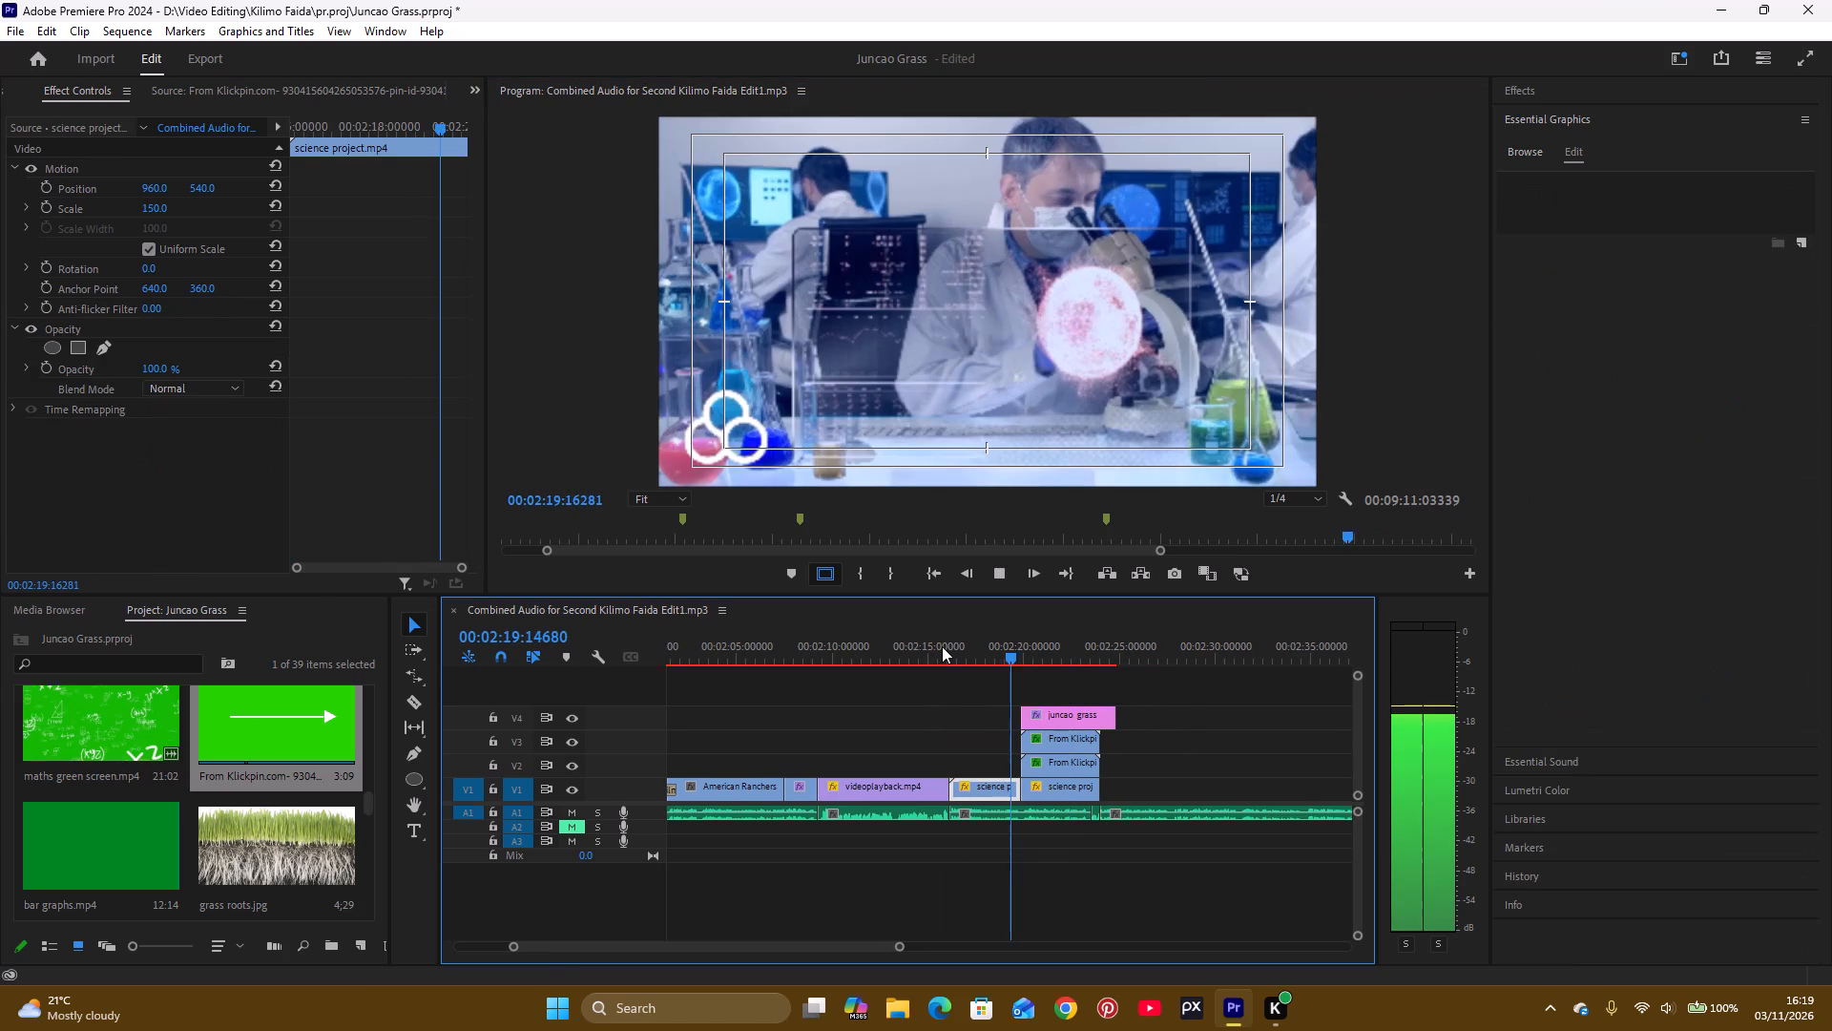
pyautogui.press('space')
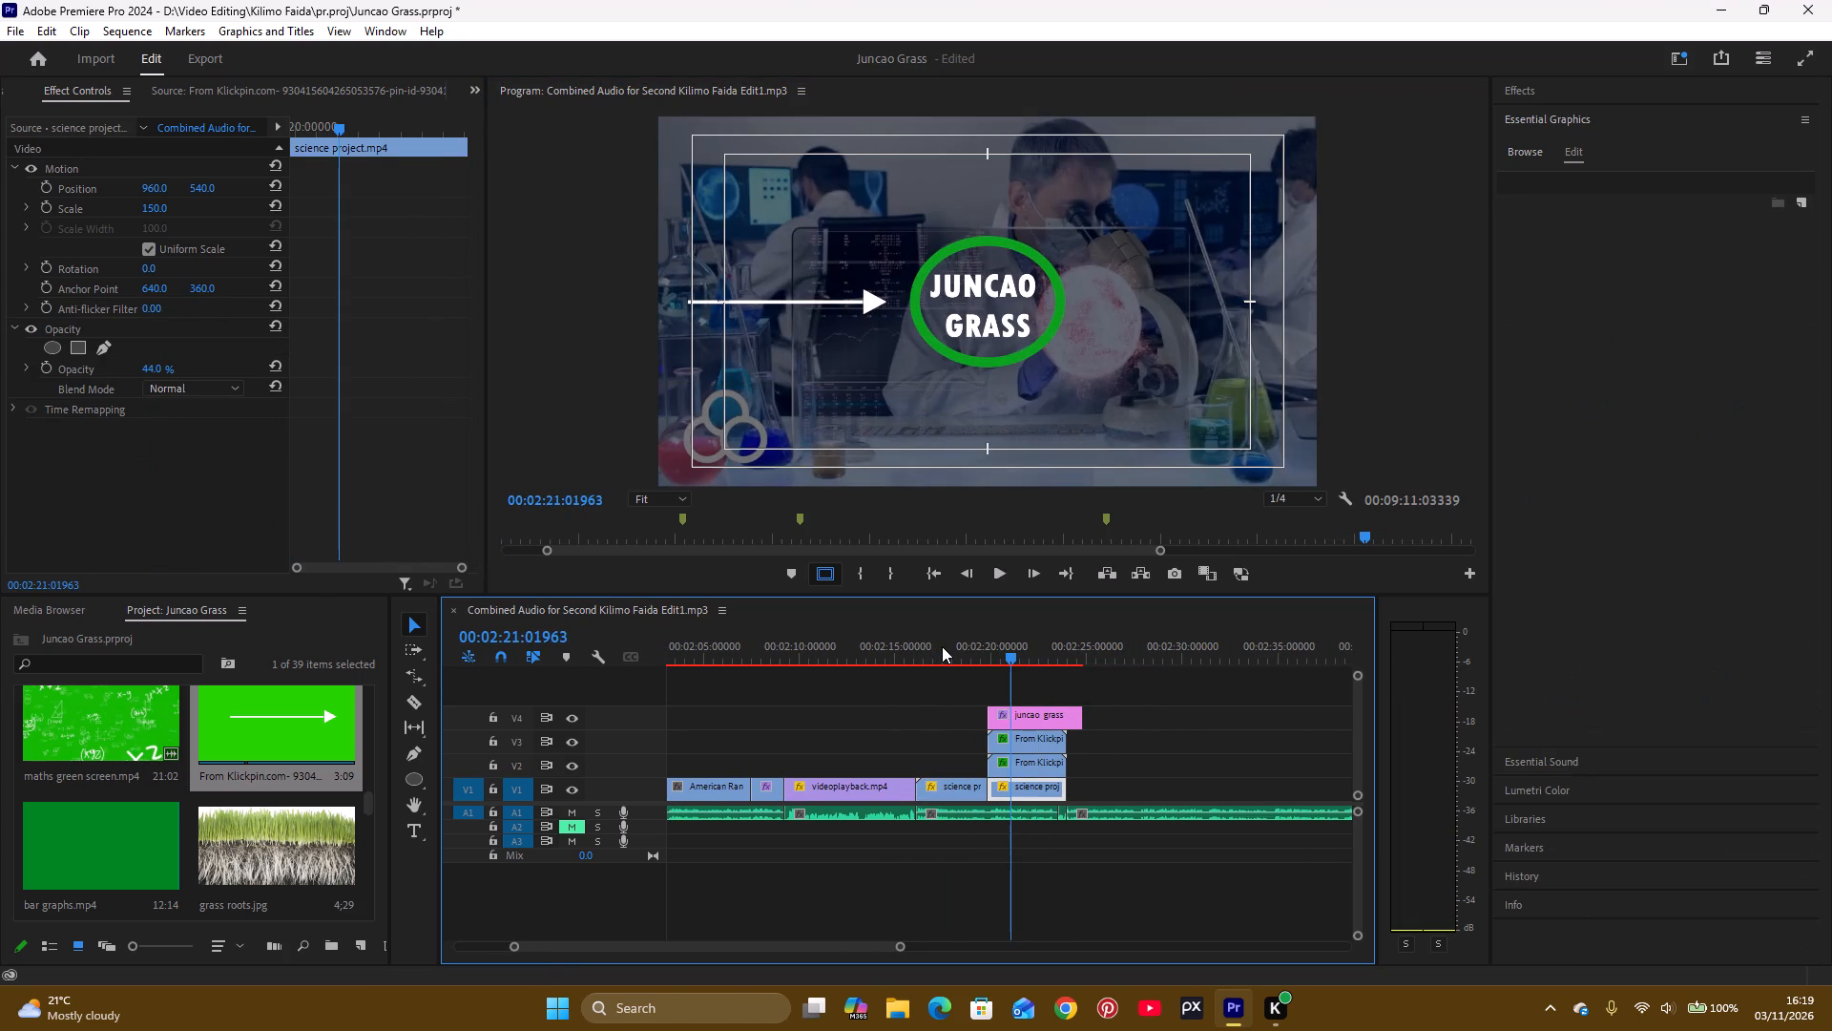
pyautogui.press('space')
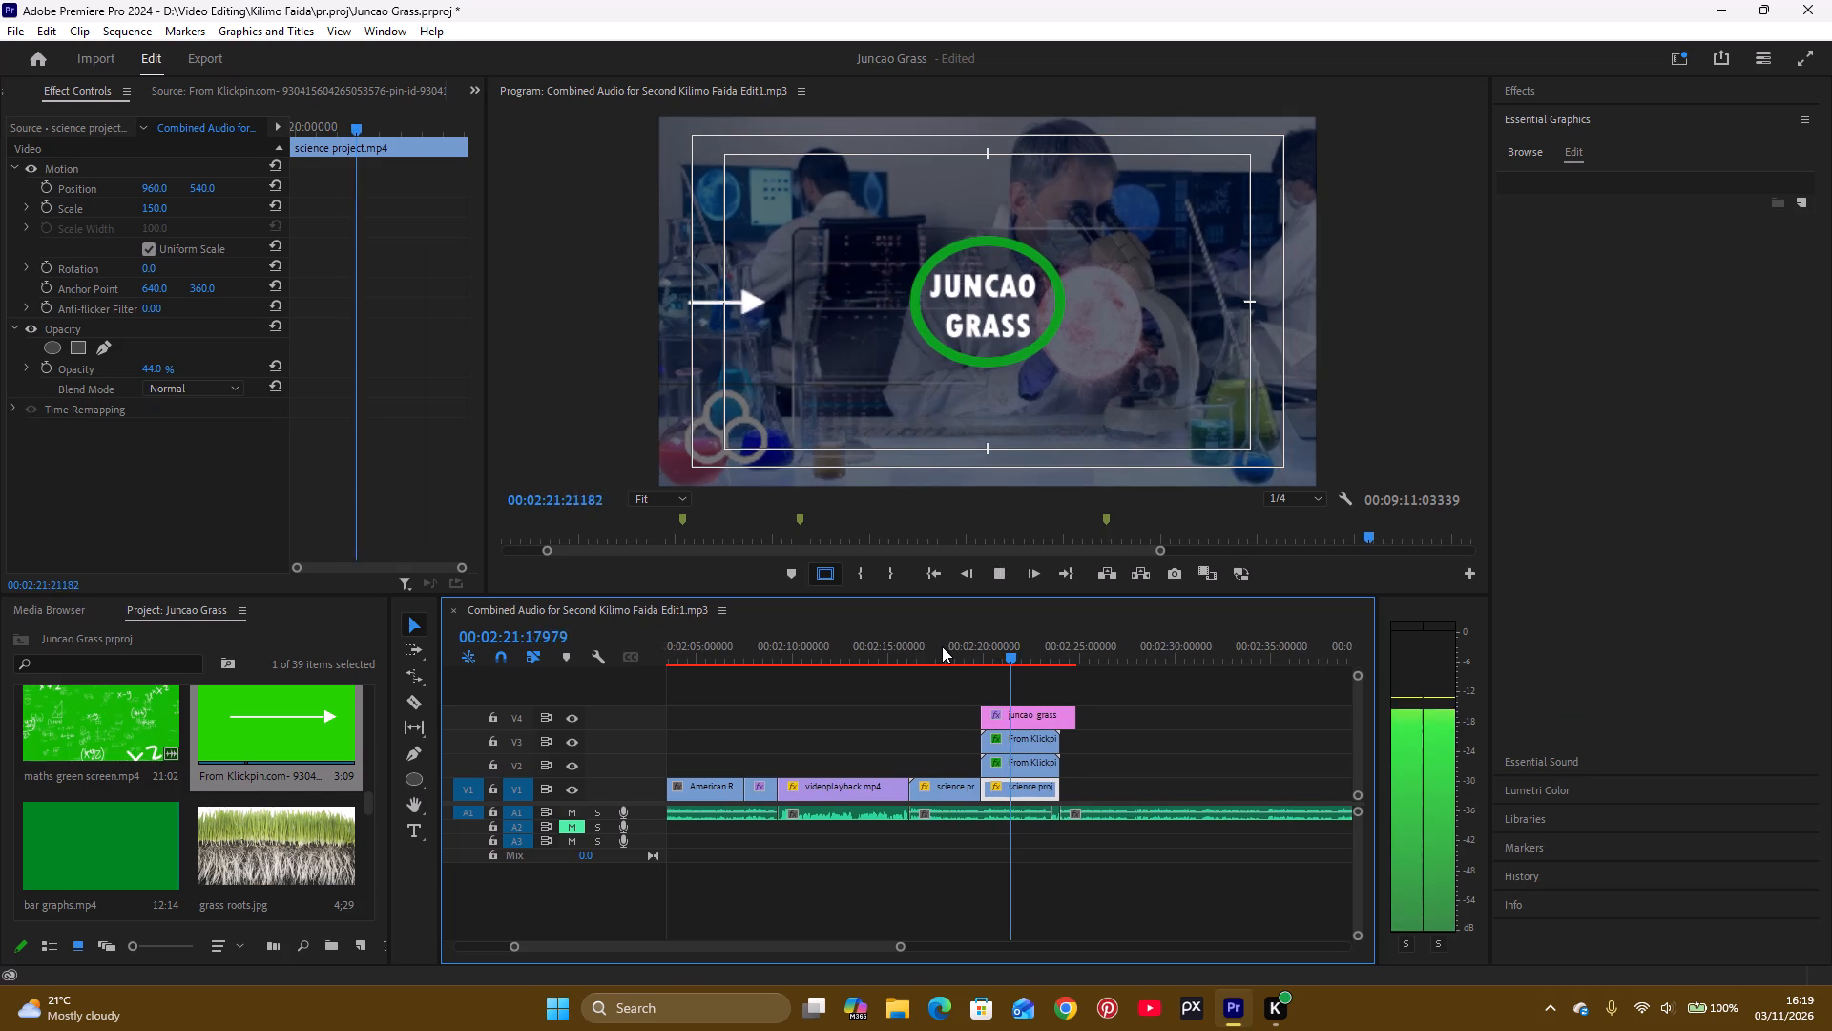
pyautogui.press('space')
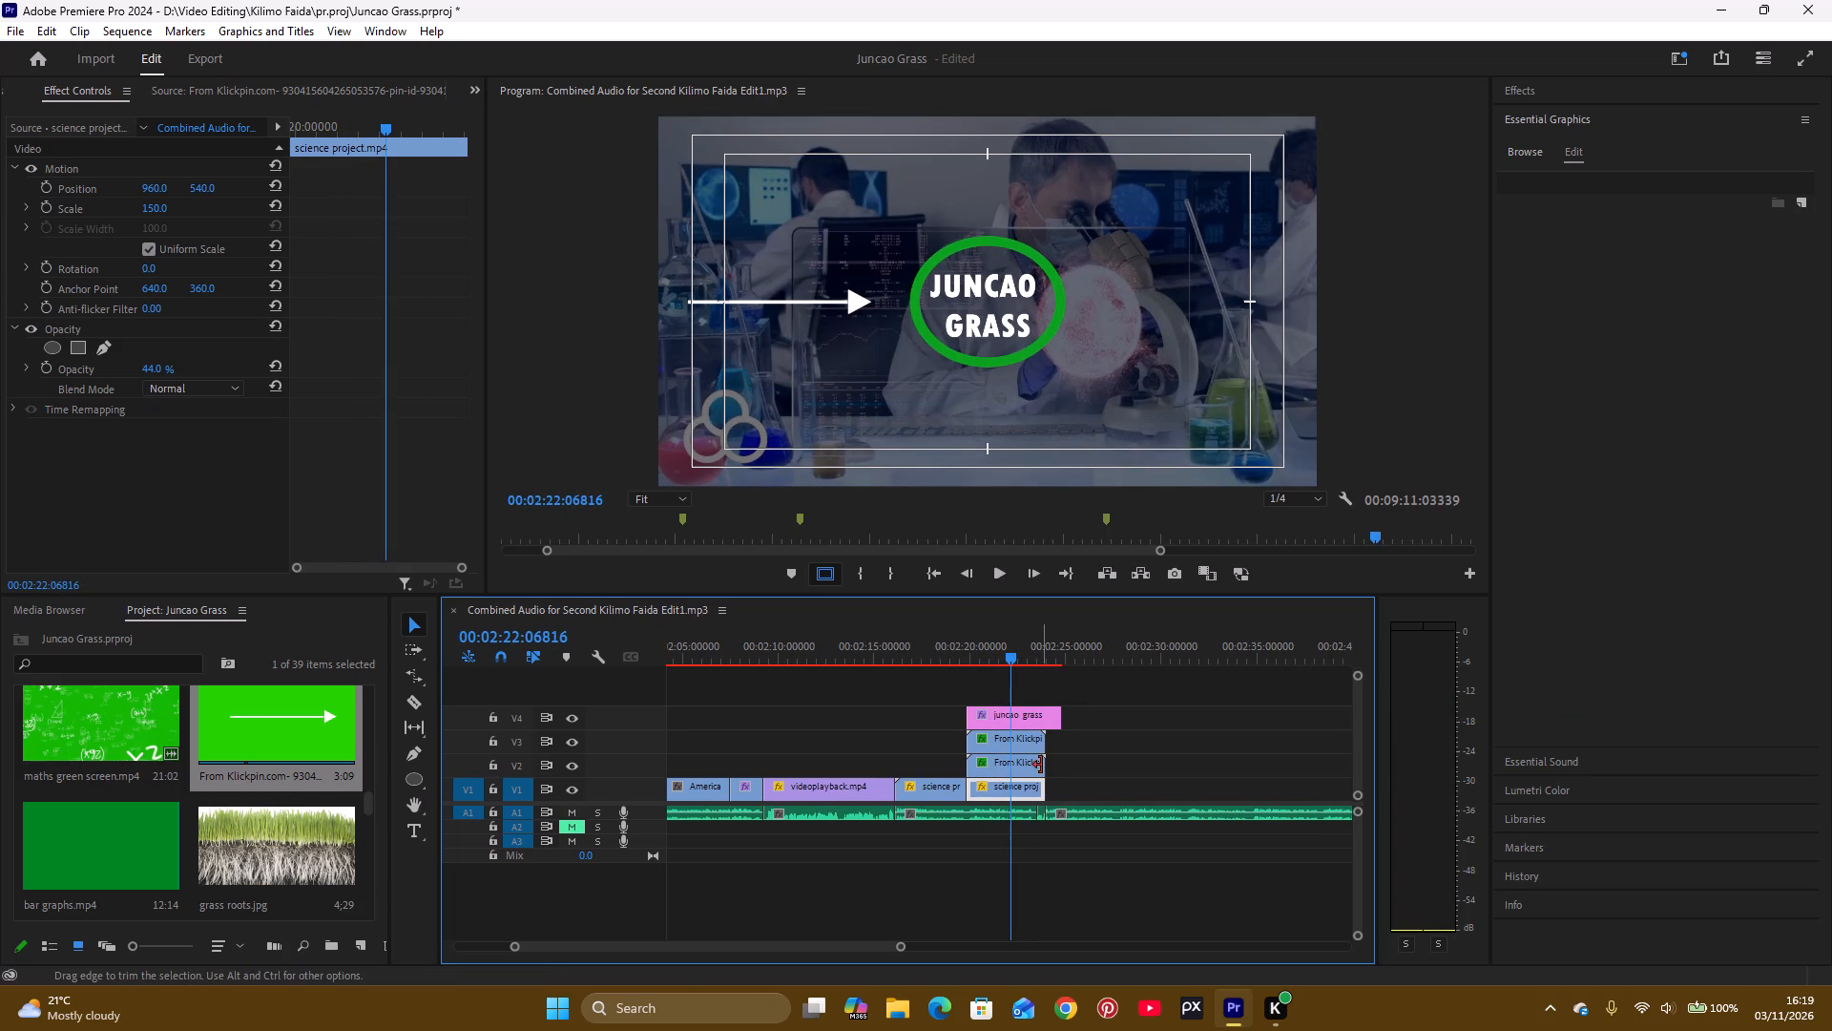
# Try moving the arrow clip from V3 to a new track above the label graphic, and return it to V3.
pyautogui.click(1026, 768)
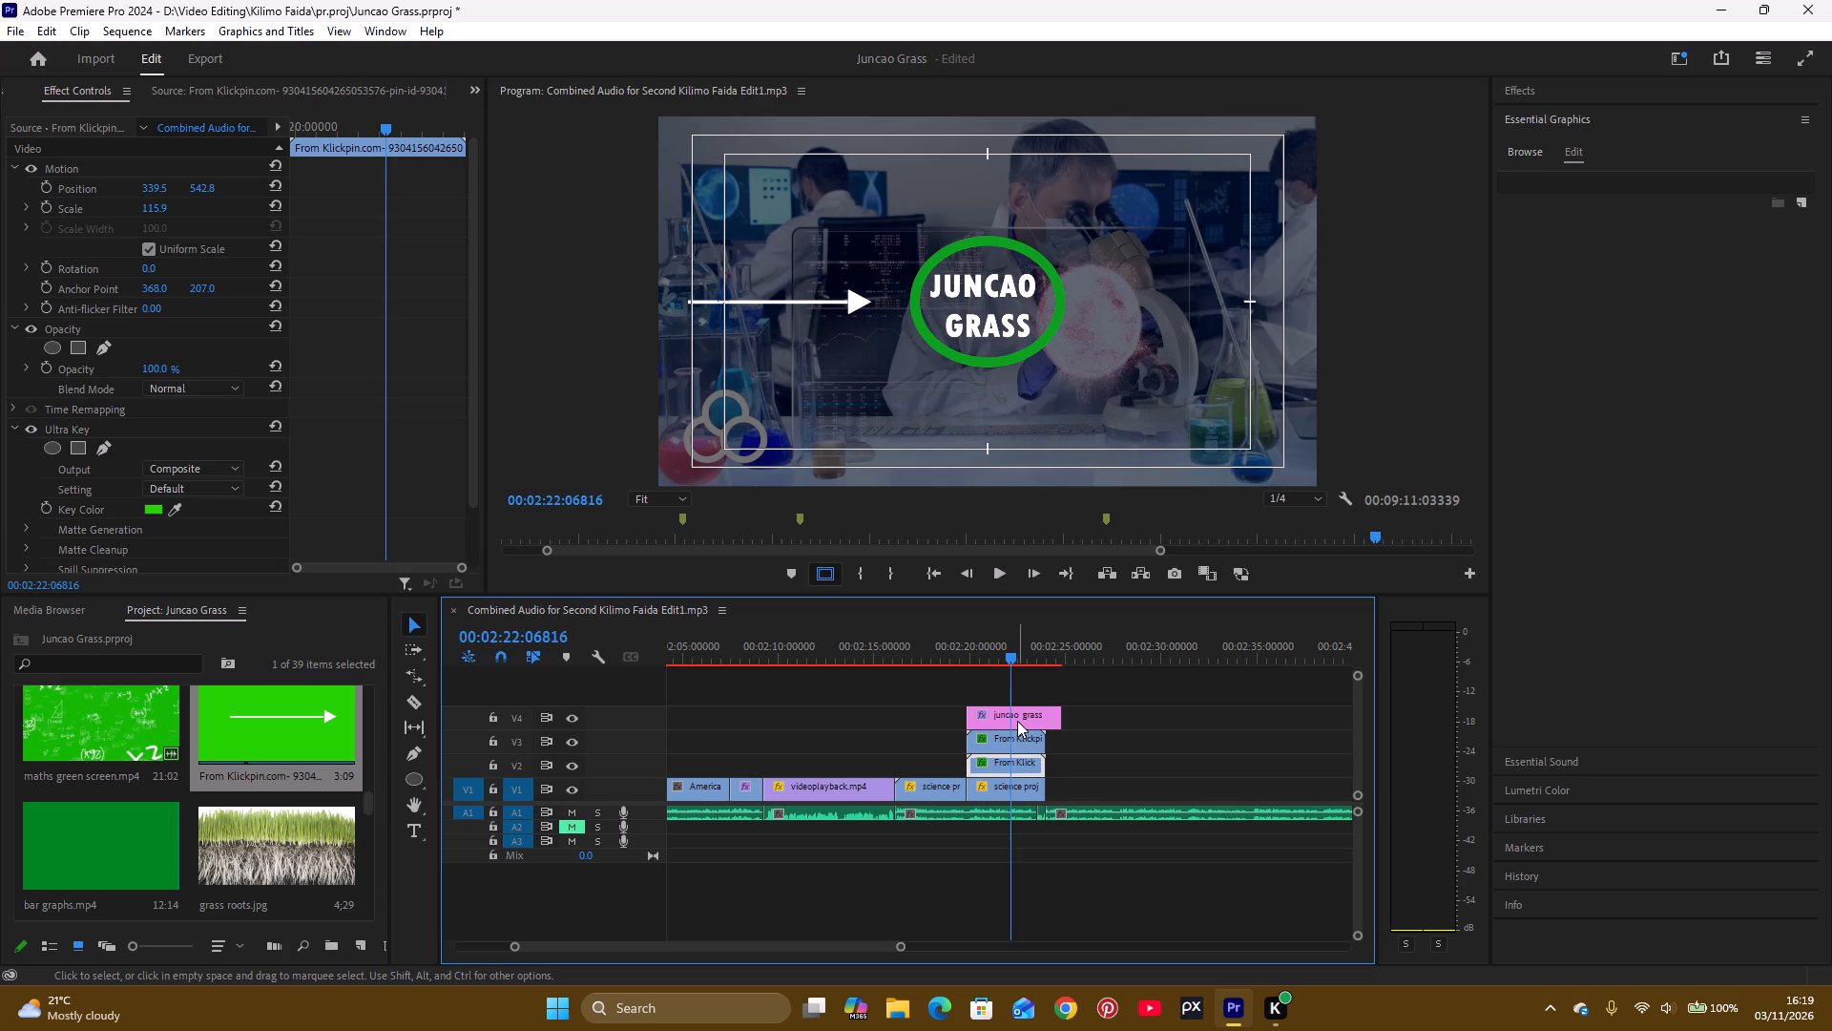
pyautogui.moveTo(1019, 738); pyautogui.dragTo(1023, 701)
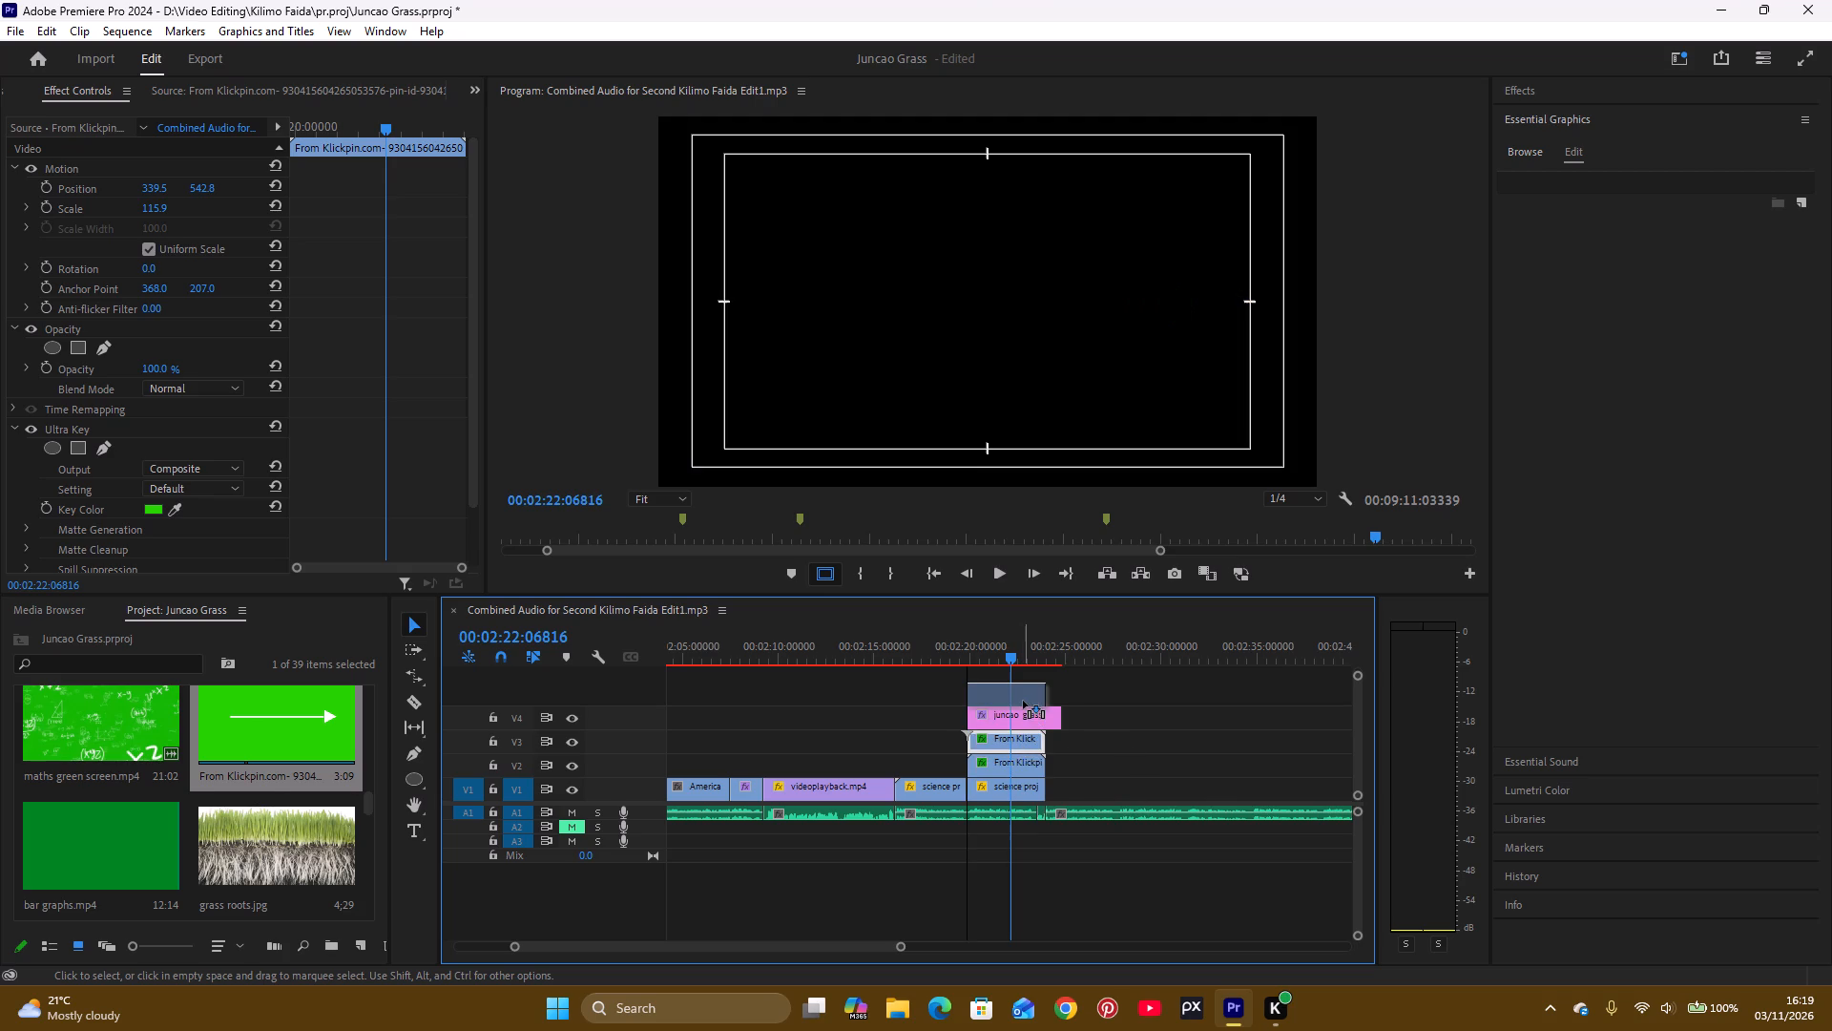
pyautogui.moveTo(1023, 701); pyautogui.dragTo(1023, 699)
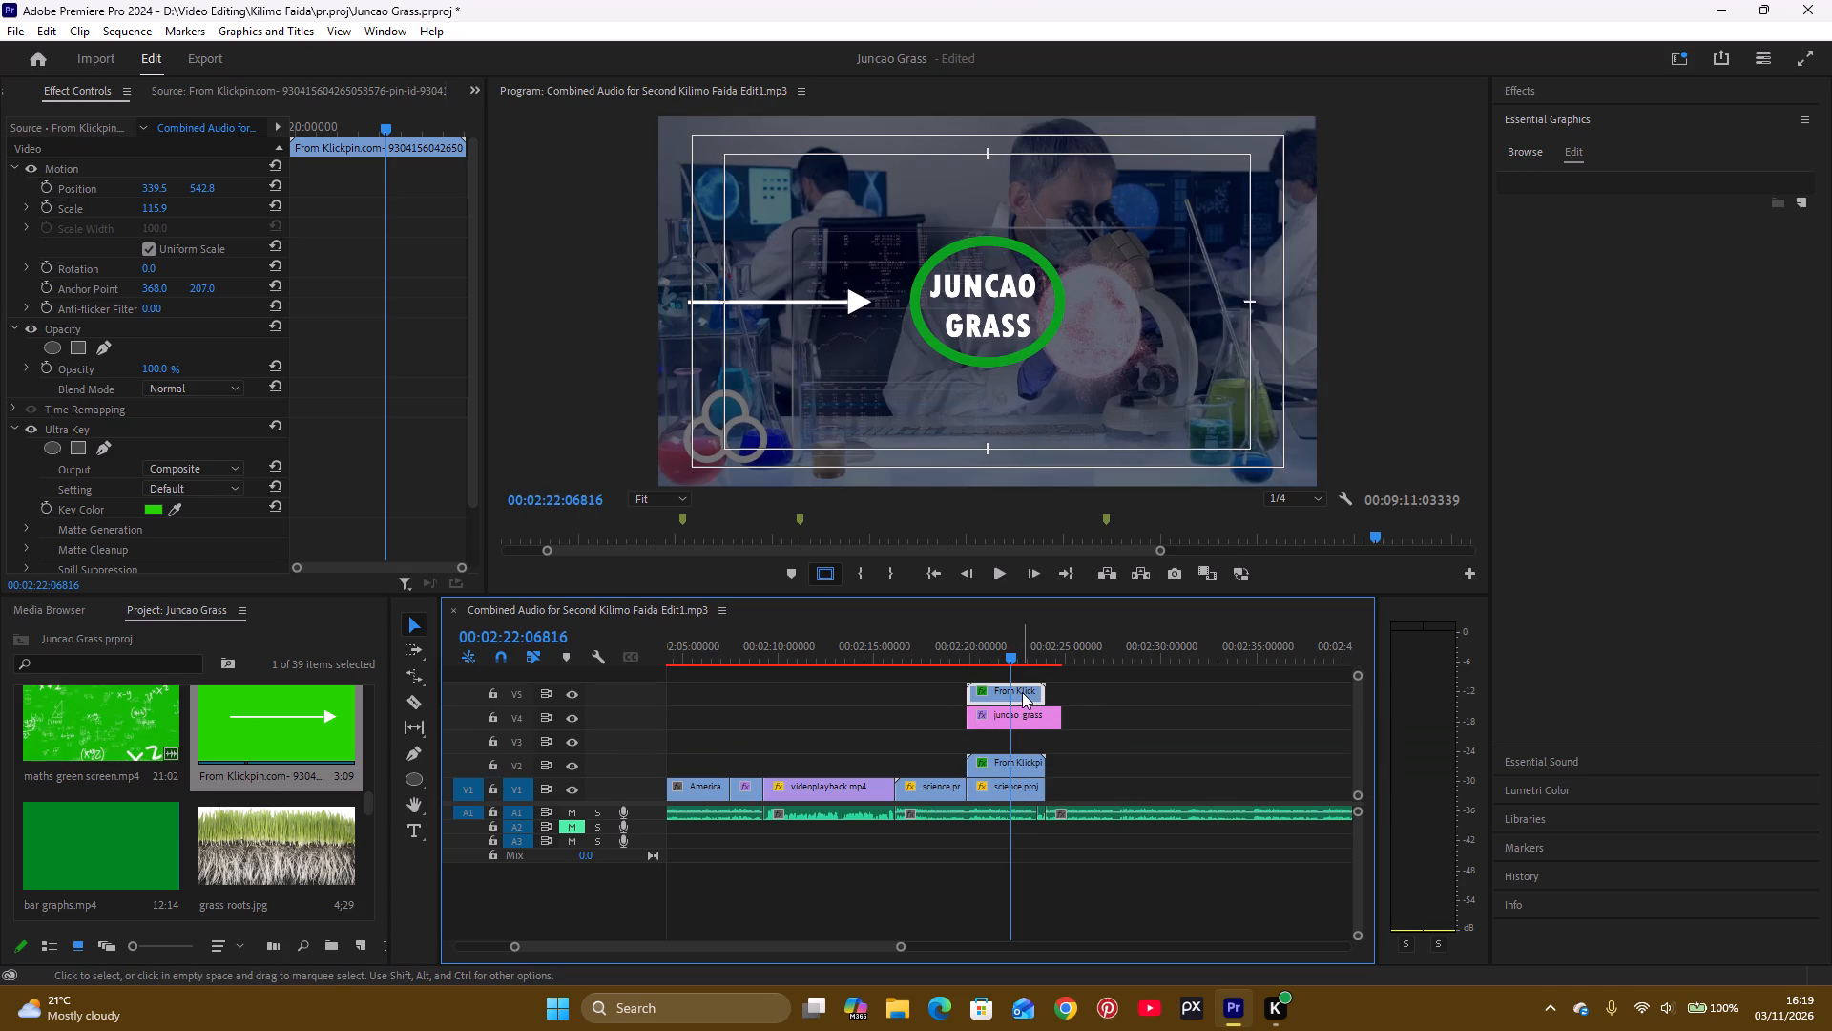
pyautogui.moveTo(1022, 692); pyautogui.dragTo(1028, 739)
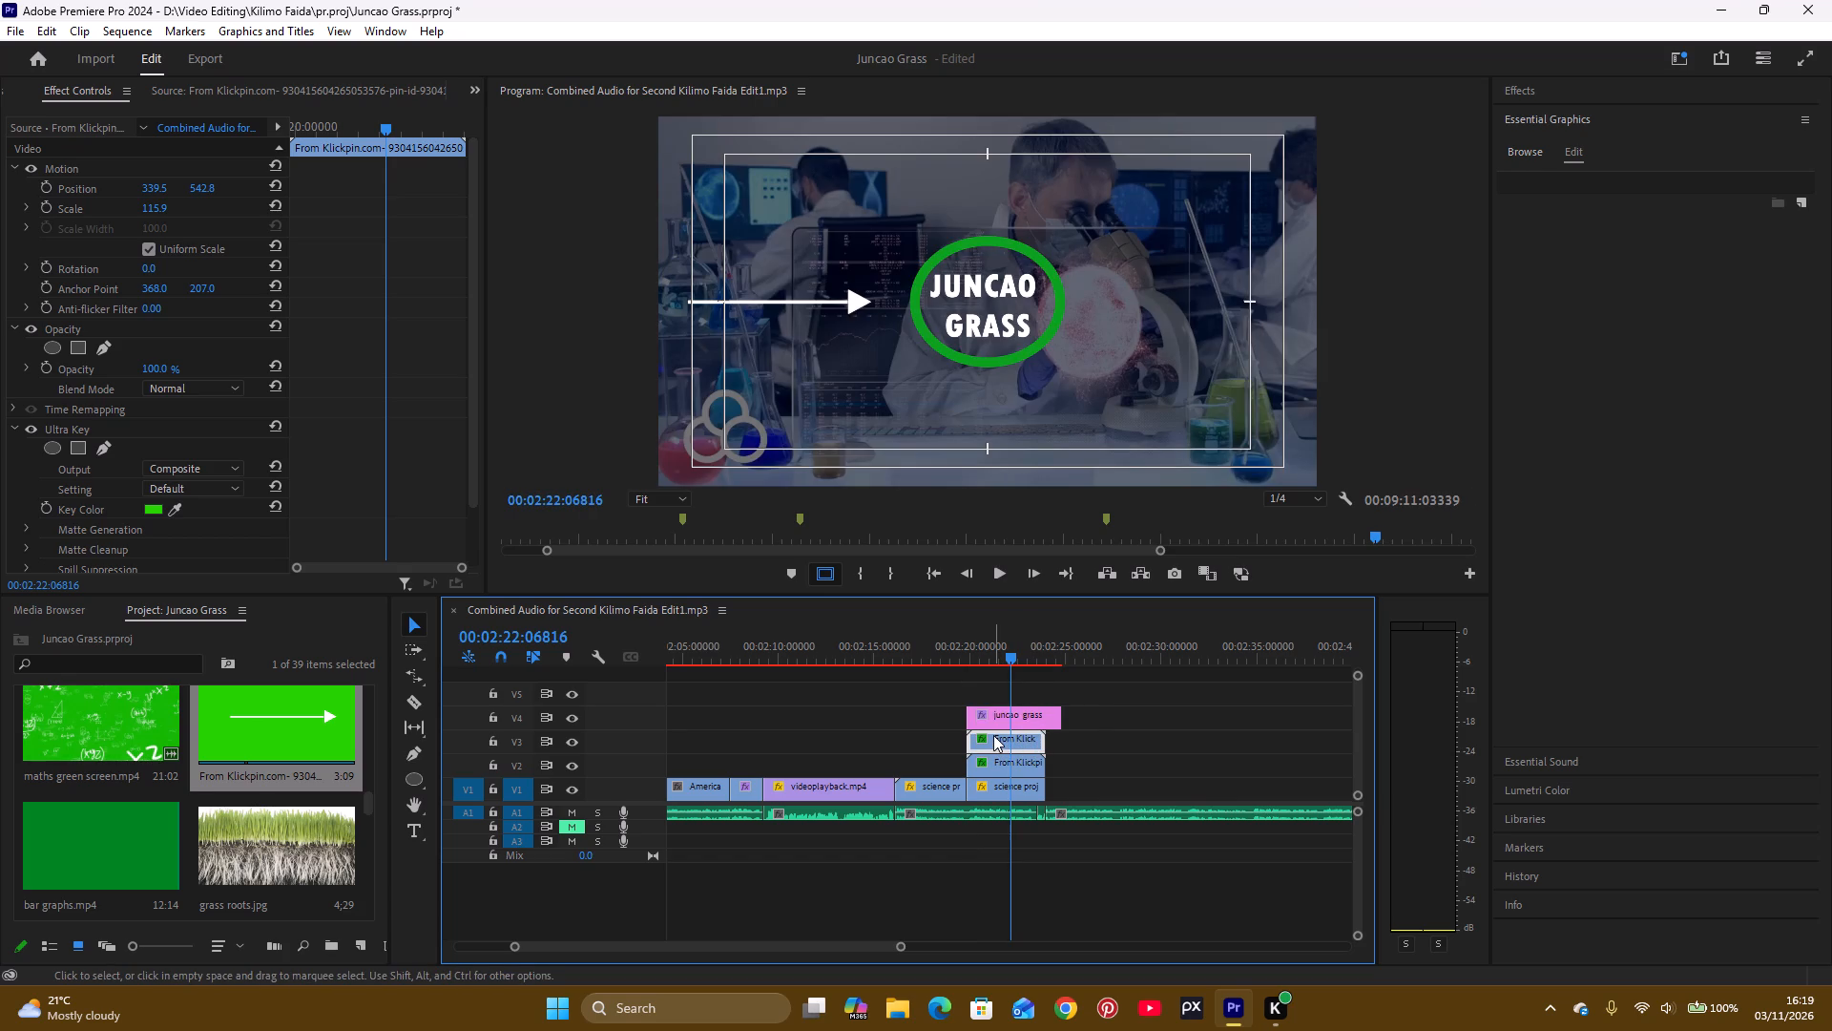
# Duplicate the V3 arrow clip onto tracks V5 and V6 above the label graphic, keeping the same start time.
pyautogui.click(993, 735)
pyautogui.keyDown('alt'); pyautogui.moveTo(993, 735); pyautogui.dragTo(994, 692); pyautogui.keyUp('alt')
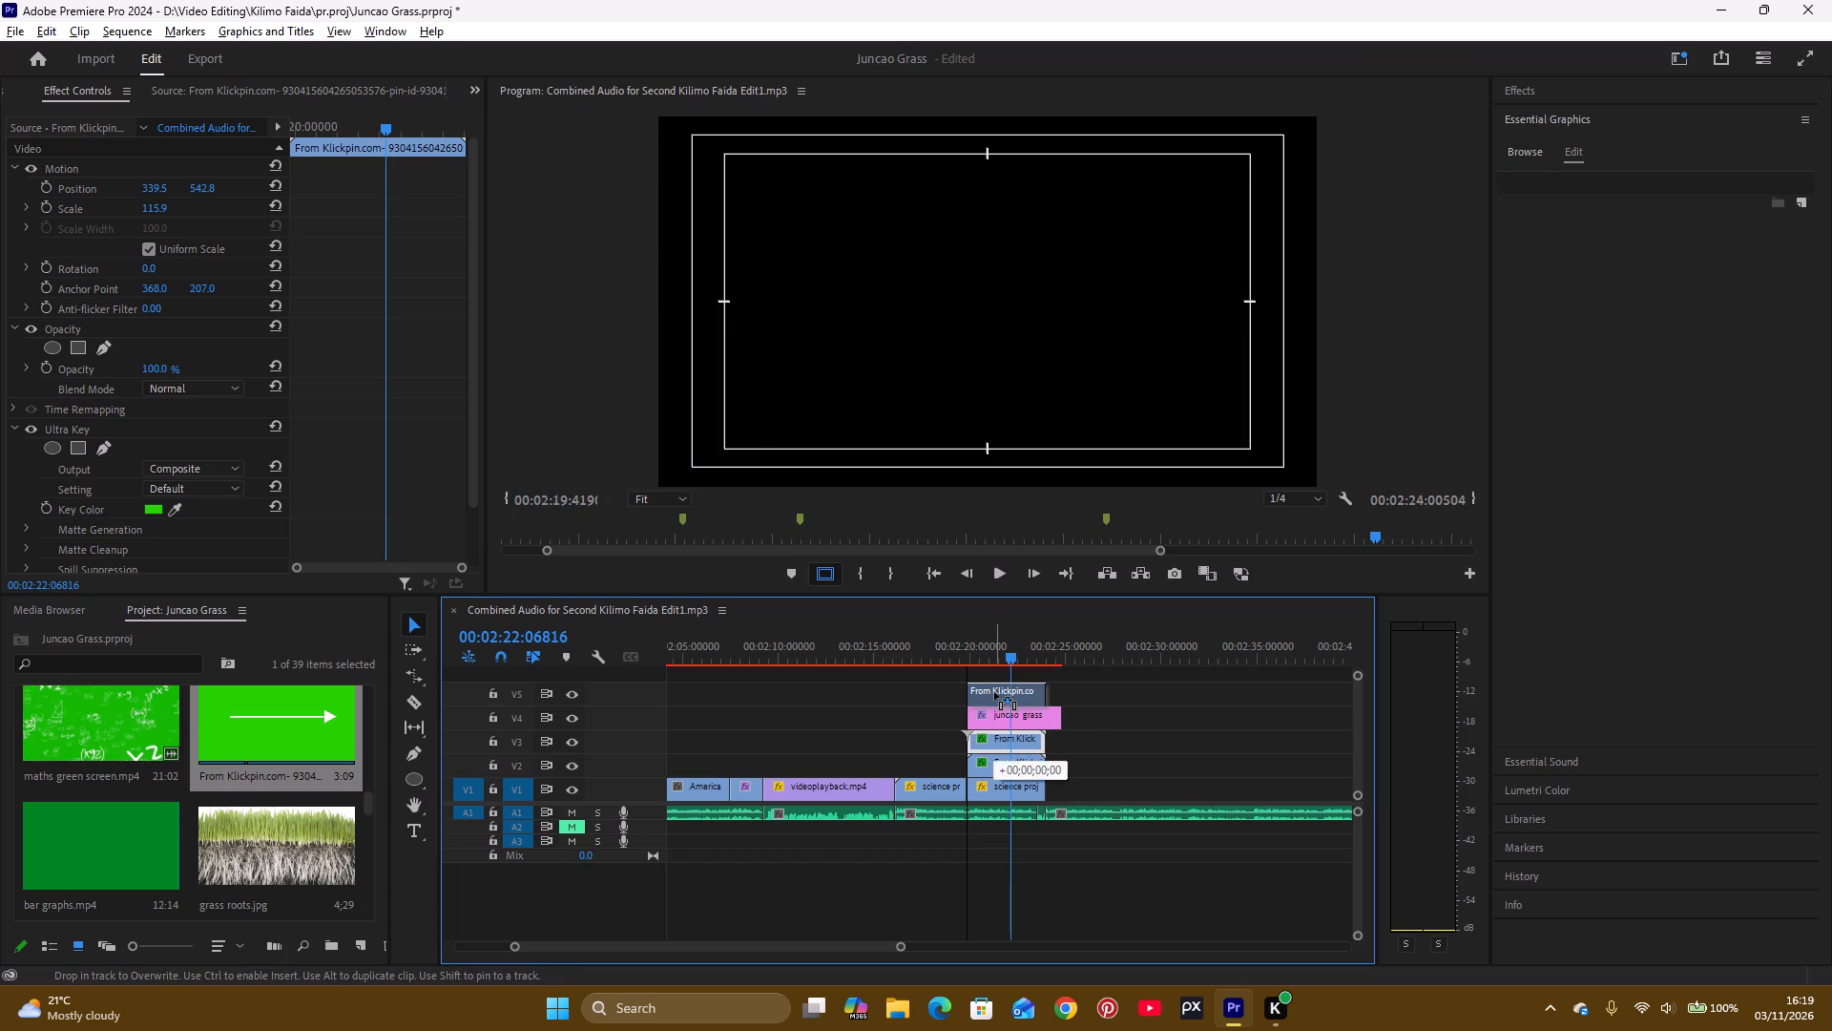
pyautogui.keyDown('alt'); pyautogui.moveTo(995, 692); pyautogui.dragTo(995, 671); pyautogui.keyUp('alt')
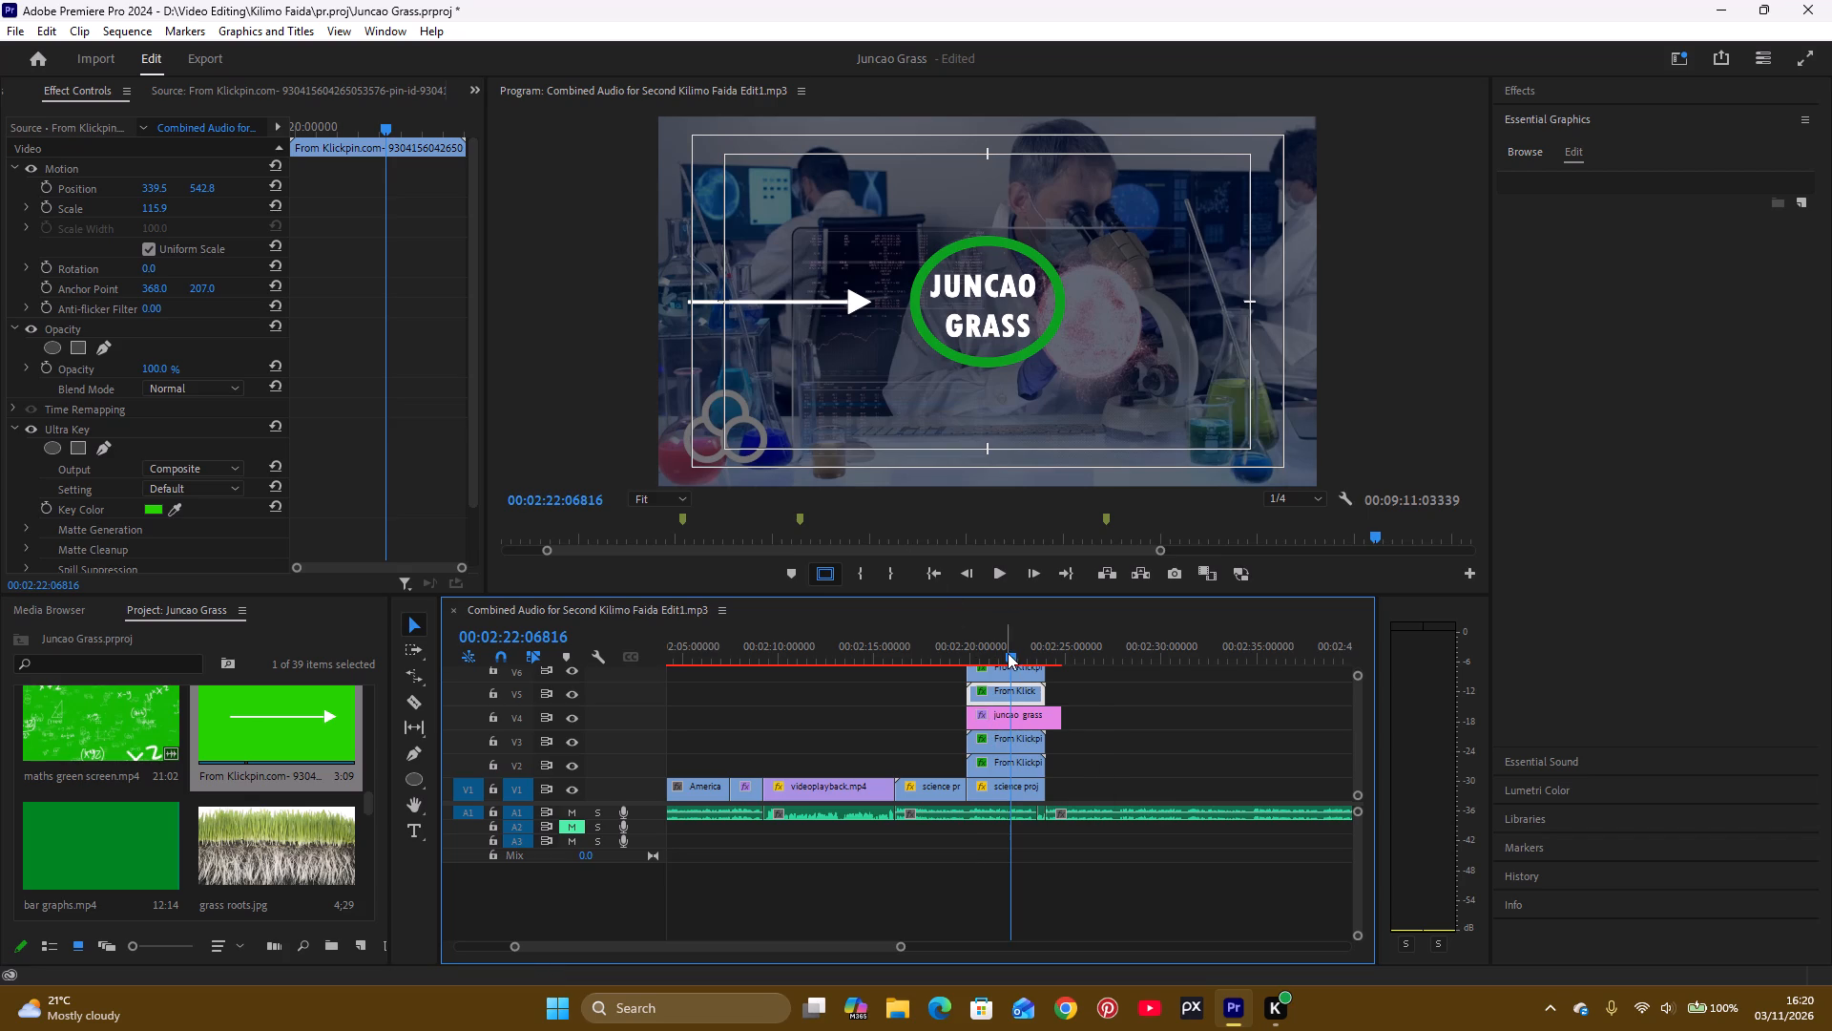
# With the playhead at 00:02:20:47801, where the arrow is fully drawn, scale the V5 arrow copy up to 138.9.
pyautogui.click(975, 642)
pyautogui.moveTo(975, 642); pyautogui.dragTo(992, 645)
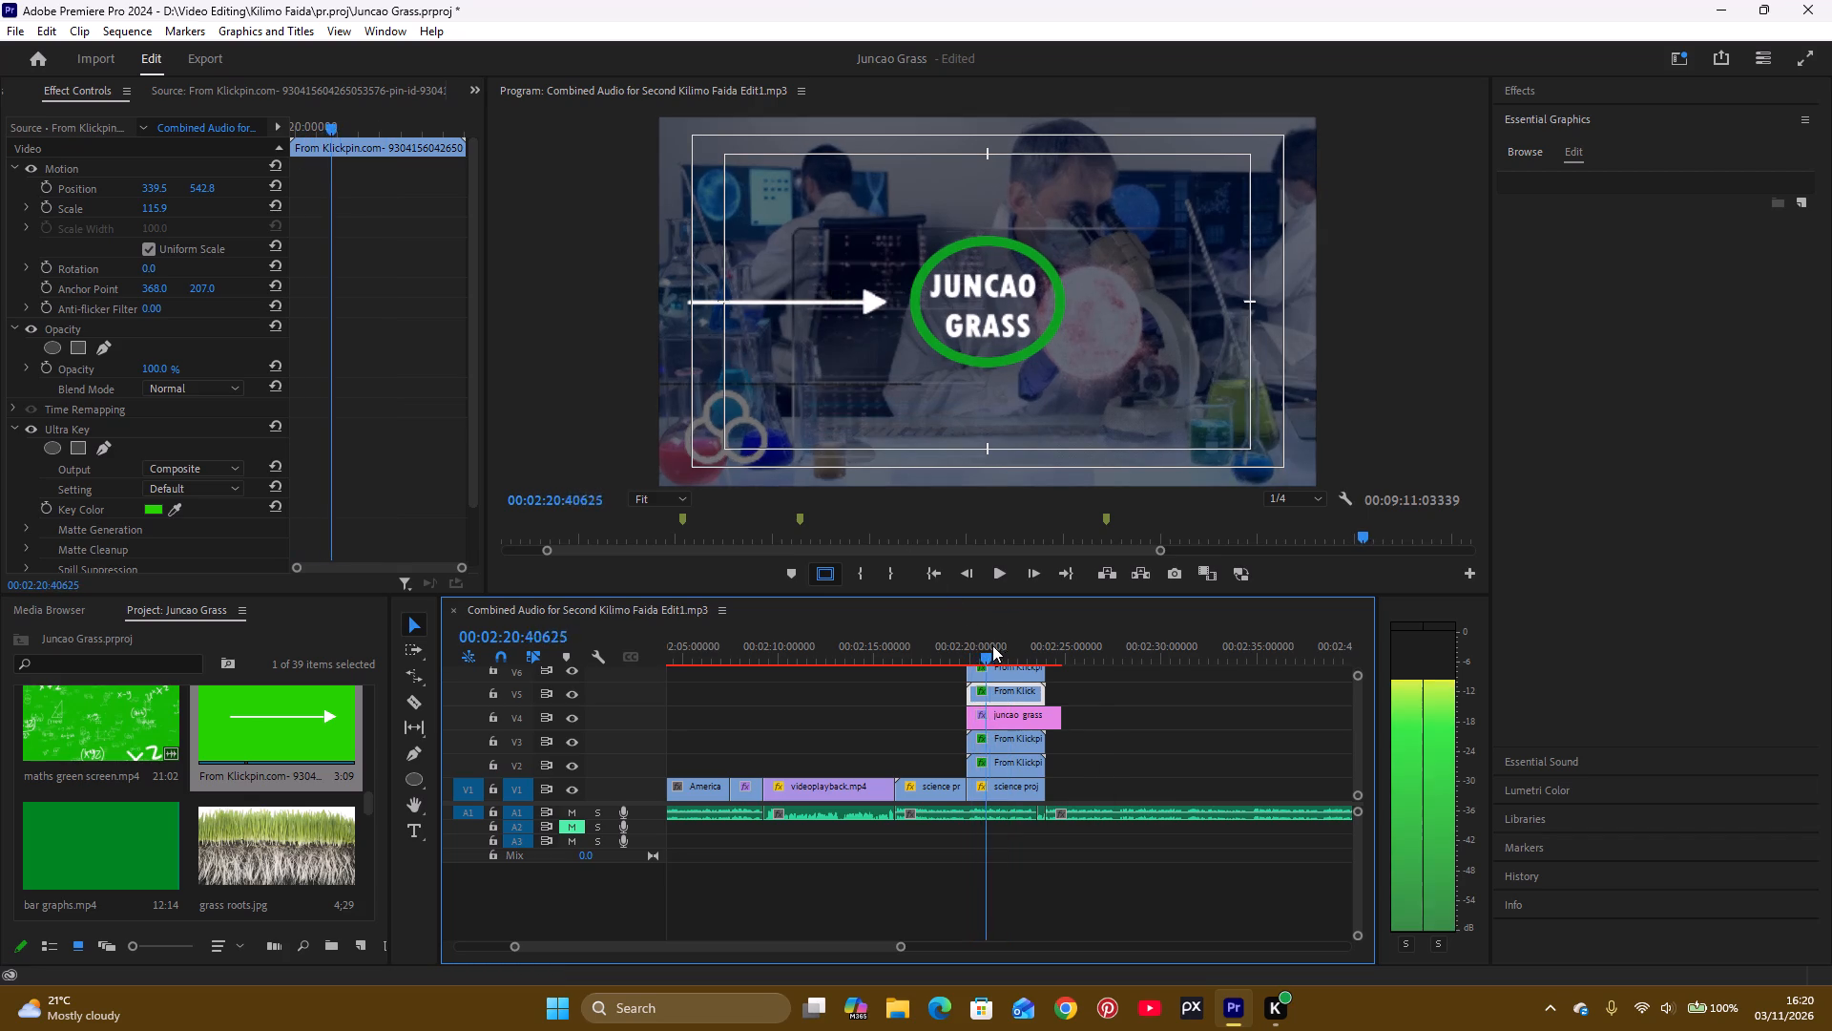
pyautogui.moveTo(992, 645); pyautogui.dragTo(991, 661)
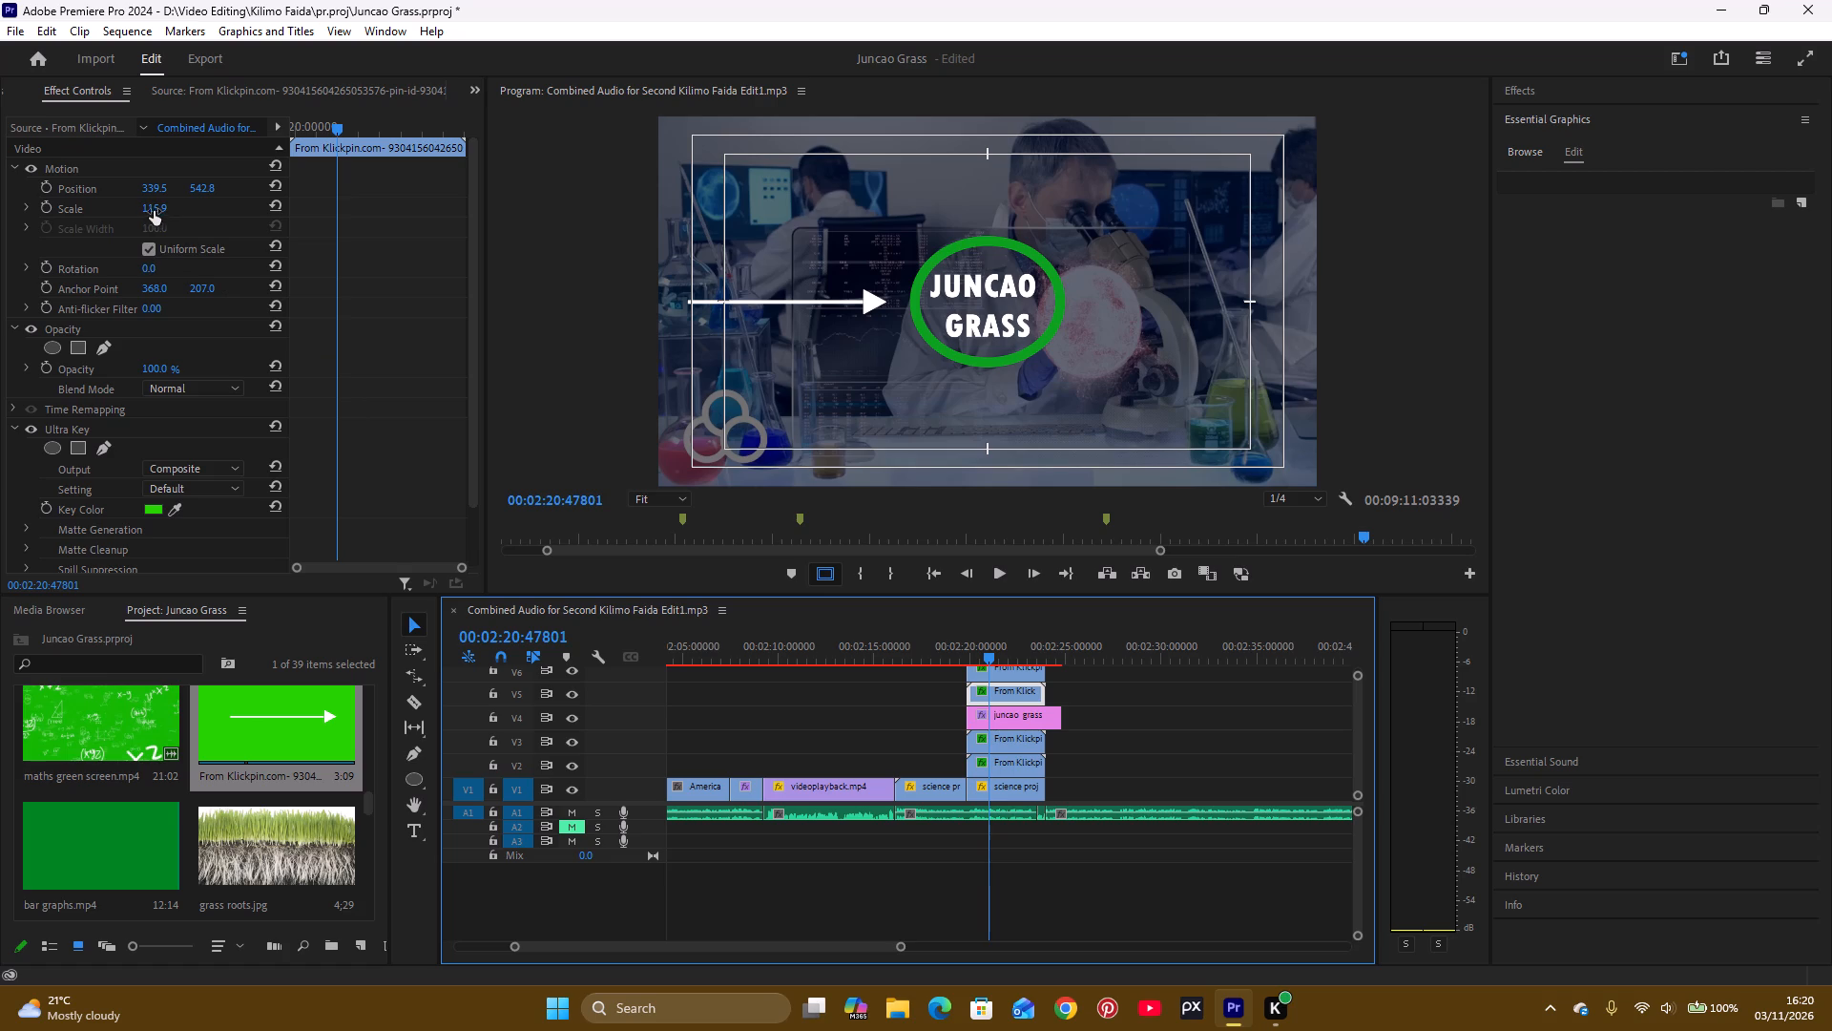
pyautogui.moveTo(151, 208); pyautogui.dragTo(191, 213)
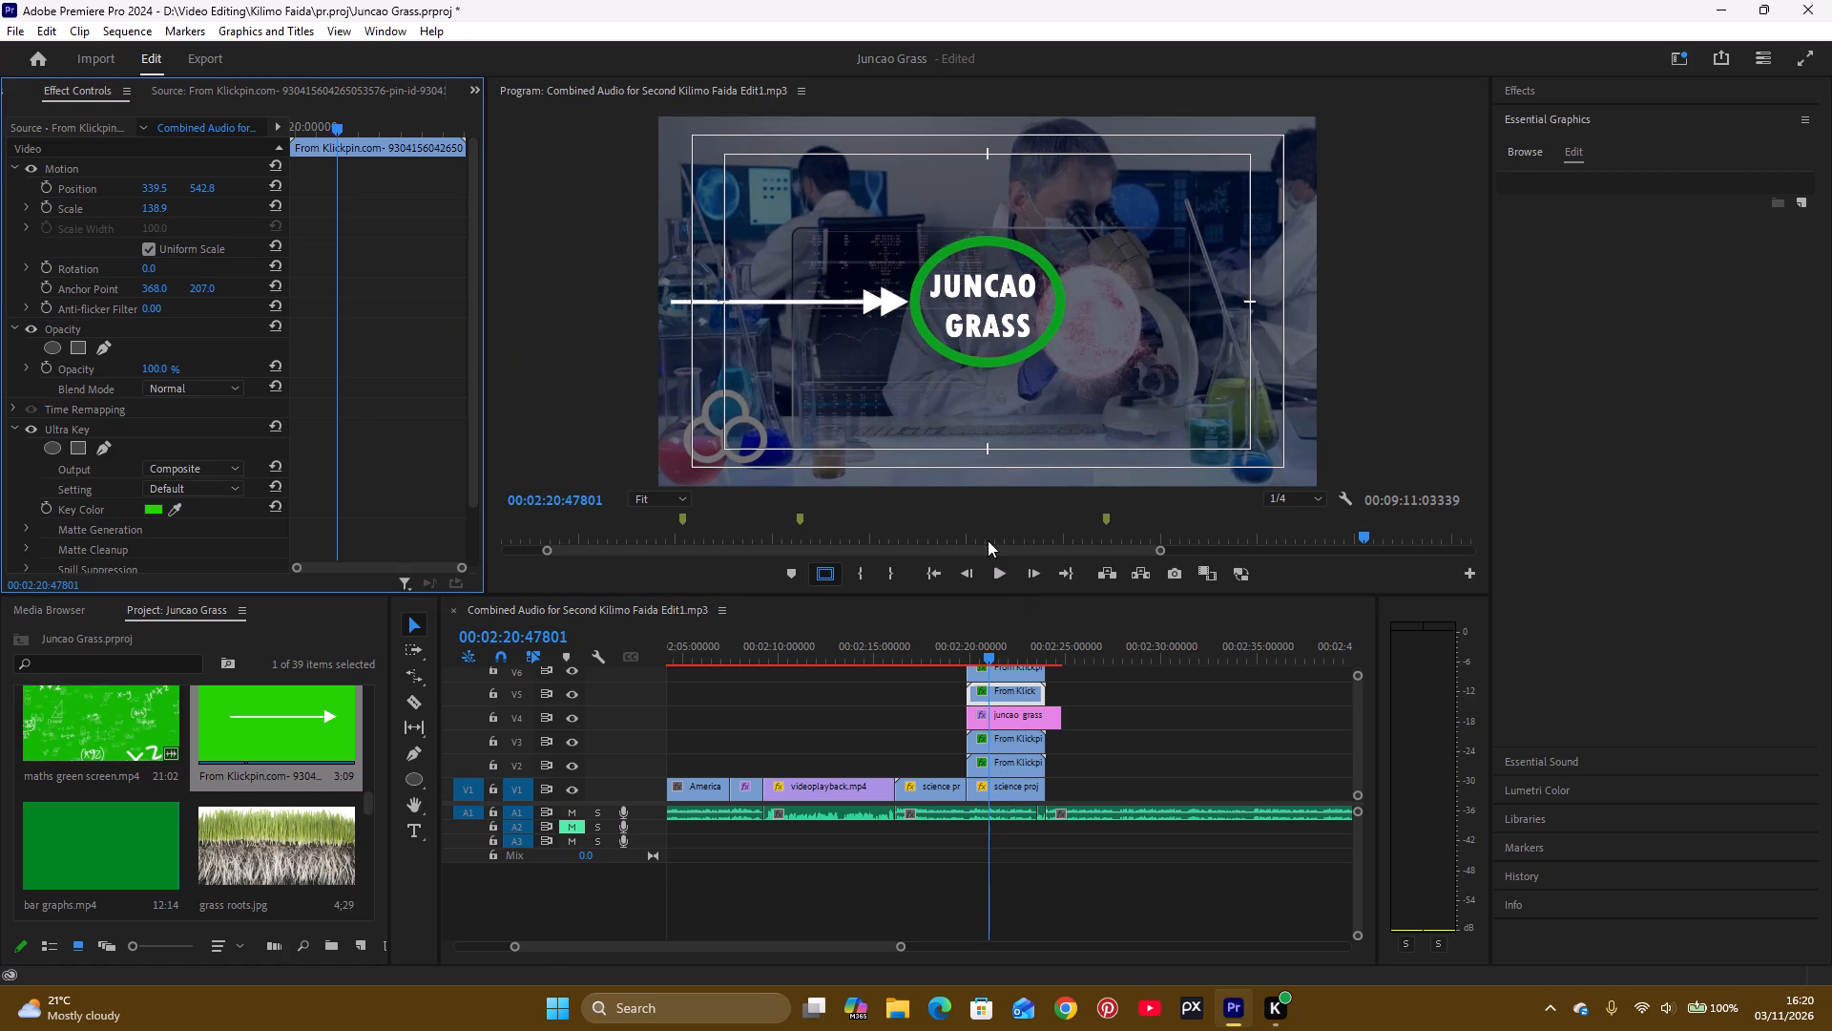
# Set the scale of the arrow clip on V2 to 138.
pyautogui.click(1001, 767)
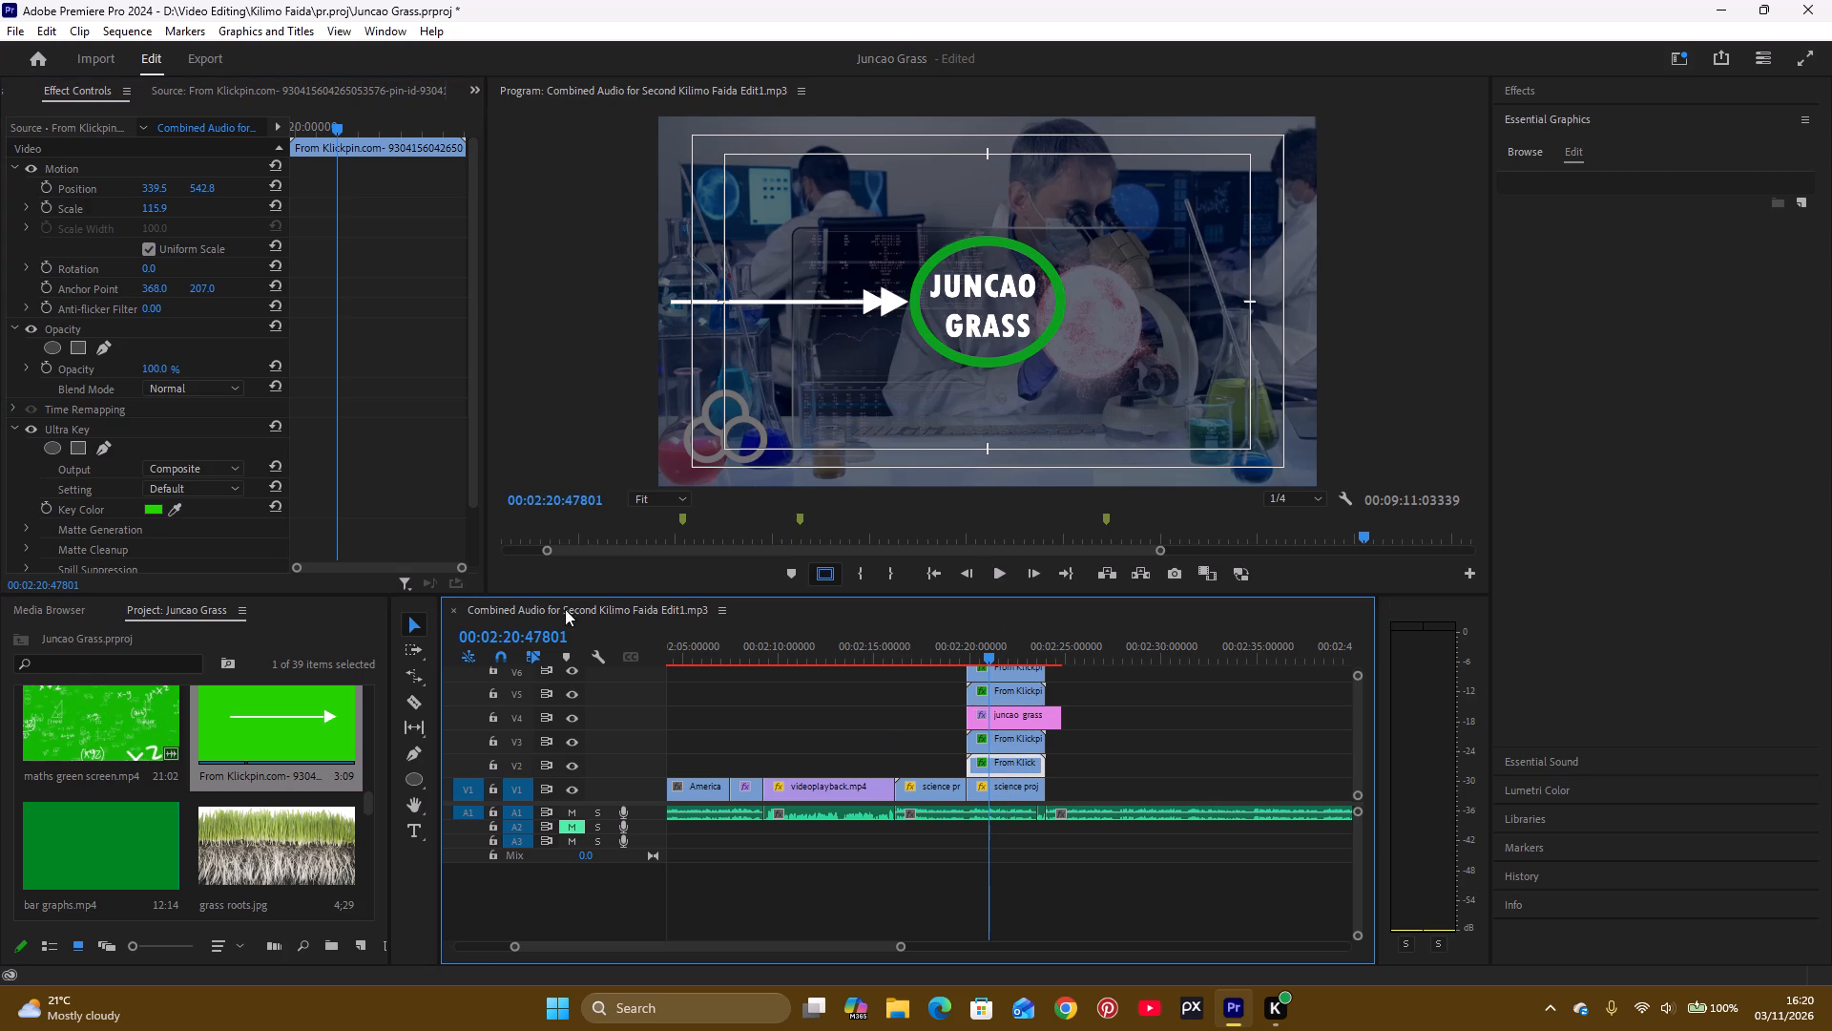
pyautogui.click(155, 206)
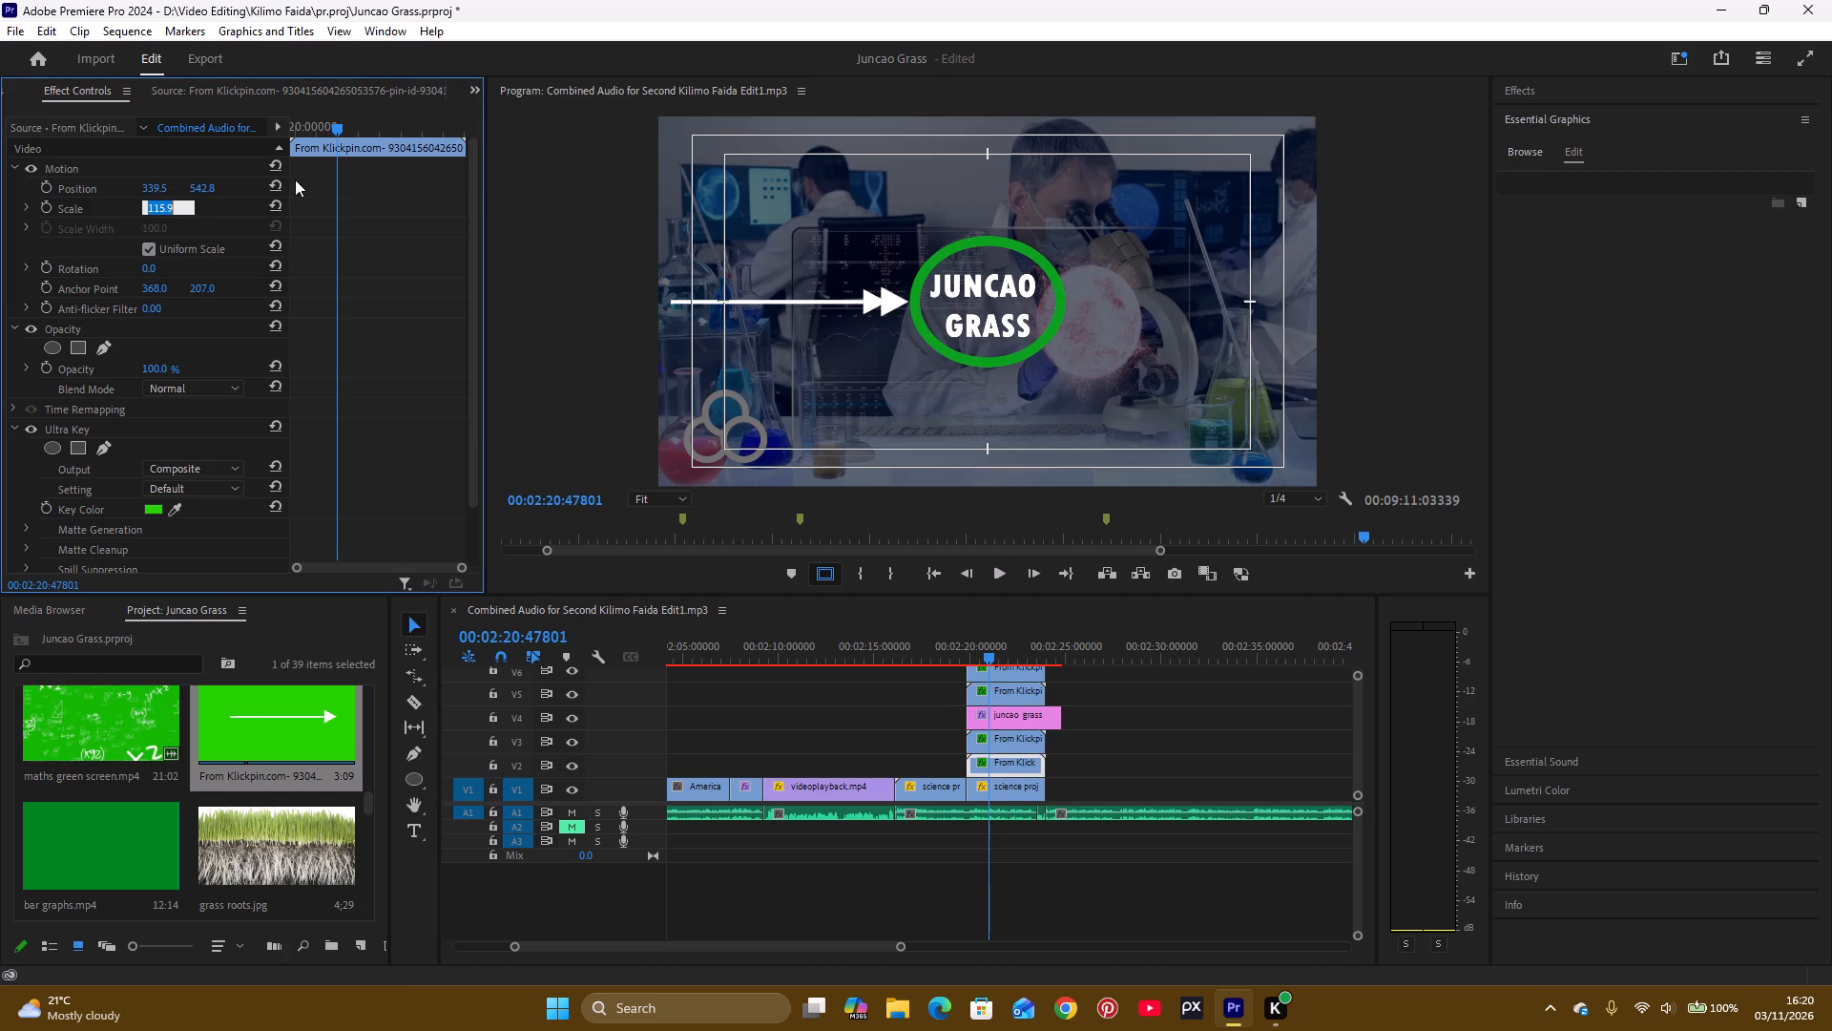
pyautogui.press('1')
pyautogui.write('38')
pyautogui.press('Return')
# Set the scale of the arrow clip on V3 to 138.
pyautogui.click(983, 740)
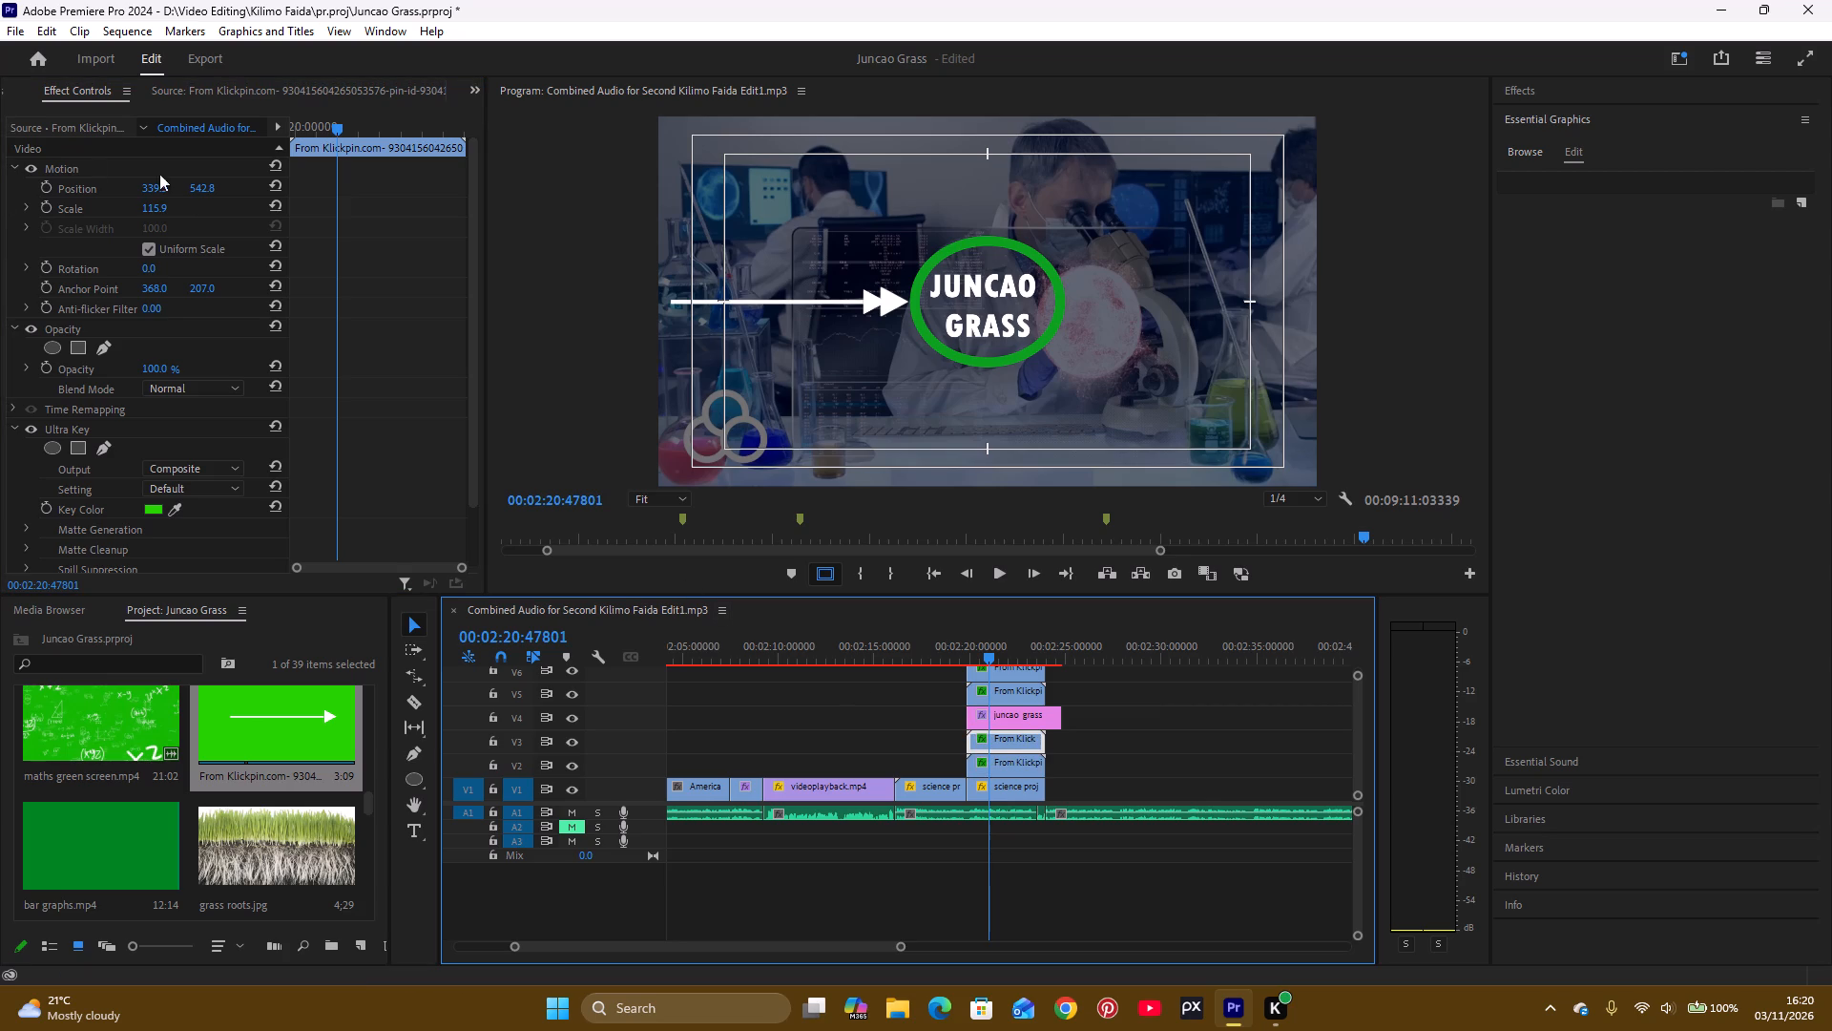
pyautogui.click(1012, 691)
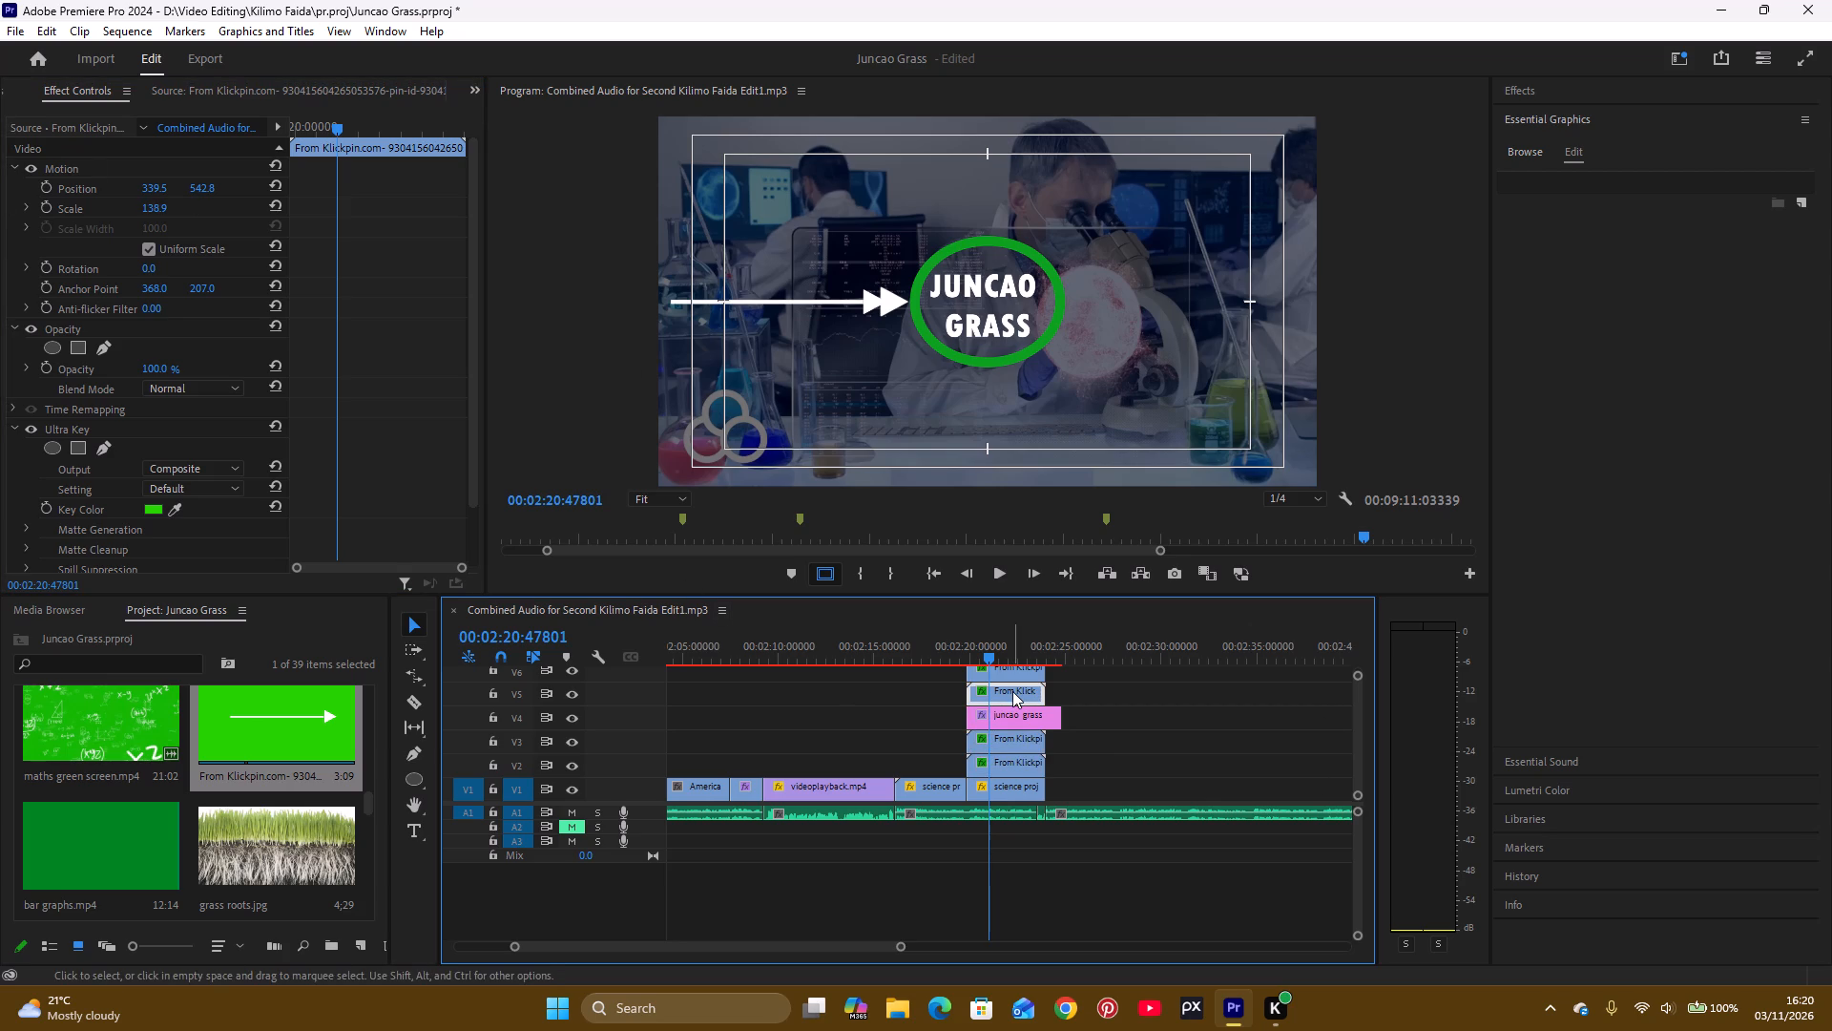
pyautogui.click(1011, 739)
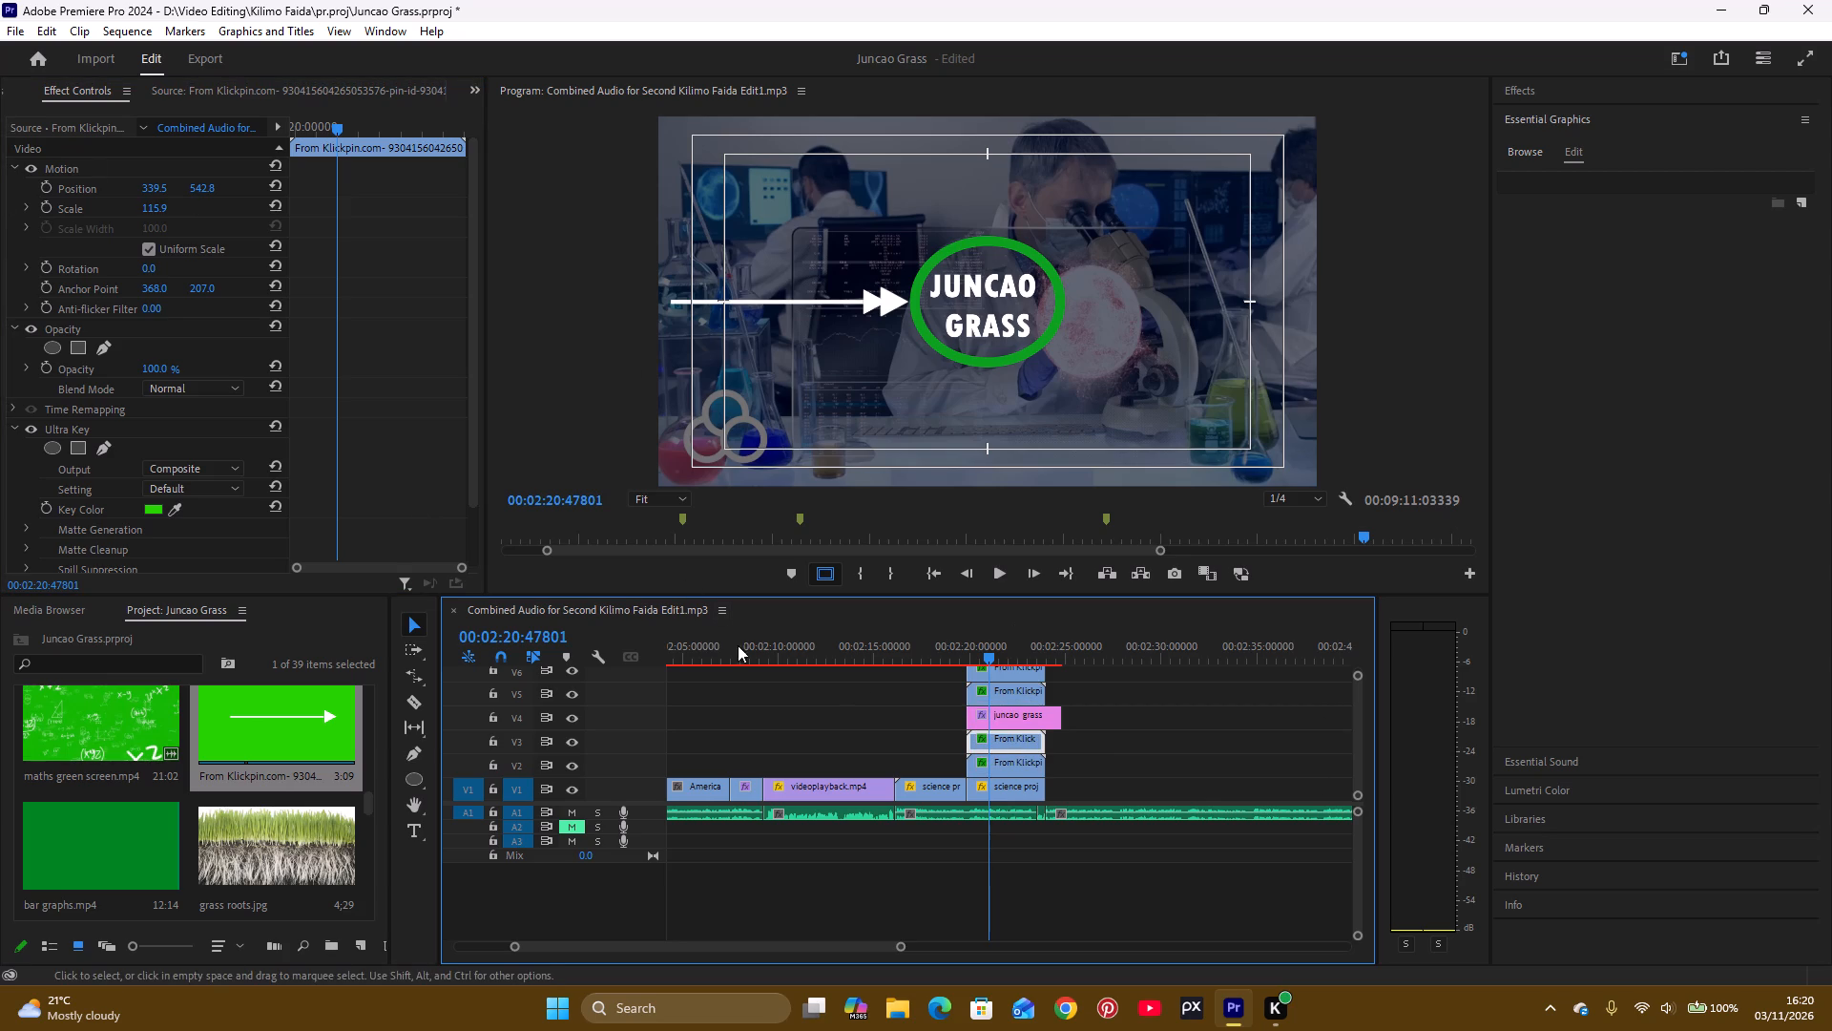
pyautogui.click(156, 212)
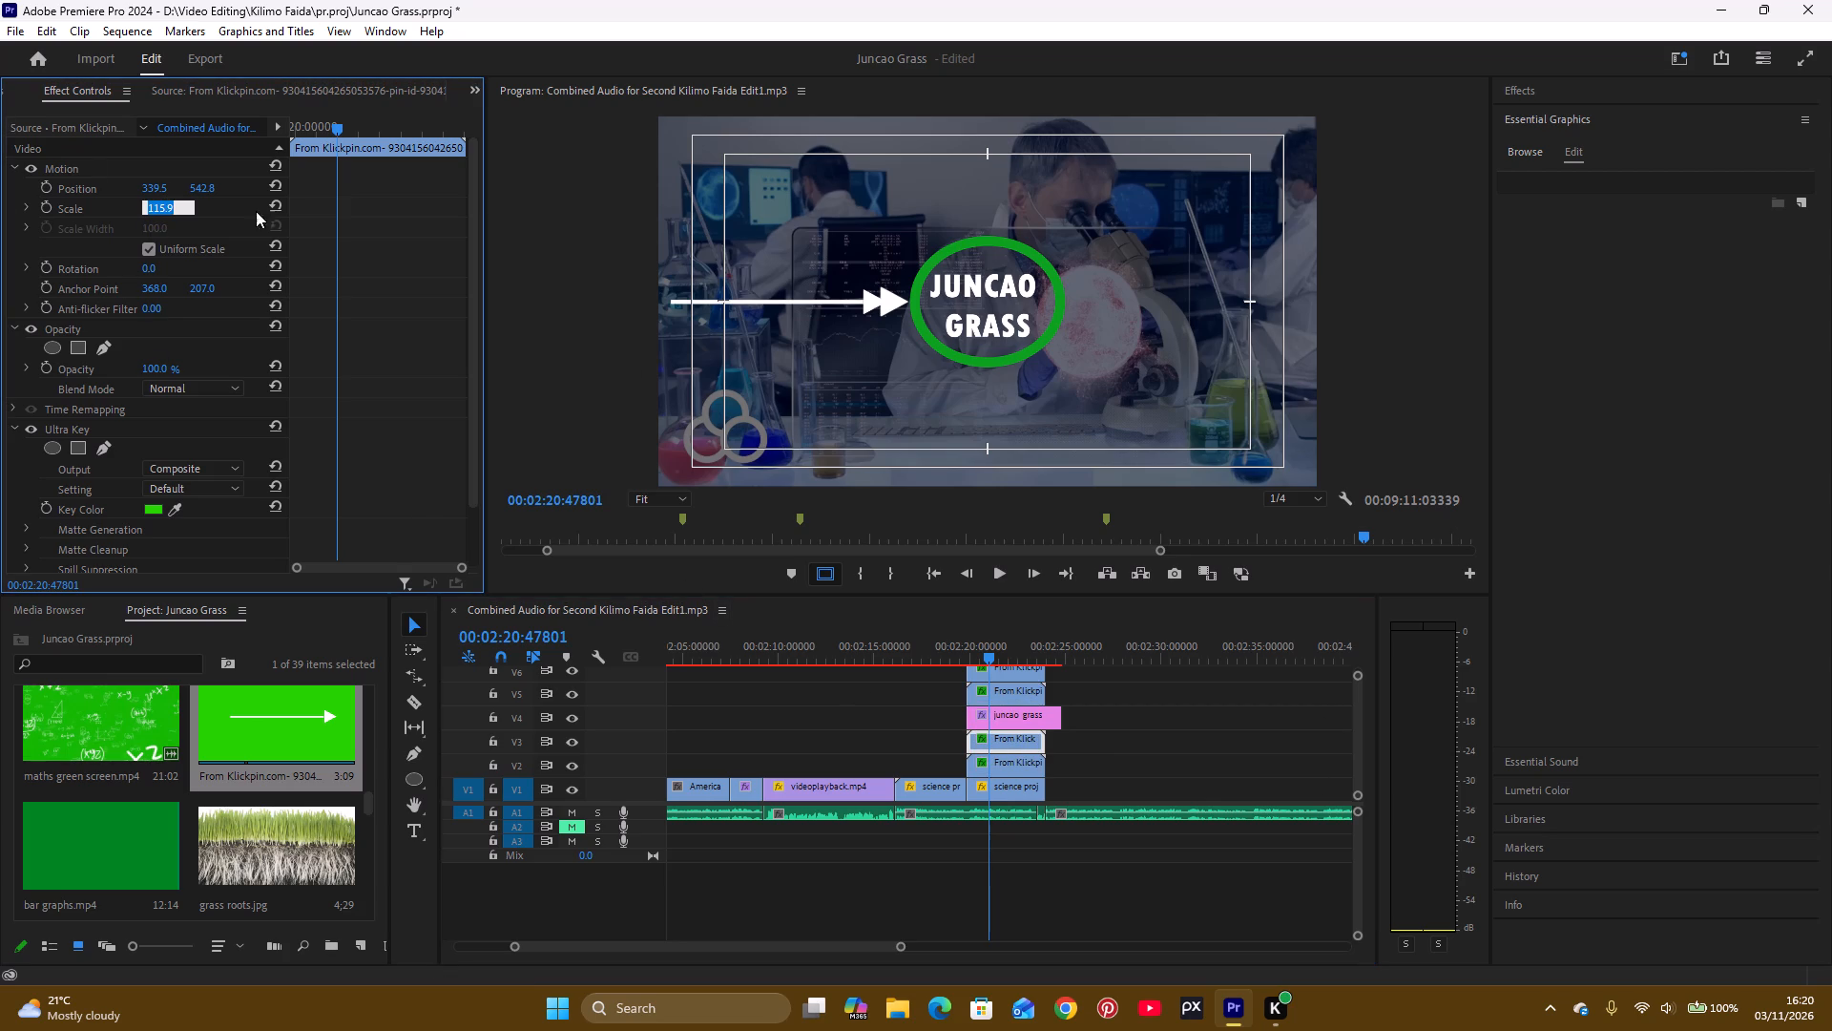
pyautogui.press('1')
pyautogui.press('8')
pyautogui.press('BackSpace')
pyautogui.write('38')
pyautogui.press('Return')
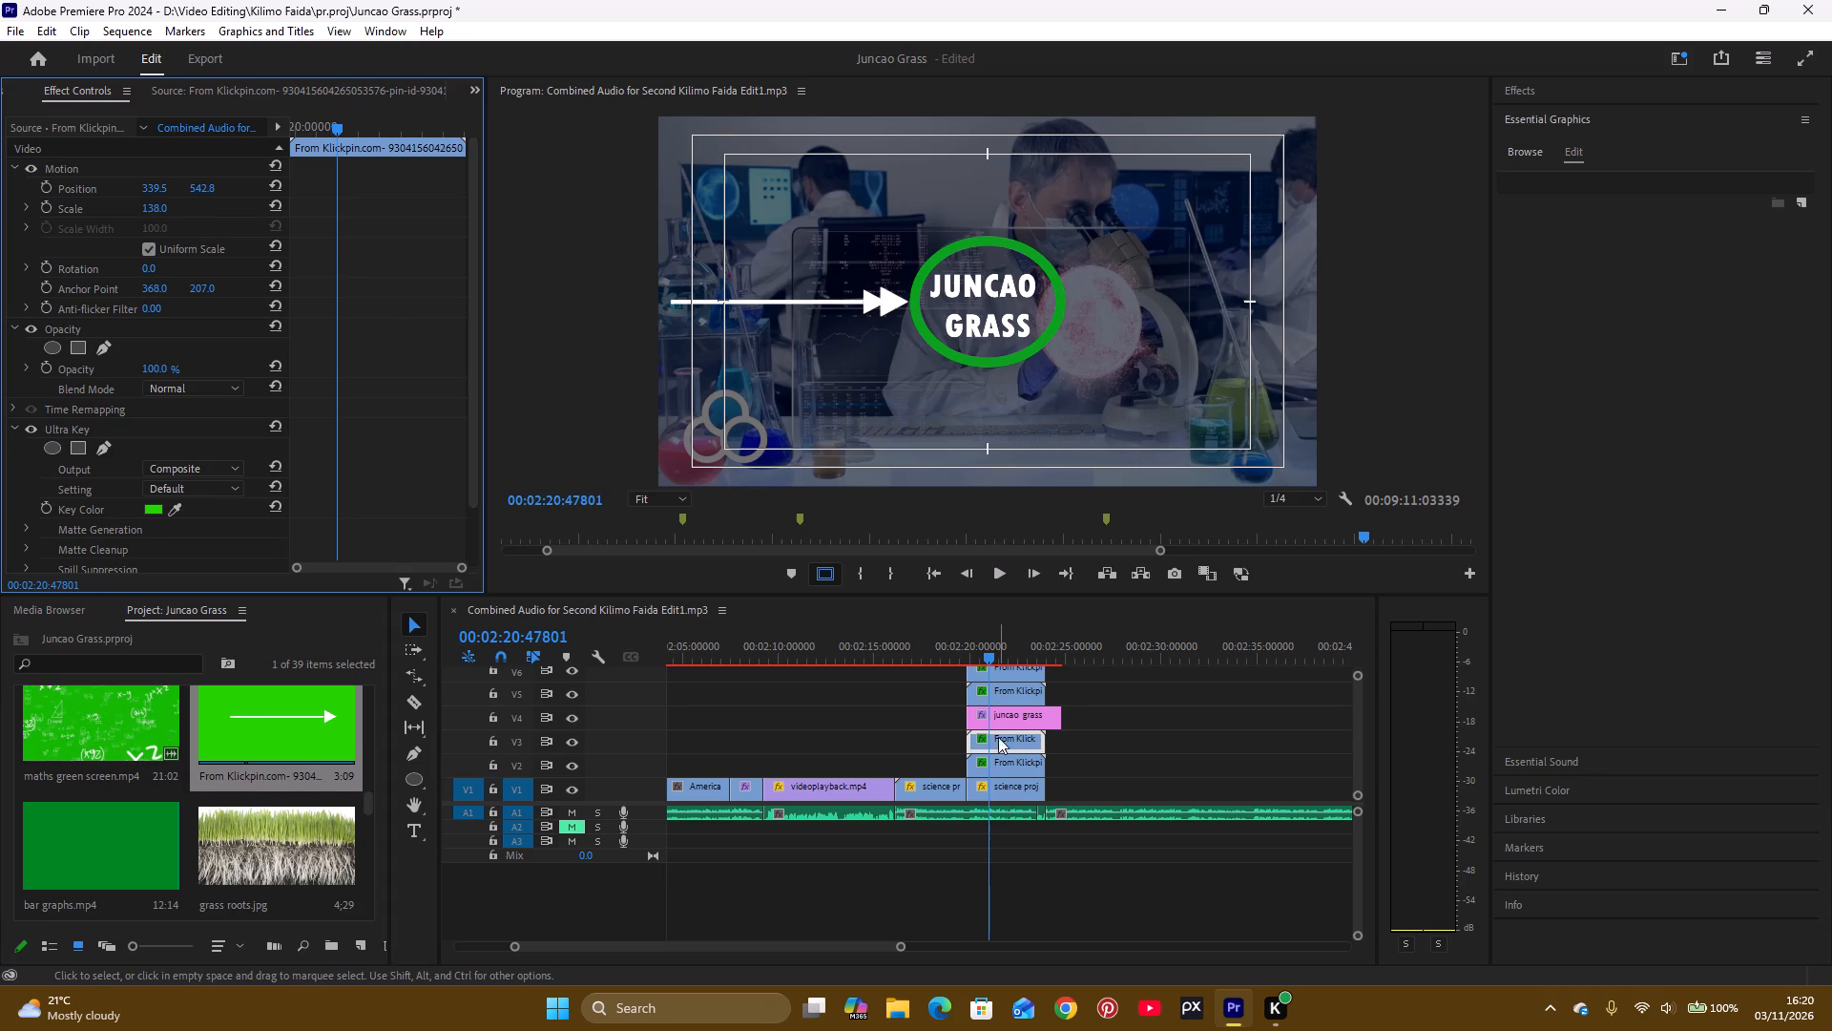
# Set the scale of the arrow clip on V5 to 138.
pyautogui.click(1002, 693)
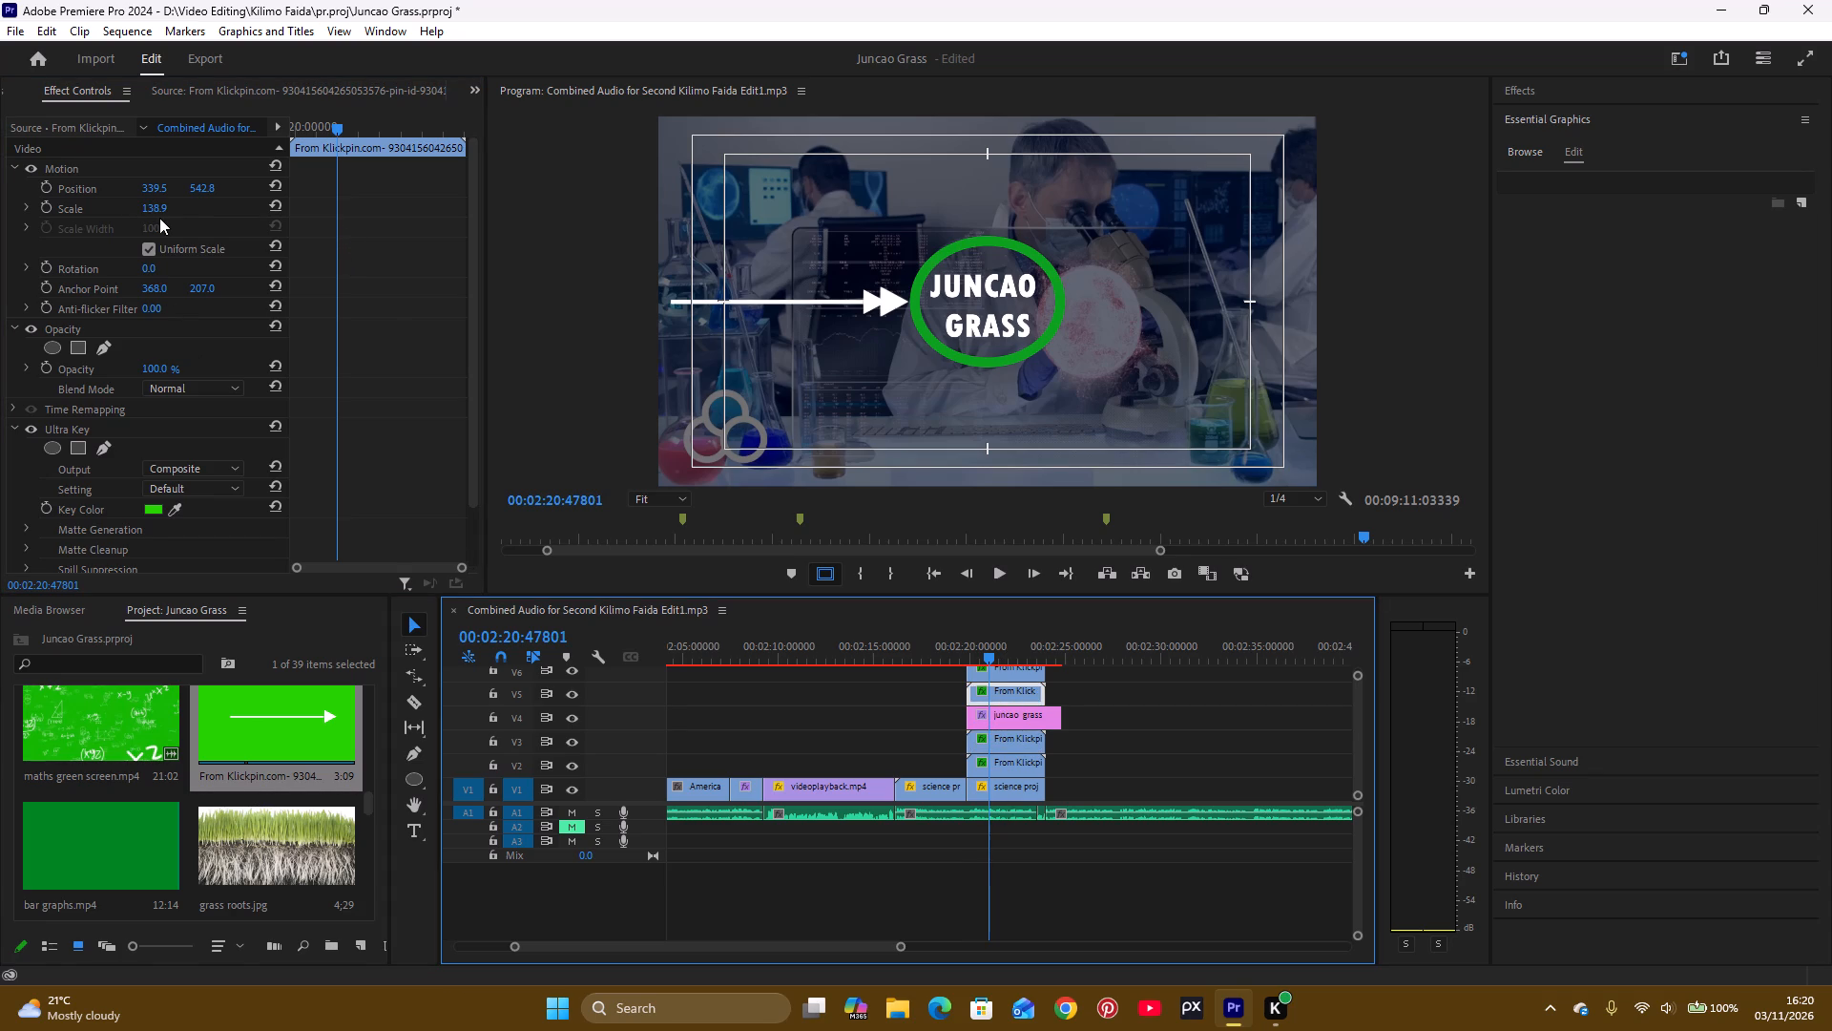
pyautogui.click(158, 213)
pyautogui.press('1')
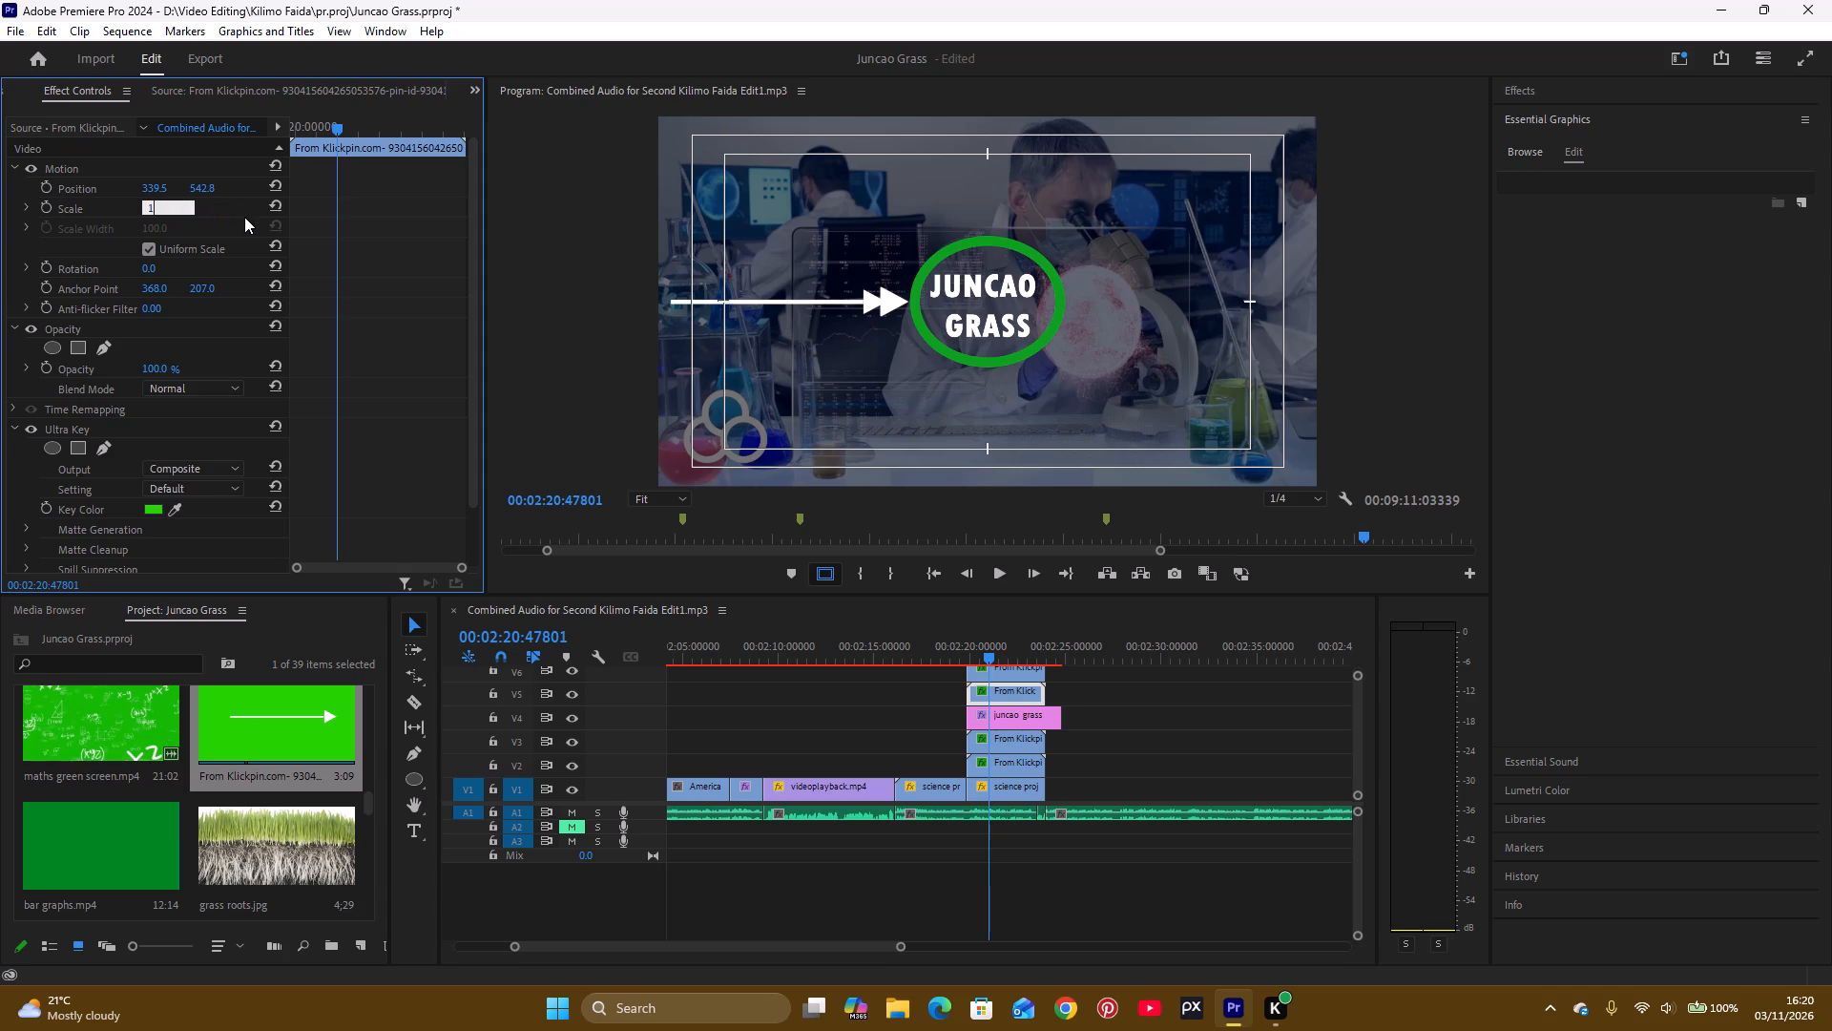
pyautogui.write('38')
pyautogui.press('Return')
# Set the scale of the arrow clip on V6 to 138.
pyautogui.click(1015, 736)
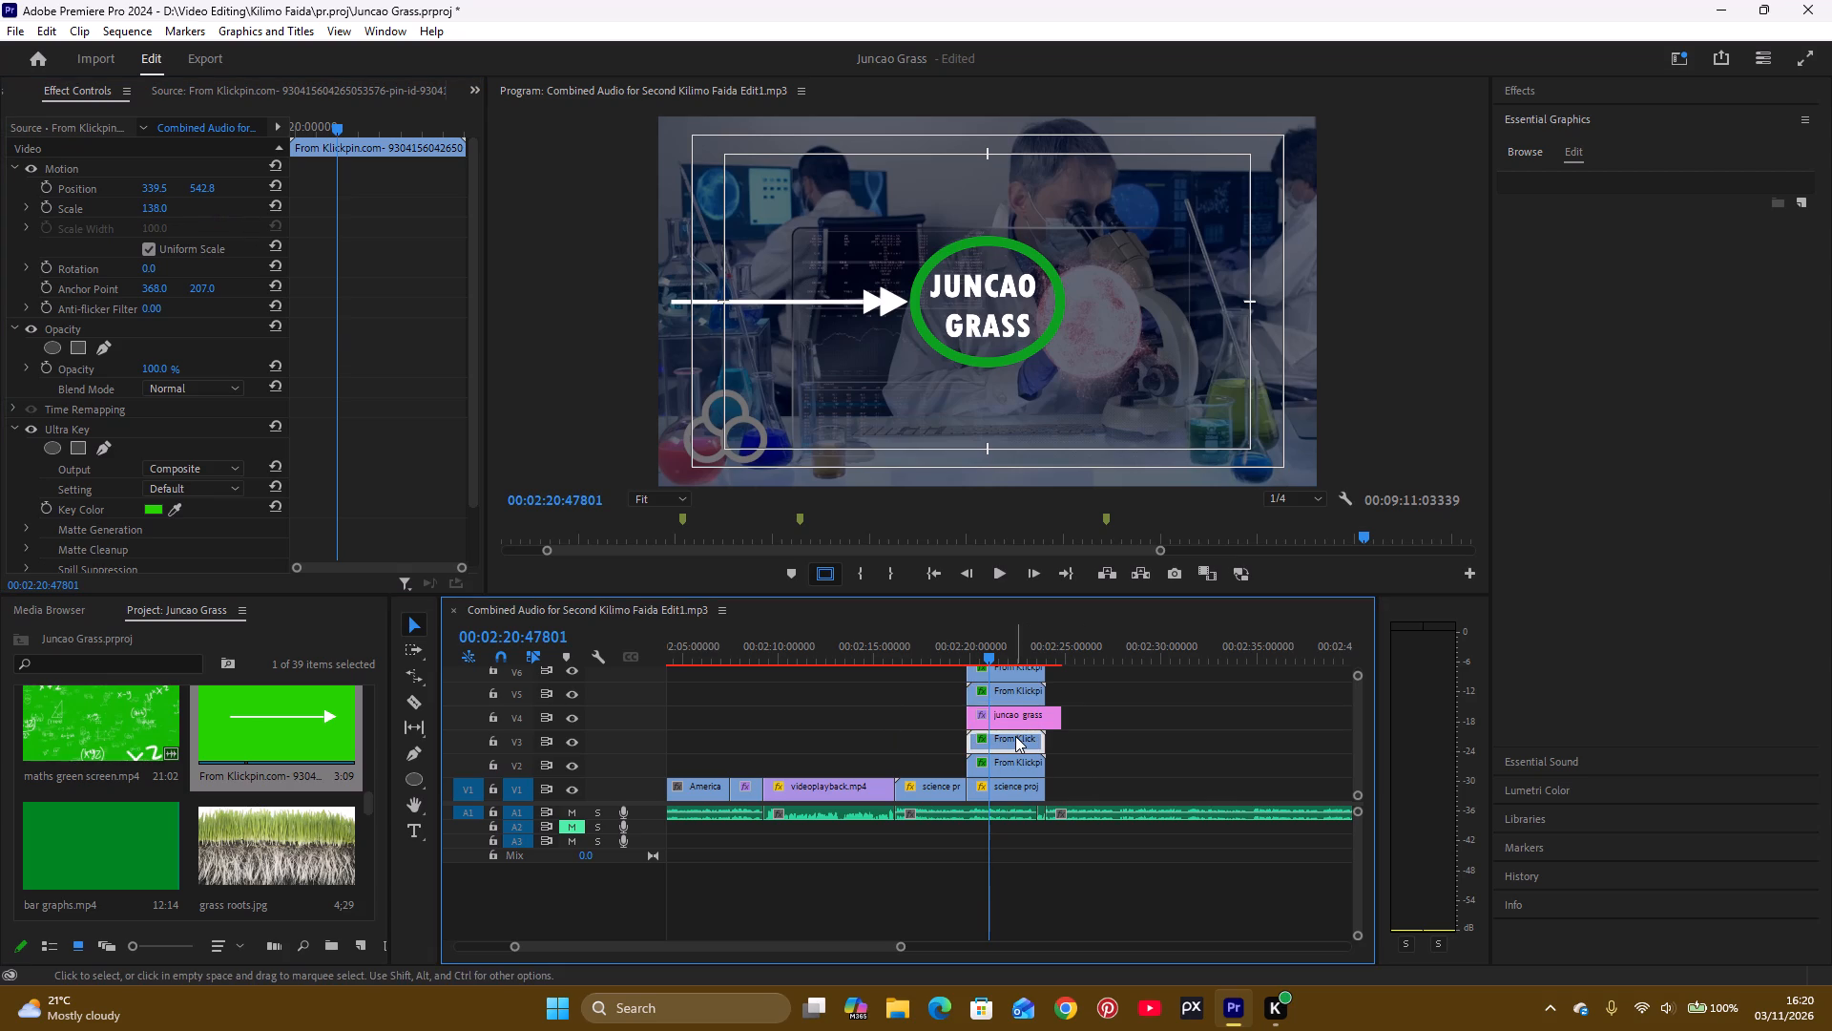
pyautogui.click(1007, 668)
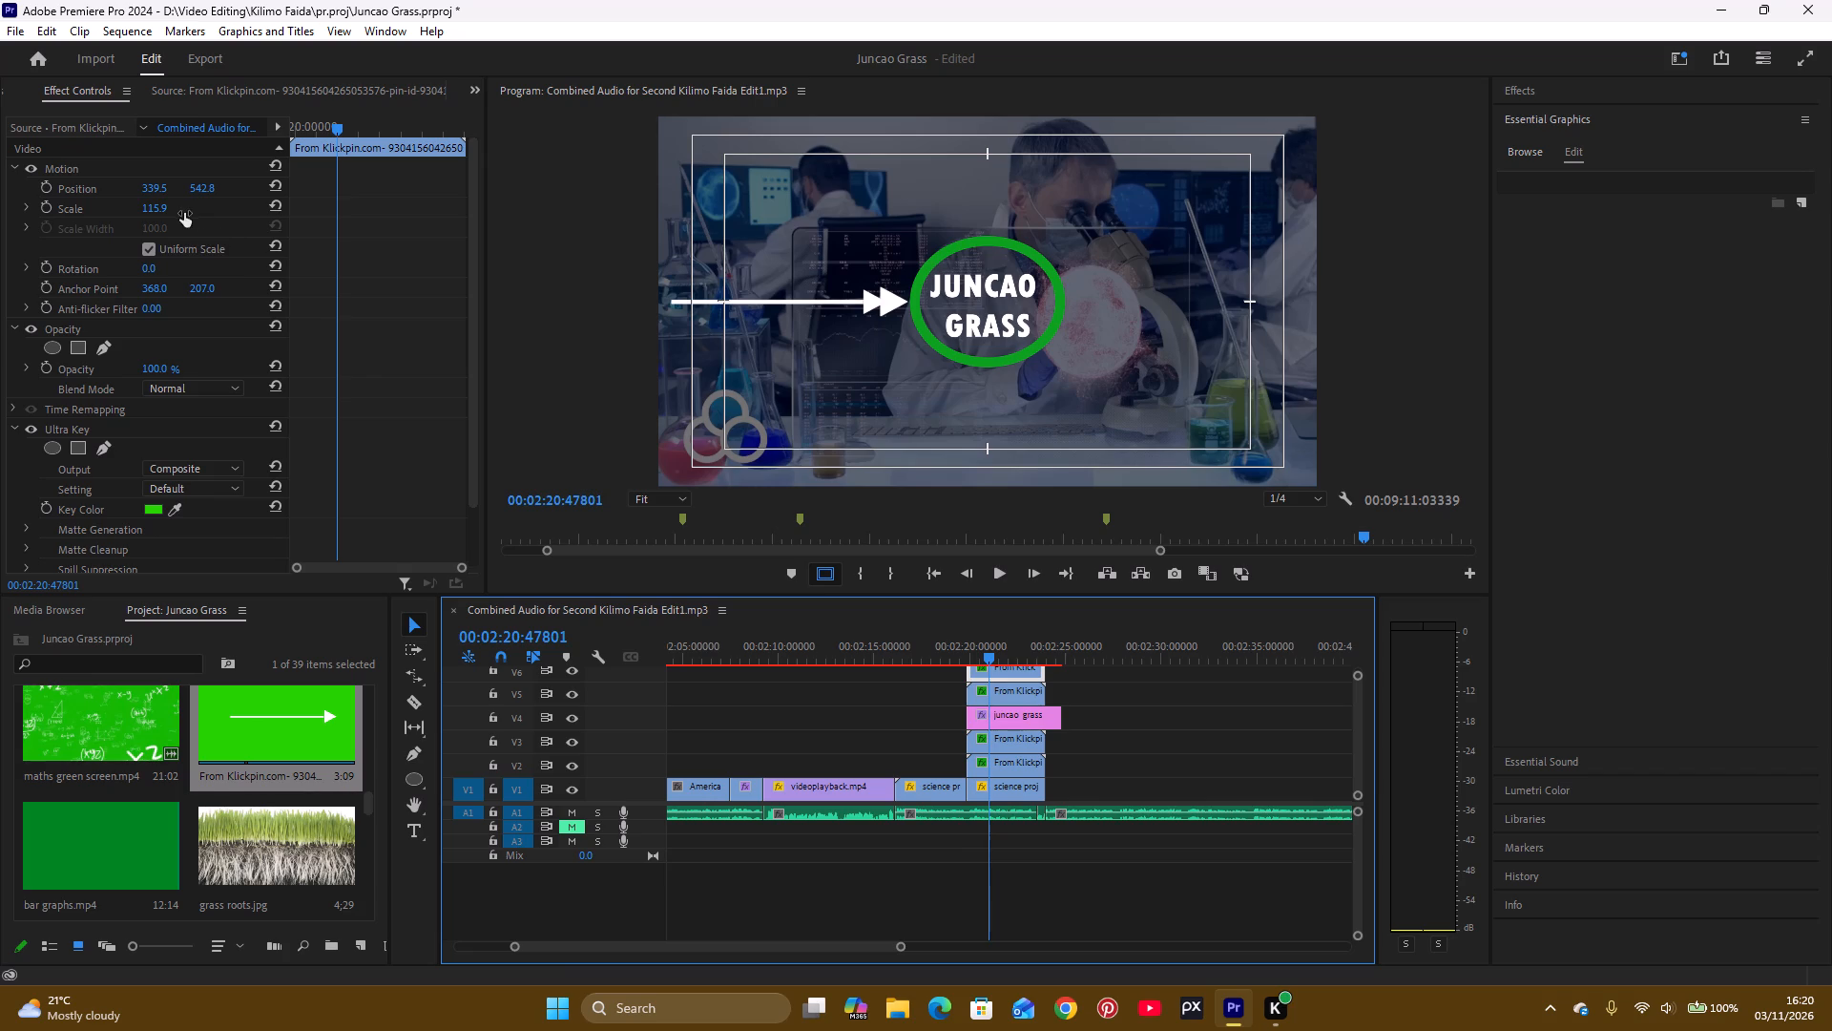
pyautogui.click(151, 210)
pyautogui.write('13')
pyautogui.press('8')
pyautogui.press('Return')
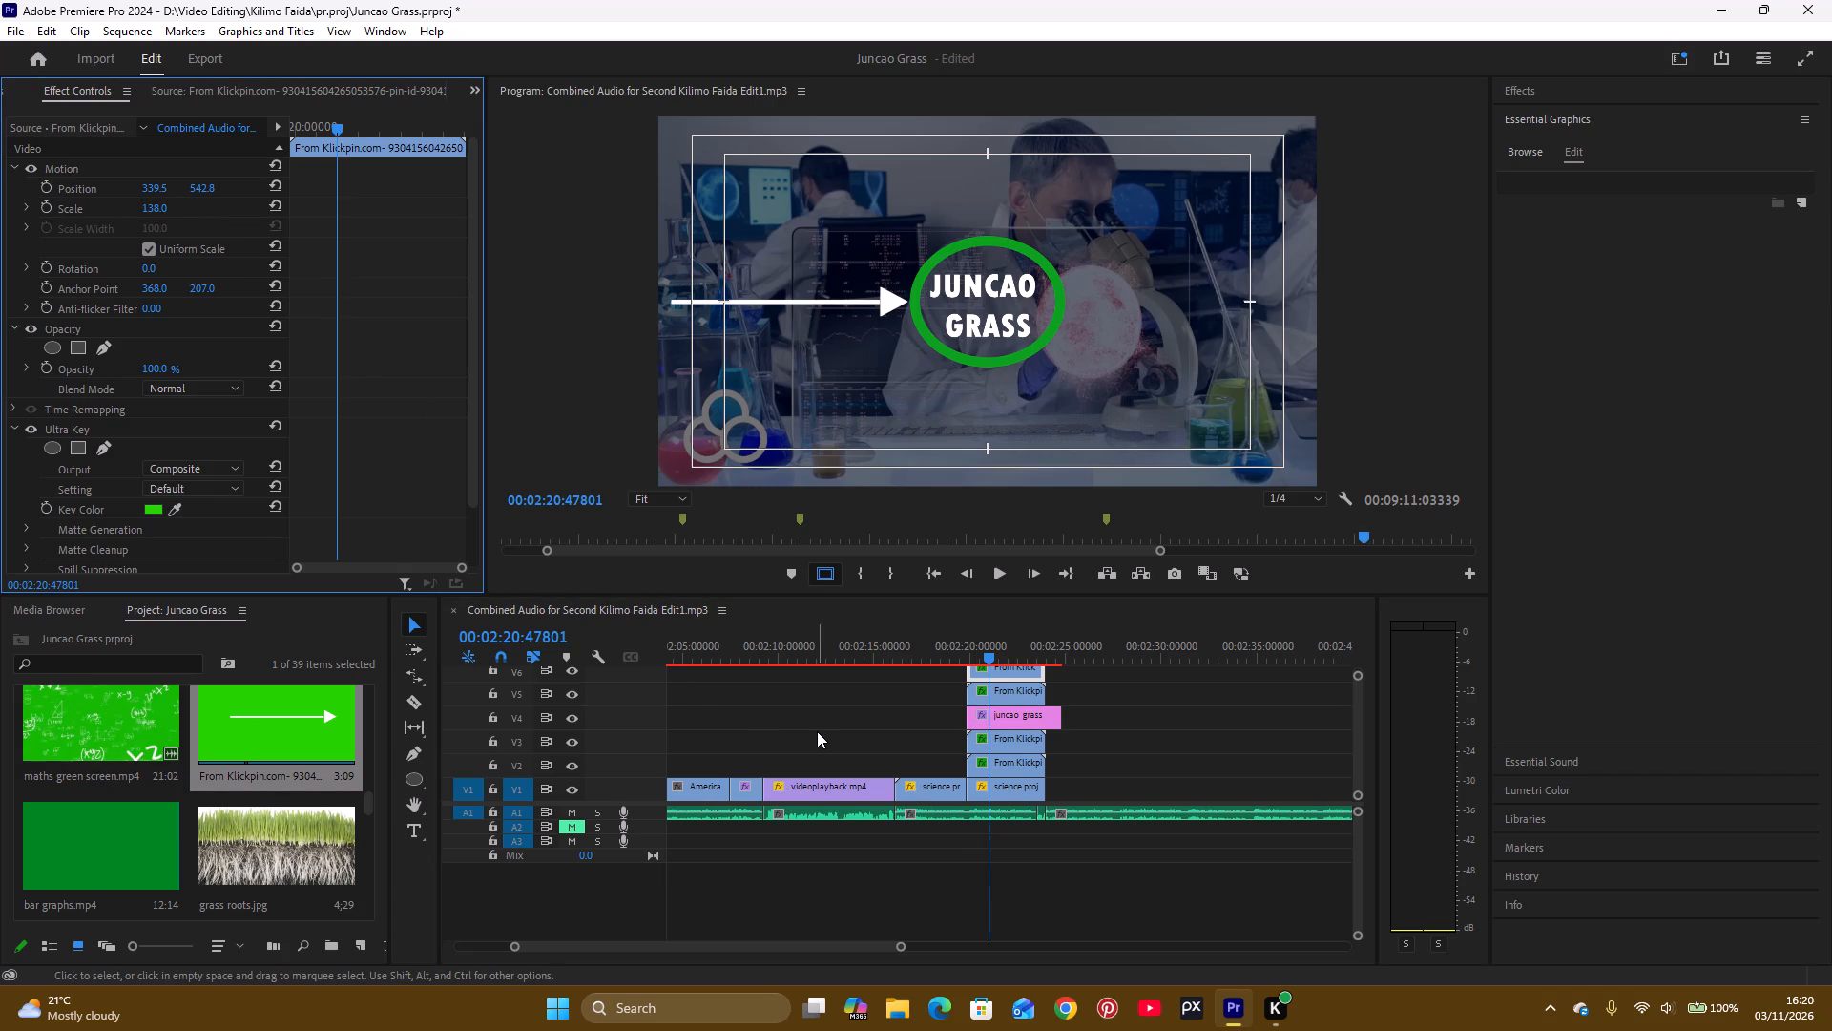
# Raise the V3 arrow to a vertical position of about 293.8 and rotate it 23° so it points down toward the ellipse.
pyautogui.click(1008, 768)
pyautogui.click(1009, 740)
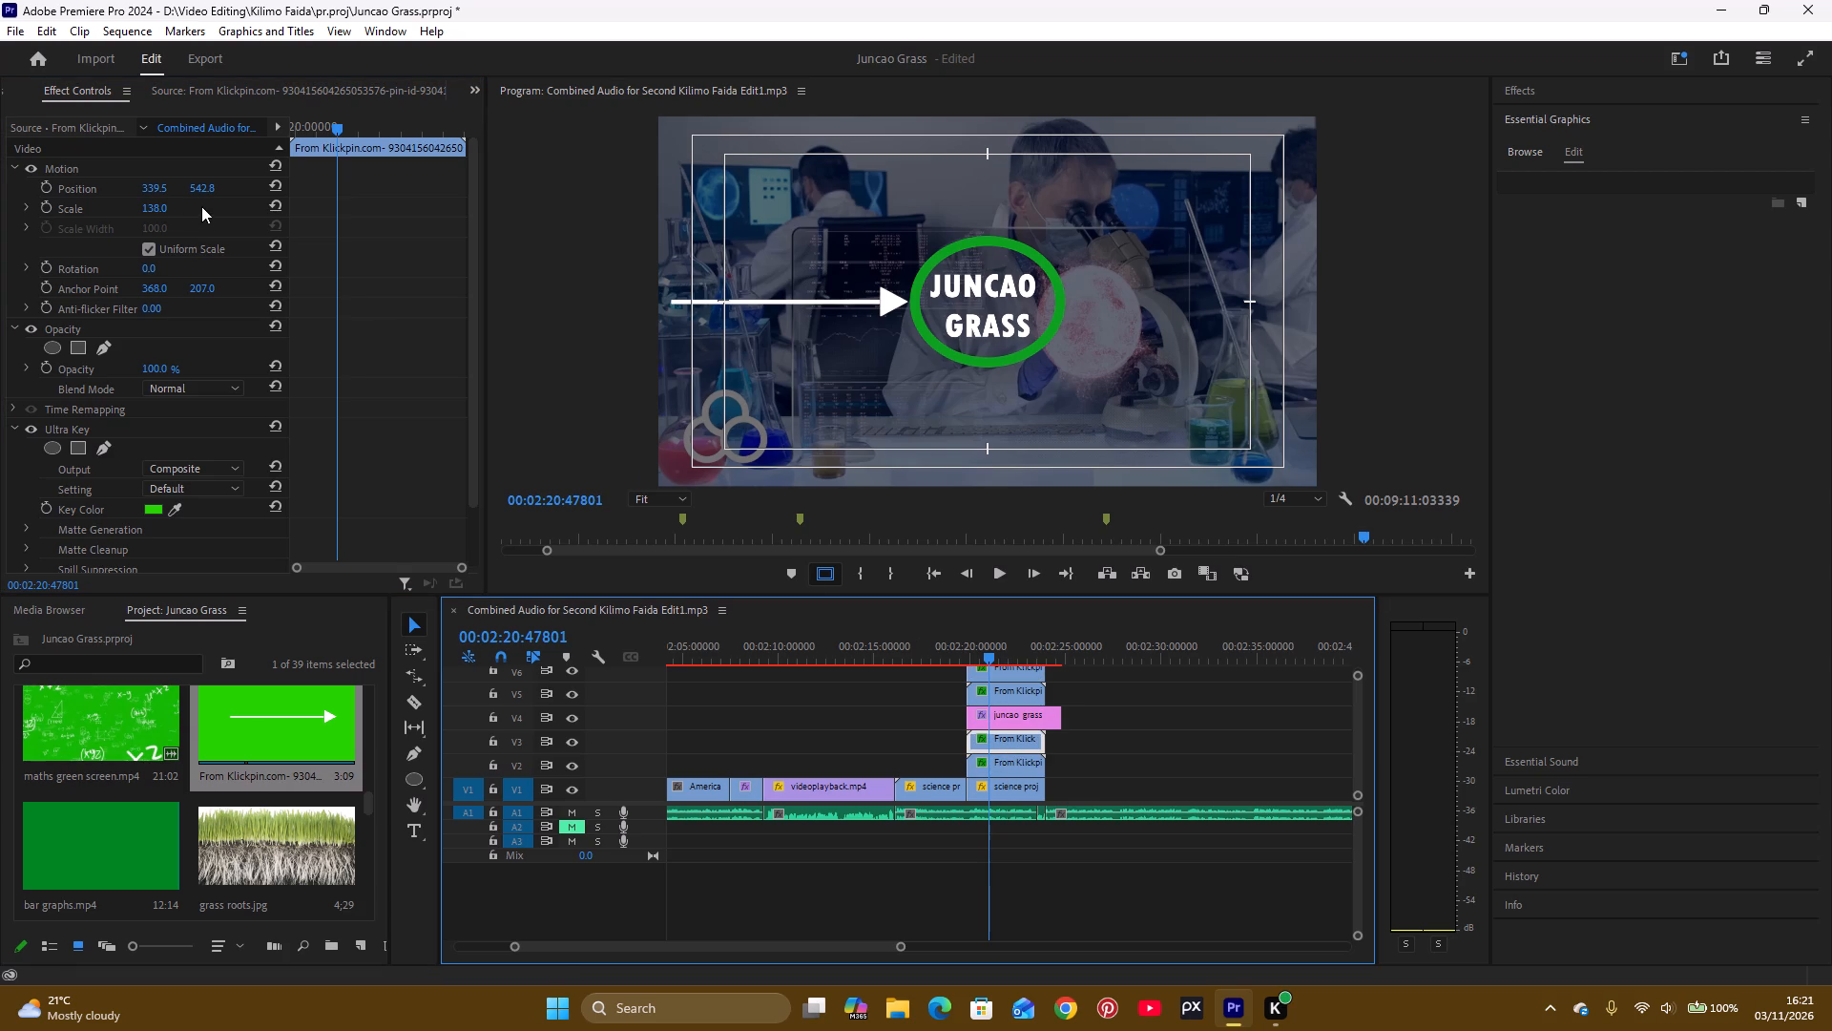
pyautogui.moveTo(203, 188); pyautogui.dragTo(63, 325)
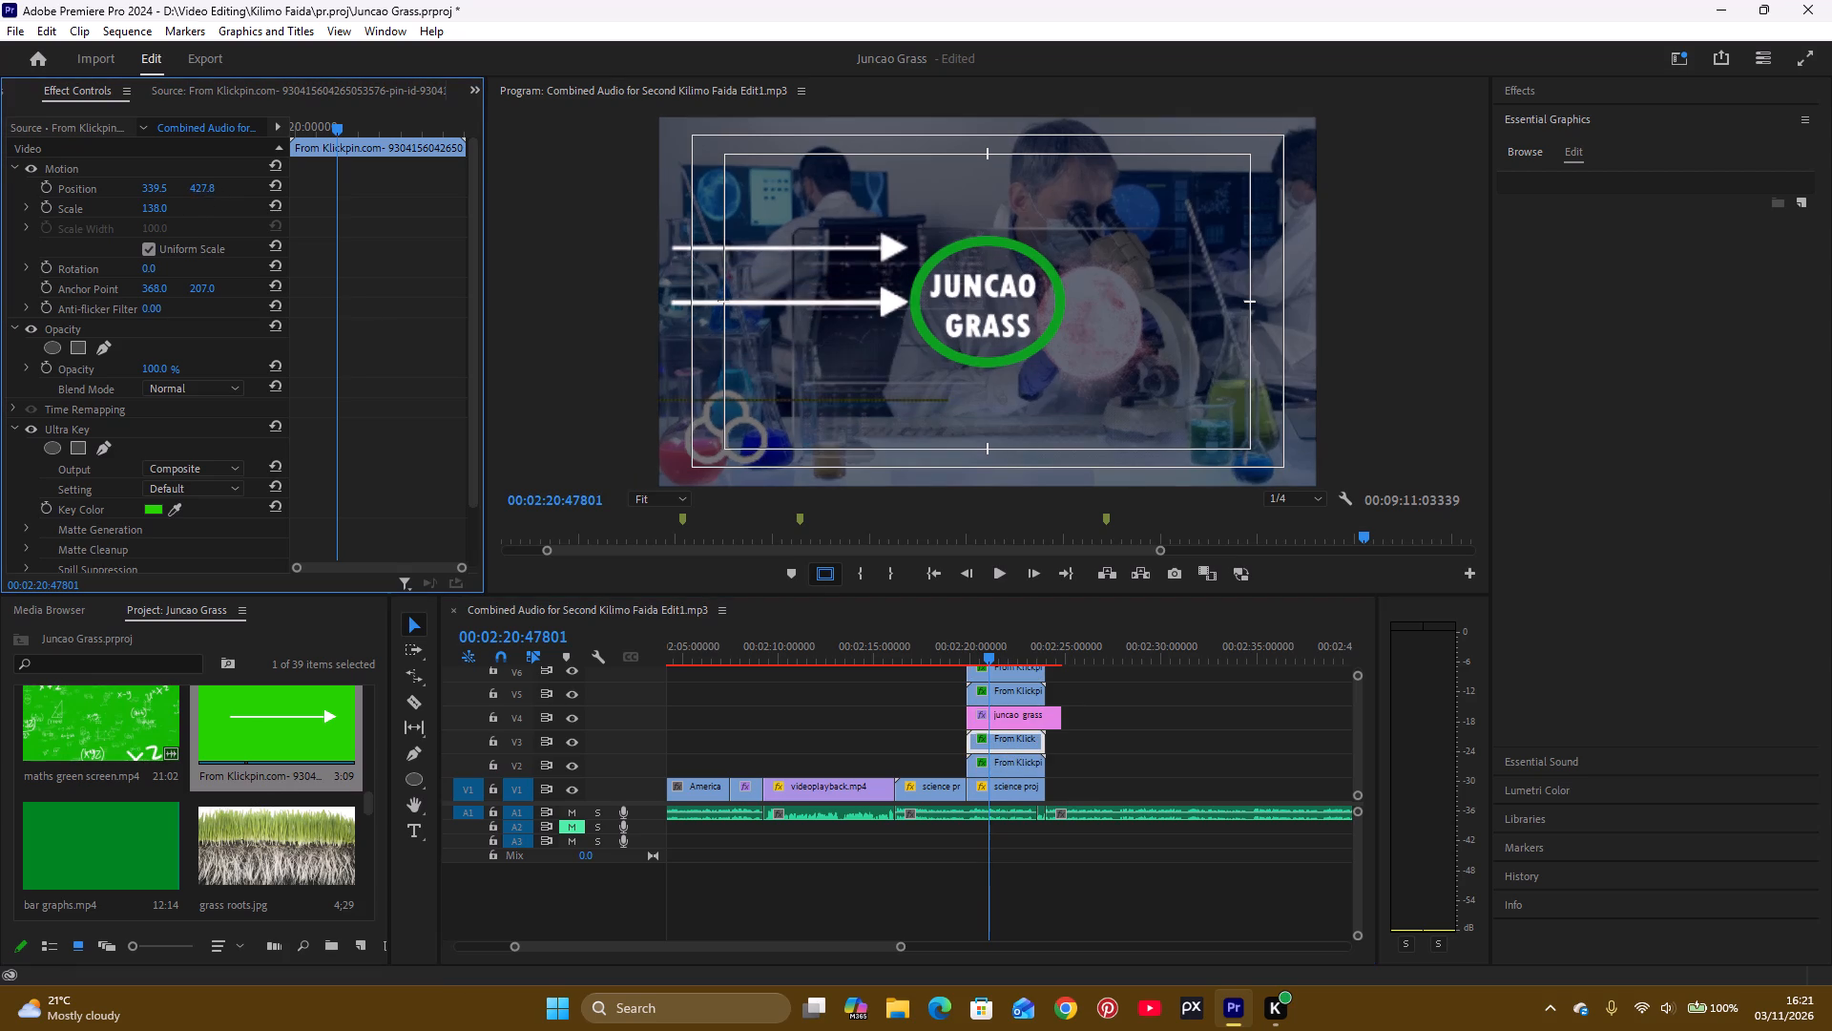
pyautogui.moveTo(63, 325); pyautogui.dragTo(30, 389)
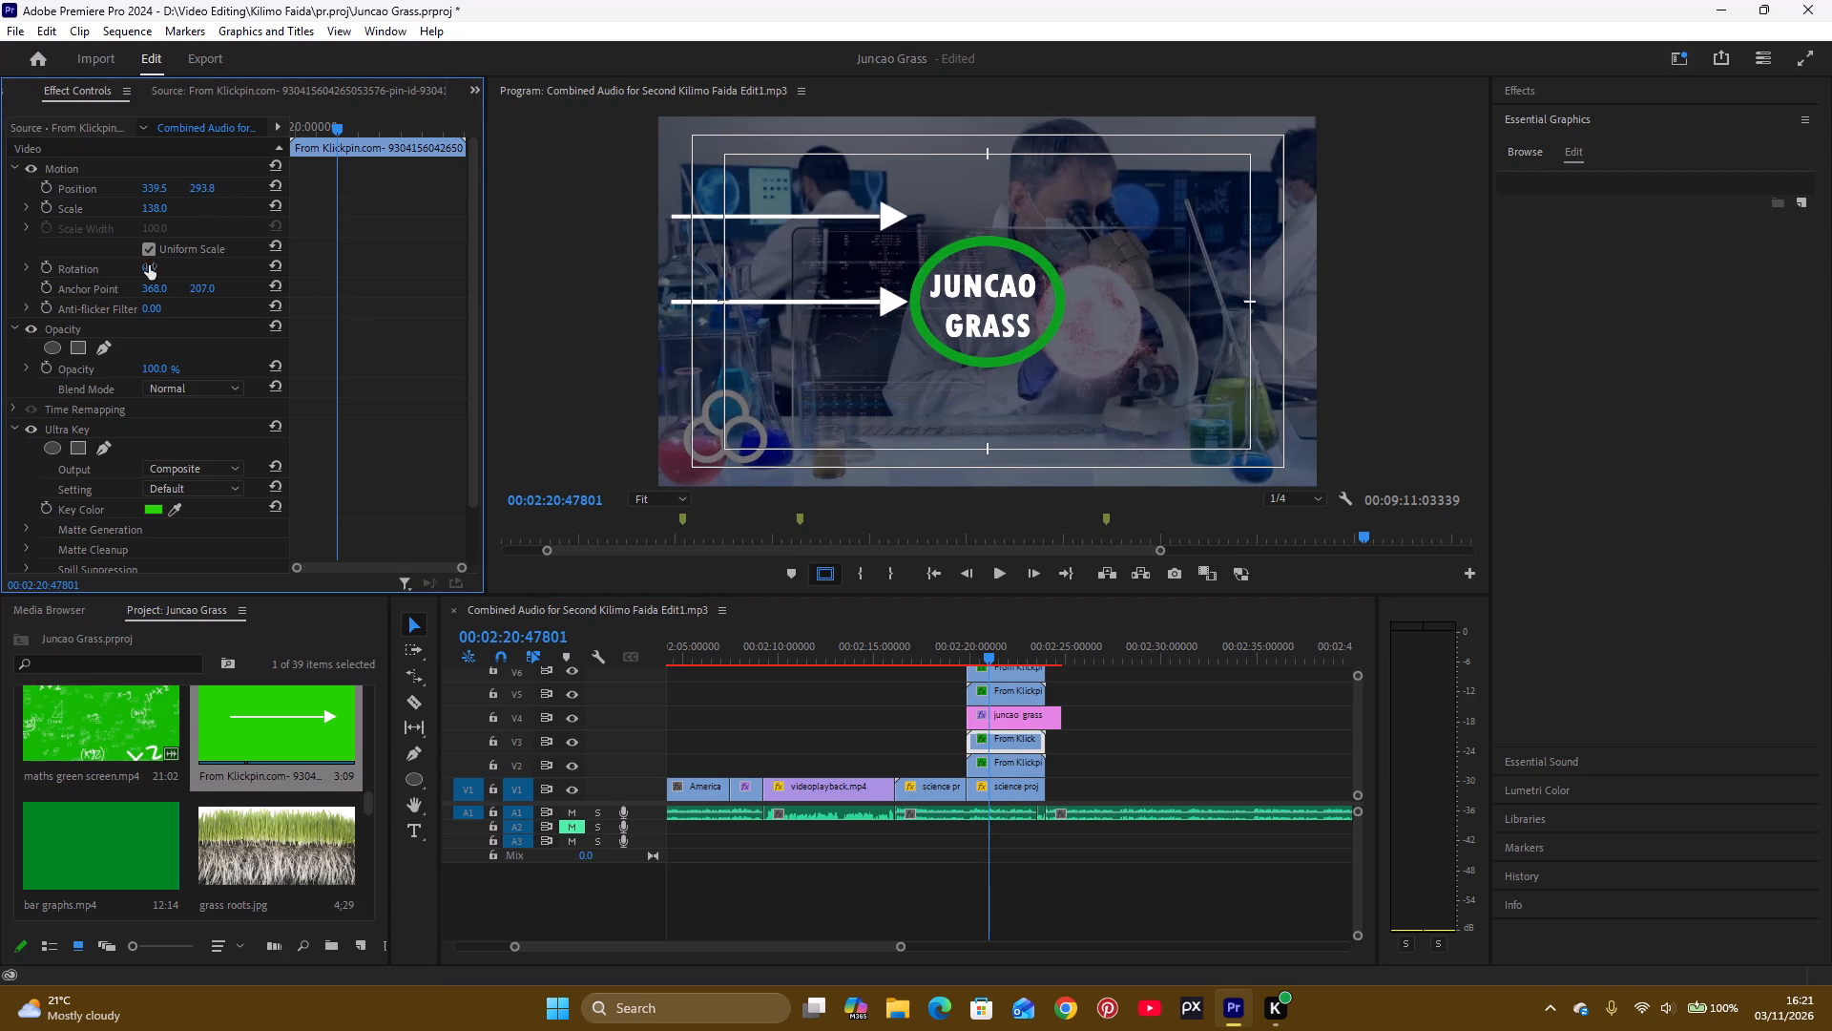
pyautogui.moveTo(150, 266); pyautogui.dragTo(198, 258)
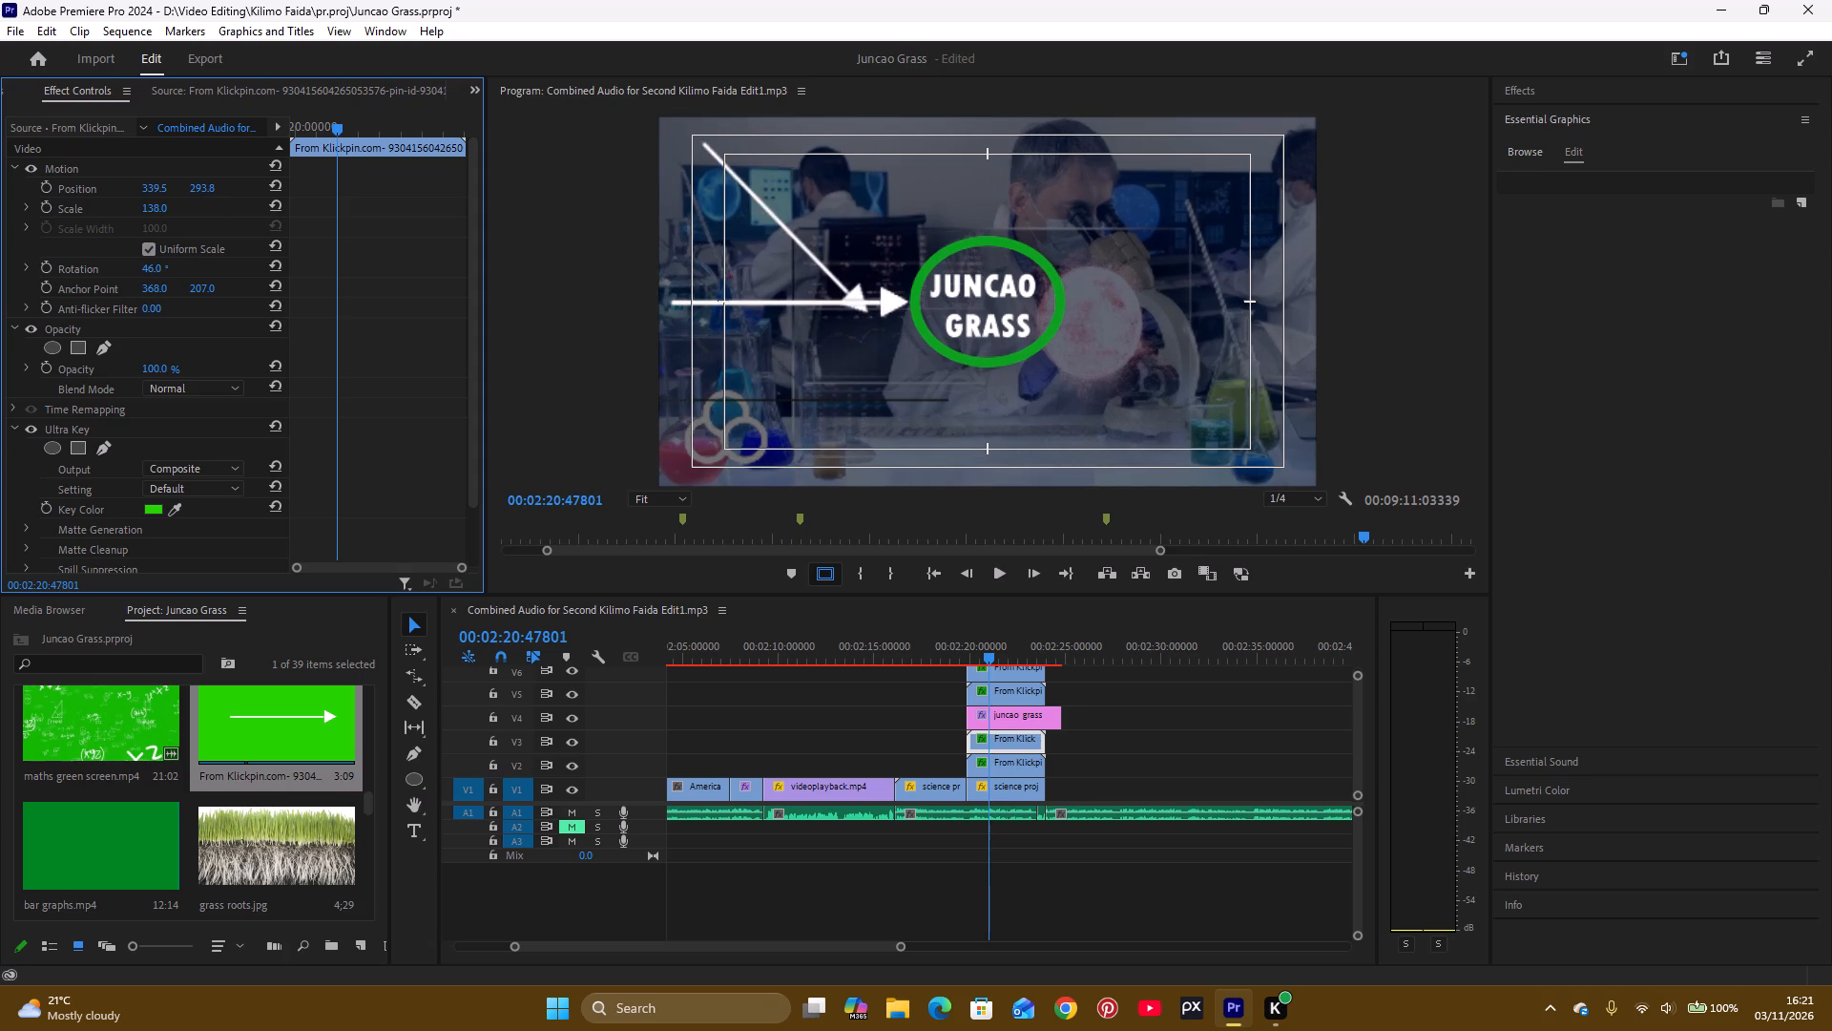
pyautogui.moveTo(198, 258); pyautogui.dragTo(188, 271)
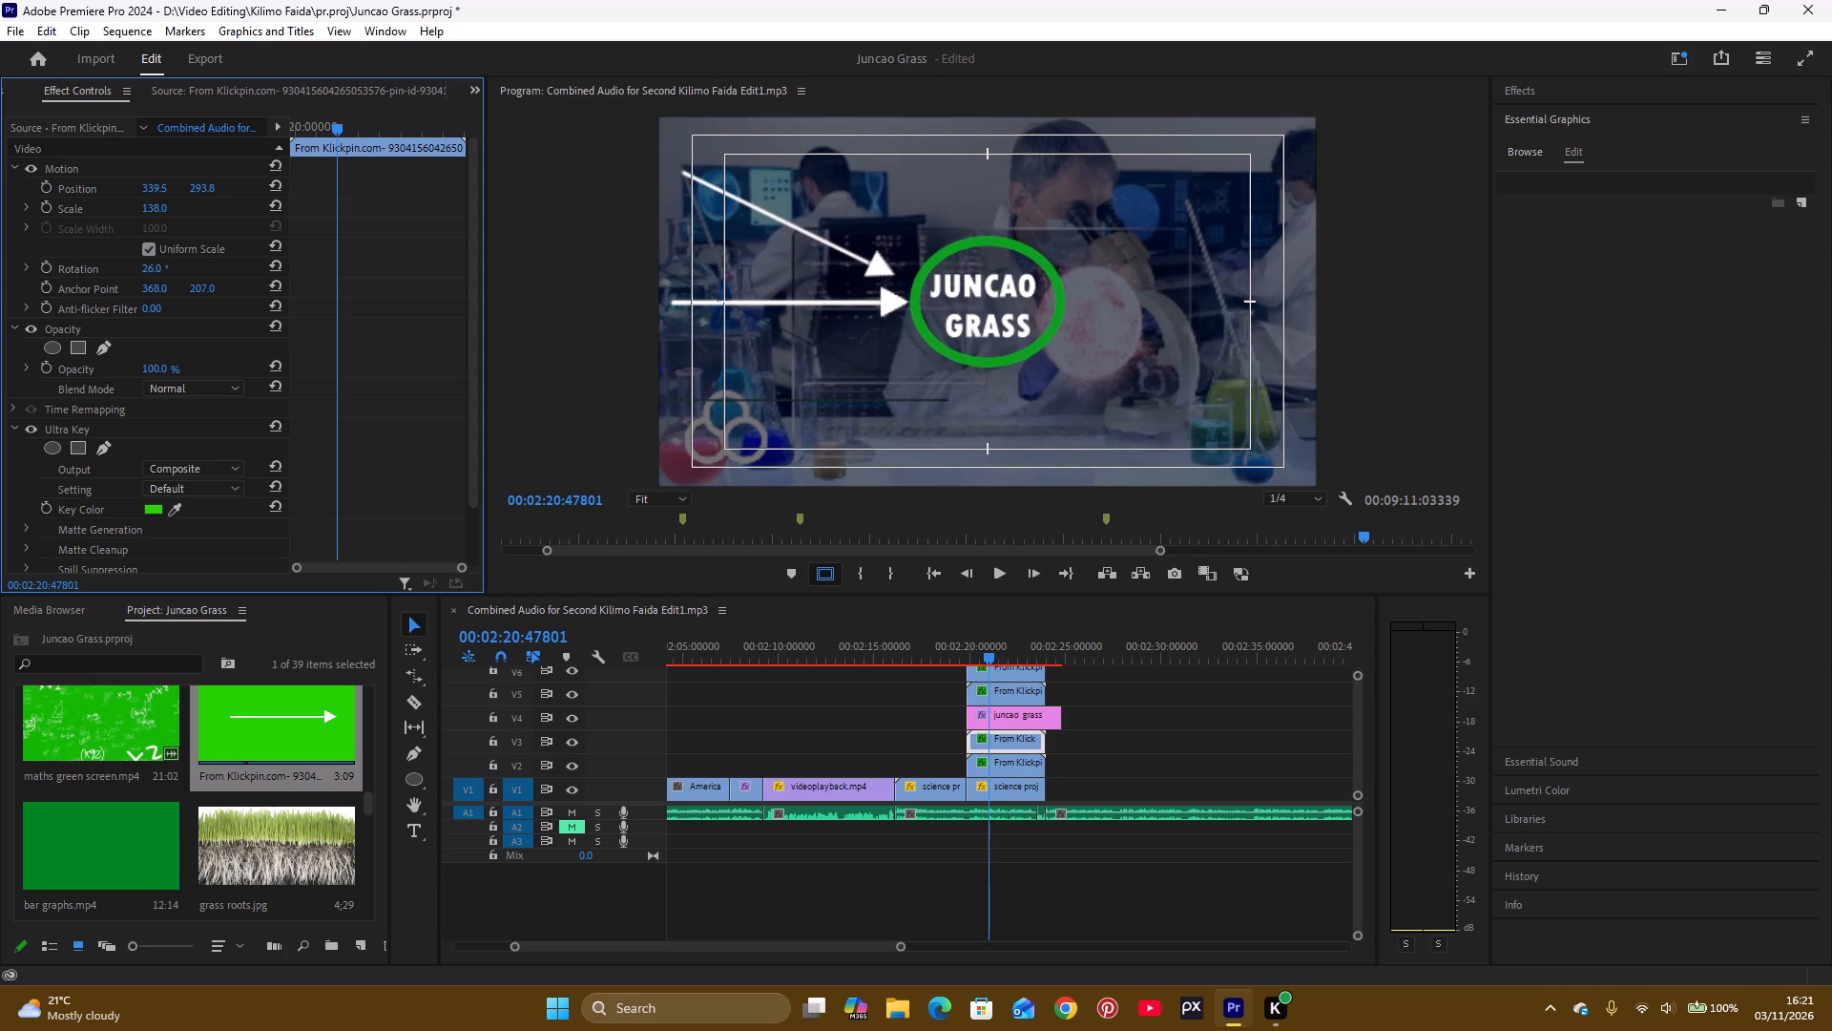
pyautogui.moveTo(188, 271); pyautogui.dragTo(188, 274)
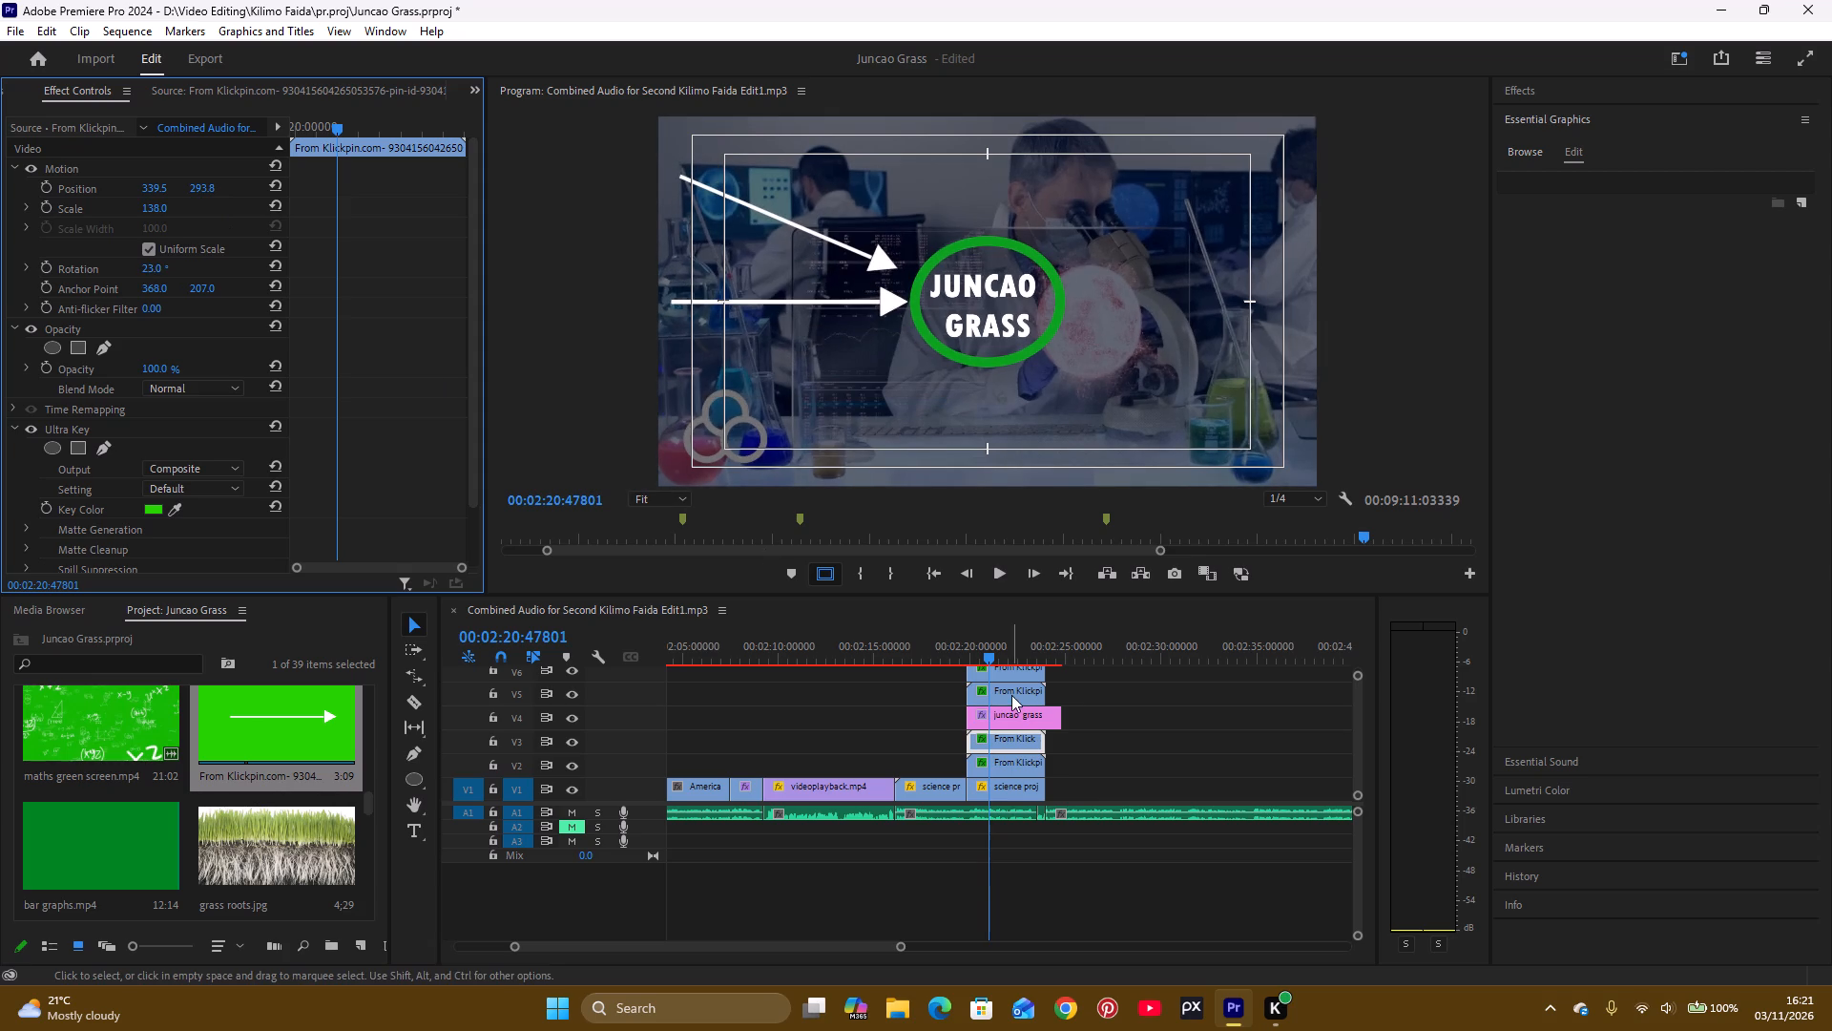
# Place the V5 arrow below the middle one at position 388.5, 779.8, rotated -18° so it points up toward the ellipse.
pyautogui.click(1004, 698)
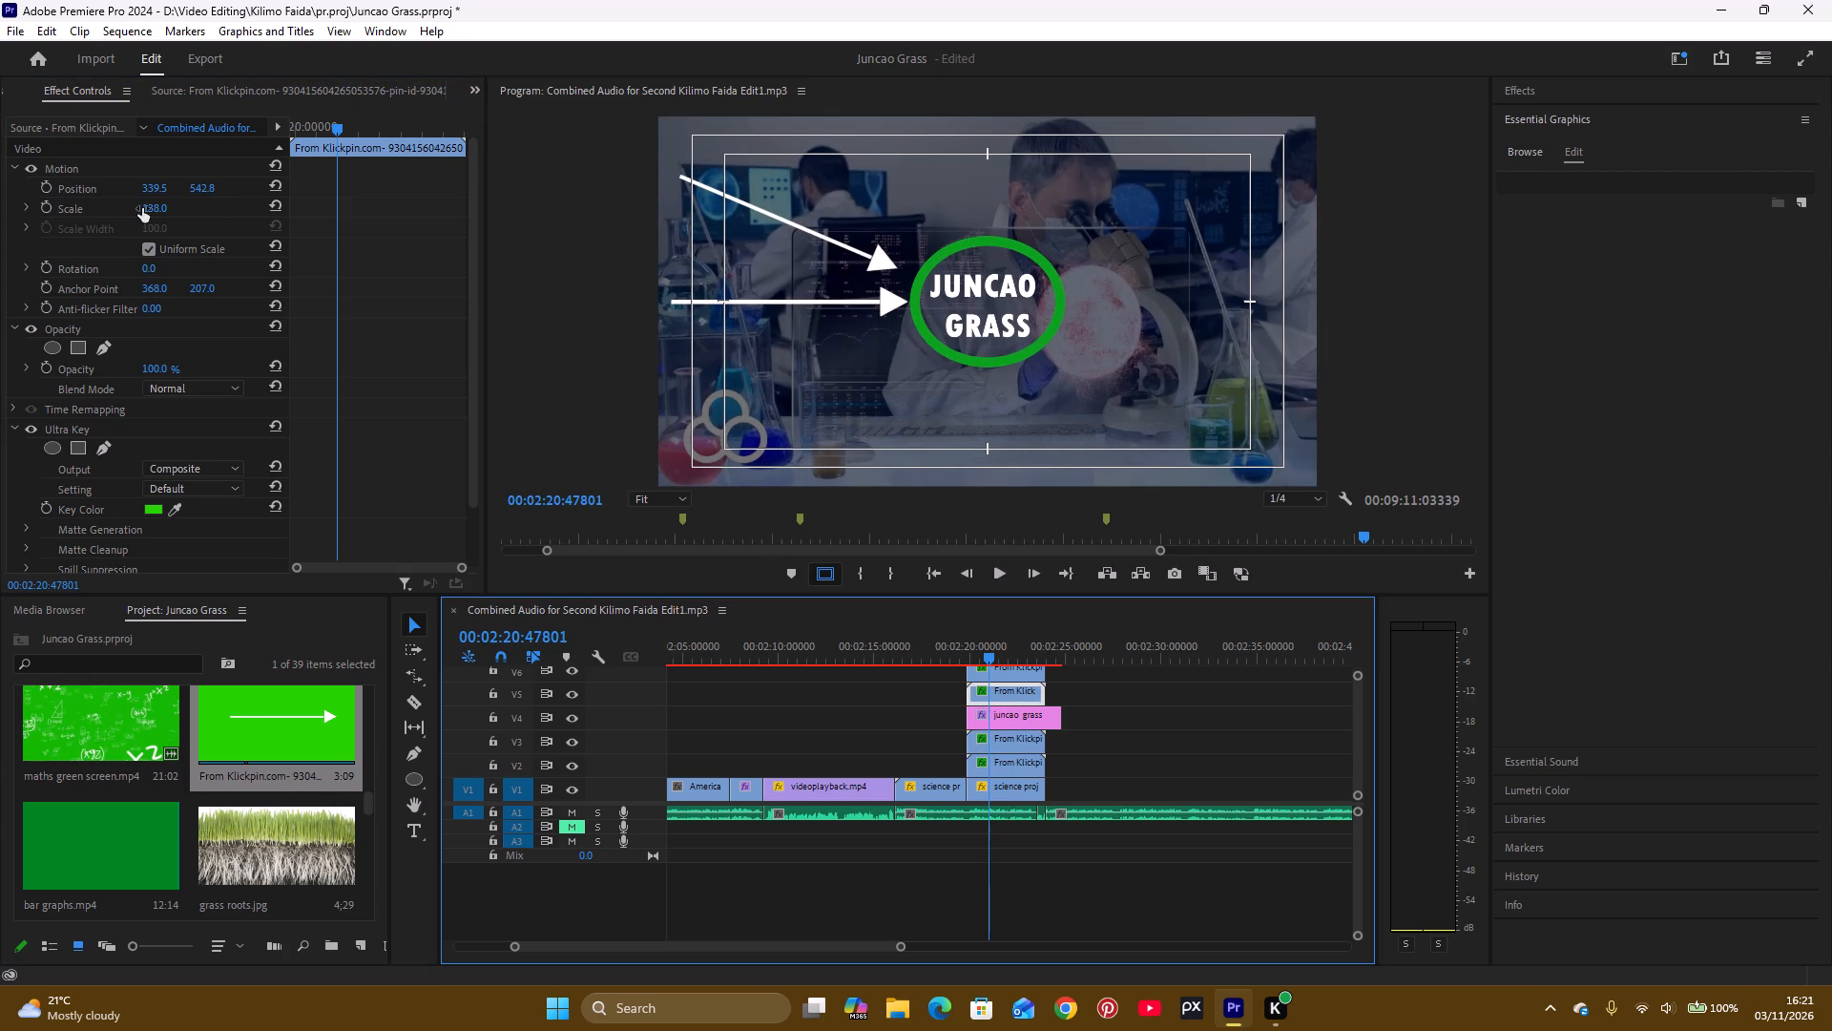
pyautogui.moveTo(156, 211); pyautogui.dragTo(114, 234)
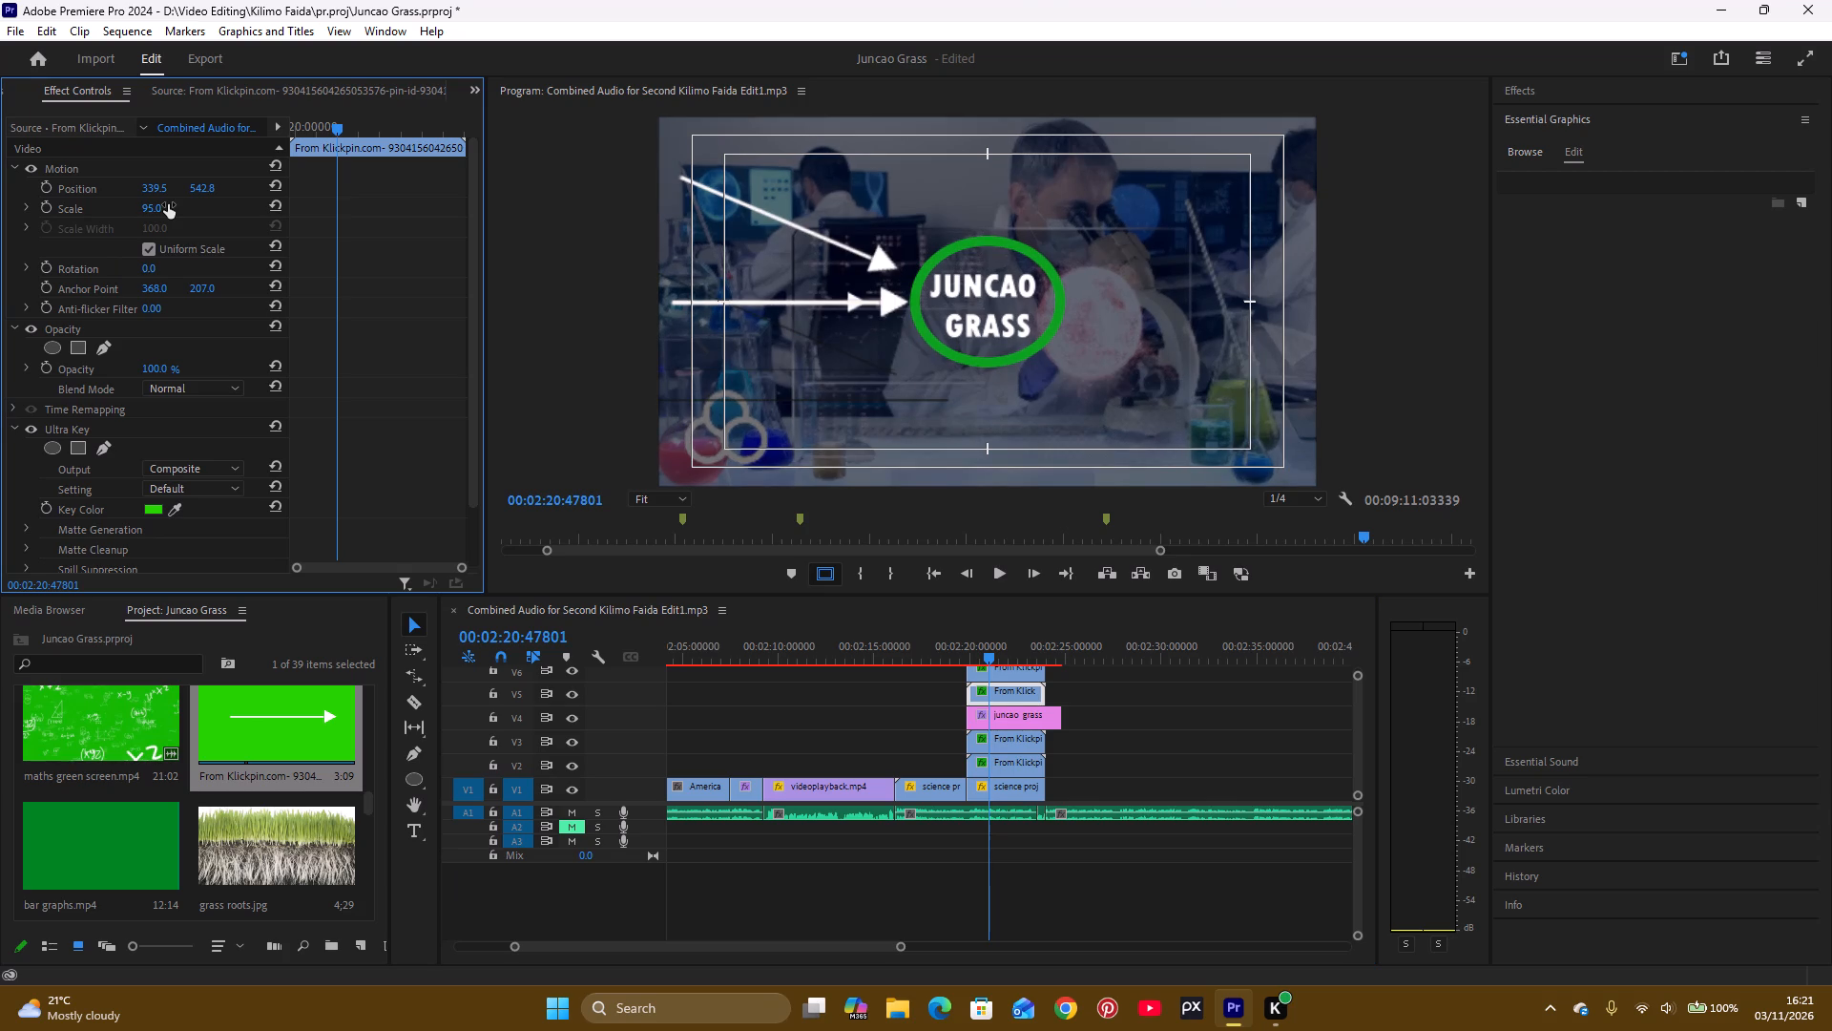
pyautogui.hotkey('ctrl', 'z')
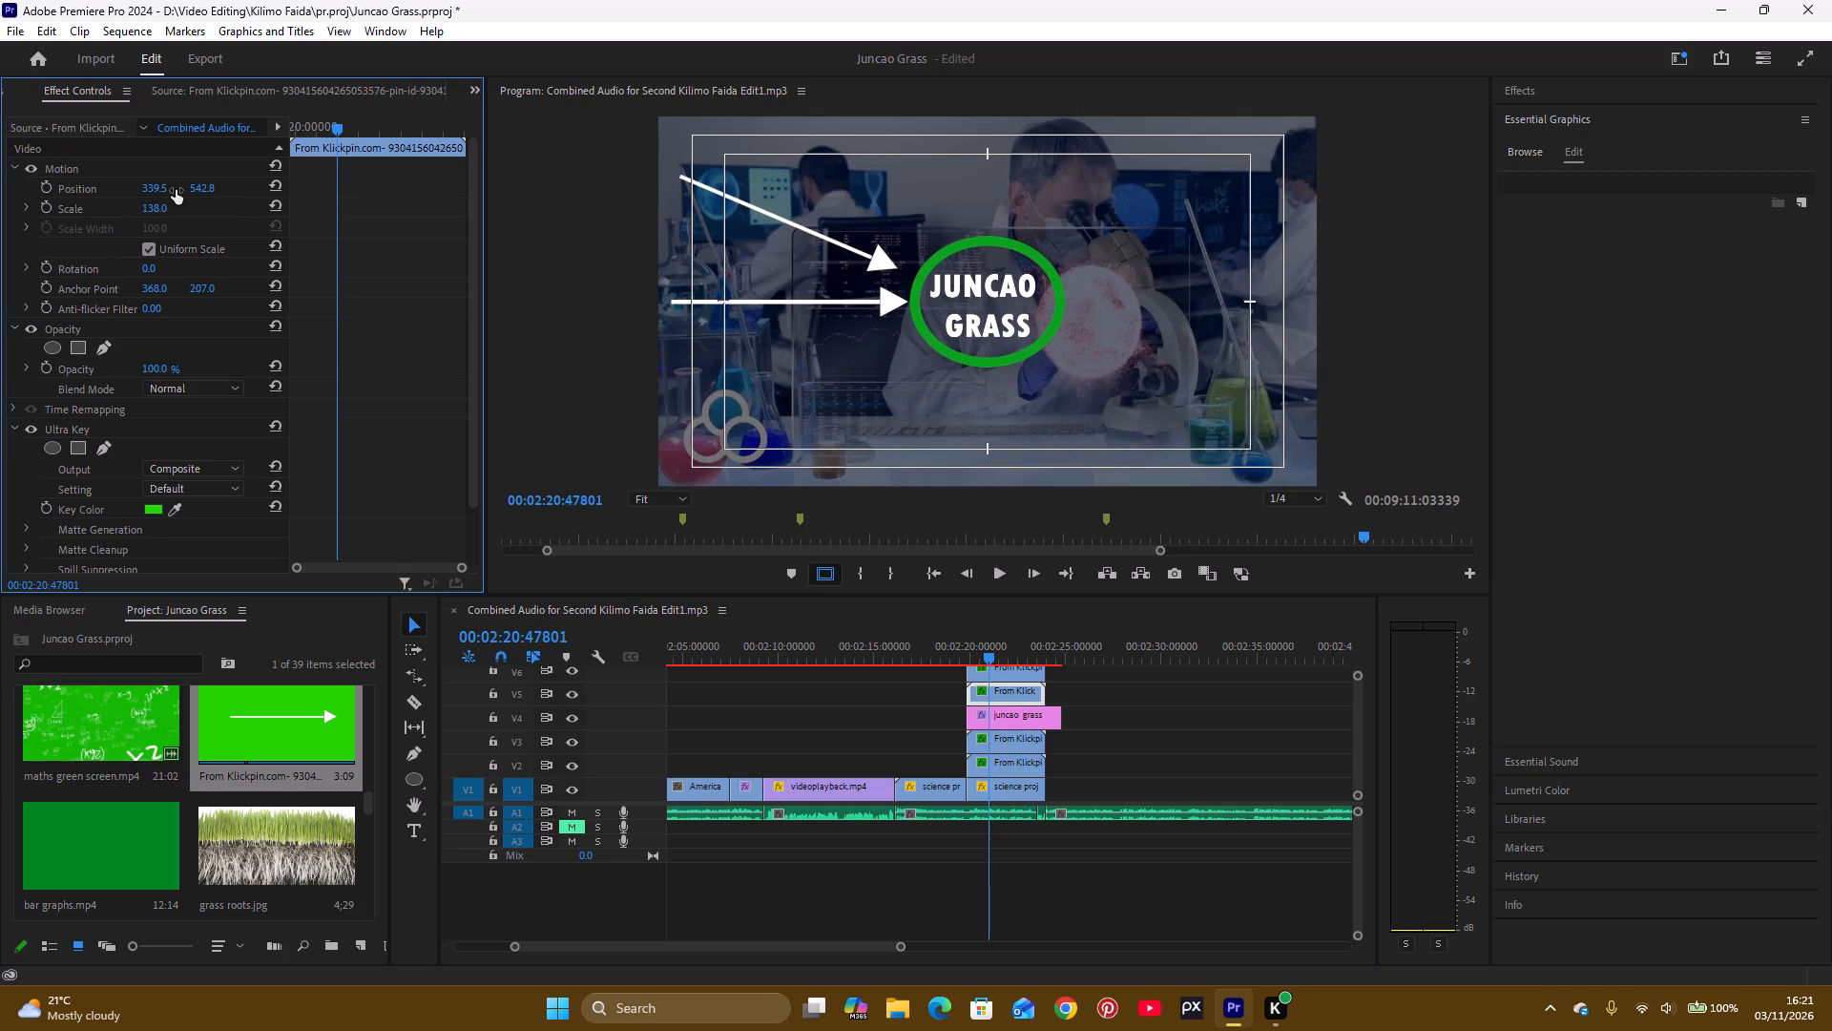
pyautogui.moveTo(199, 191); pyautogui.dragTo(269, 166)
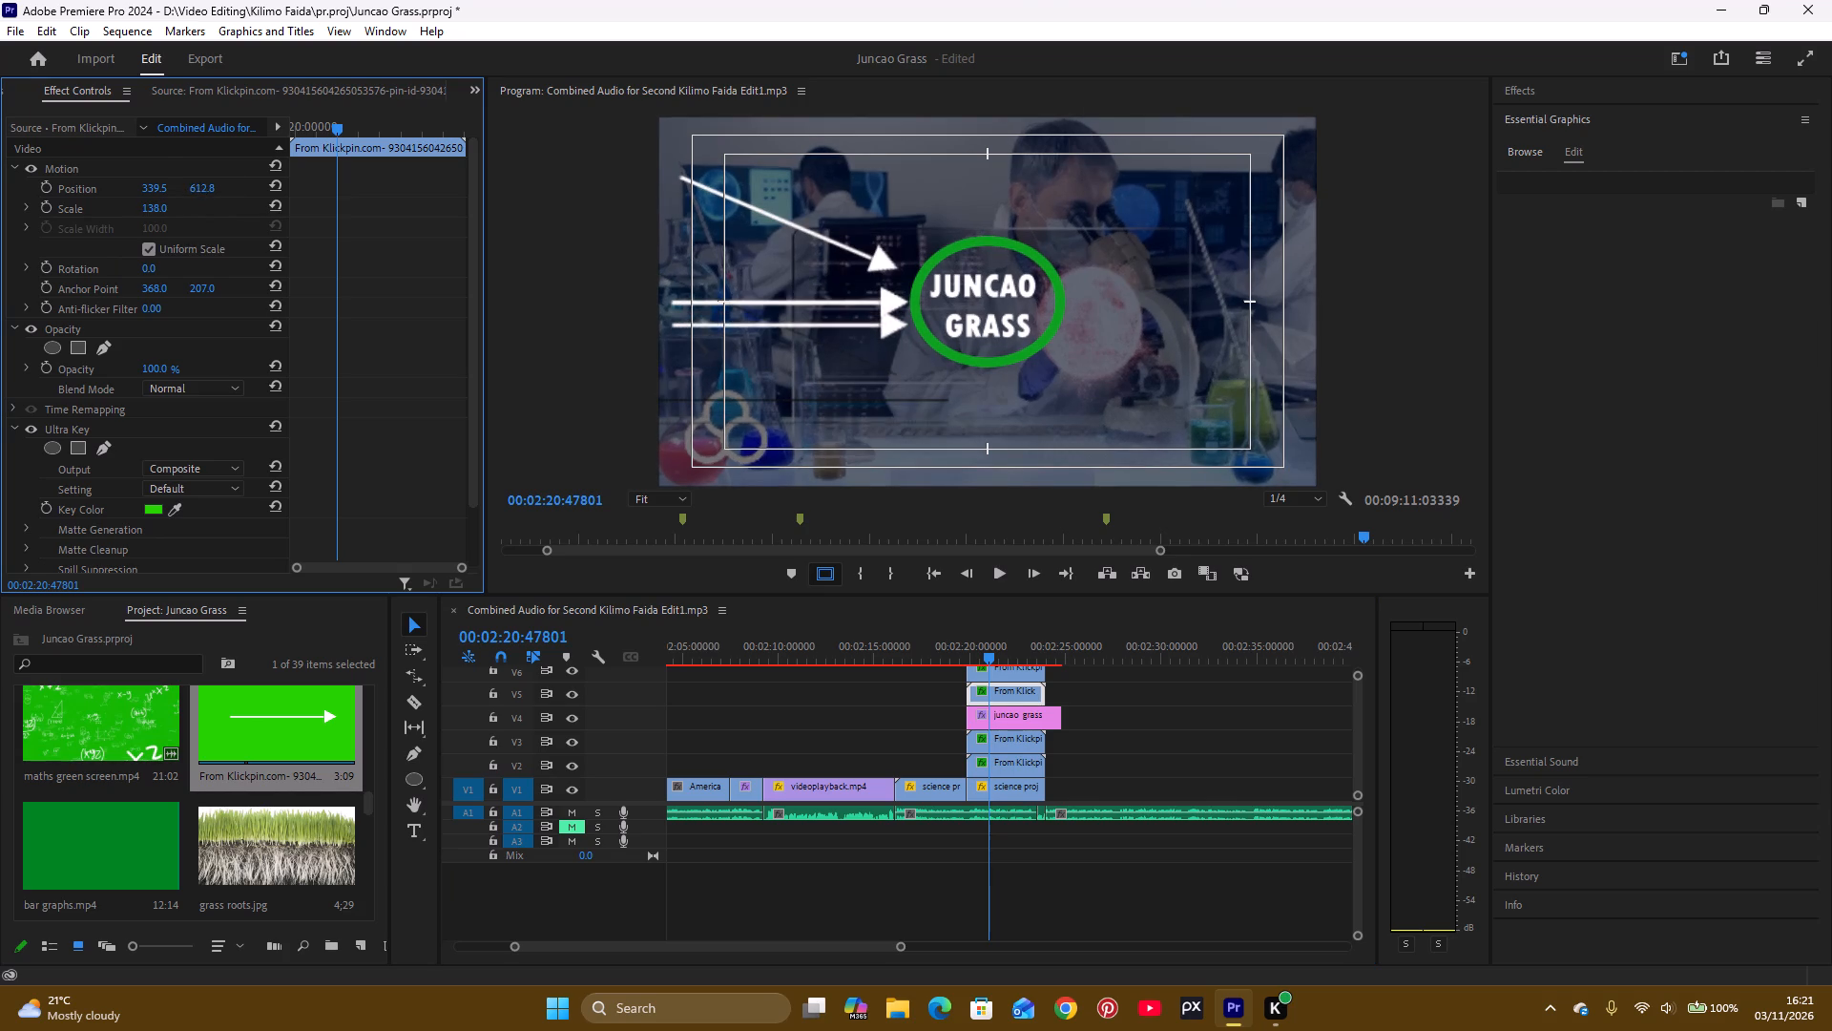
pyautogui.moveTo(269, 166); pyautogui.dragTo(411, 81)
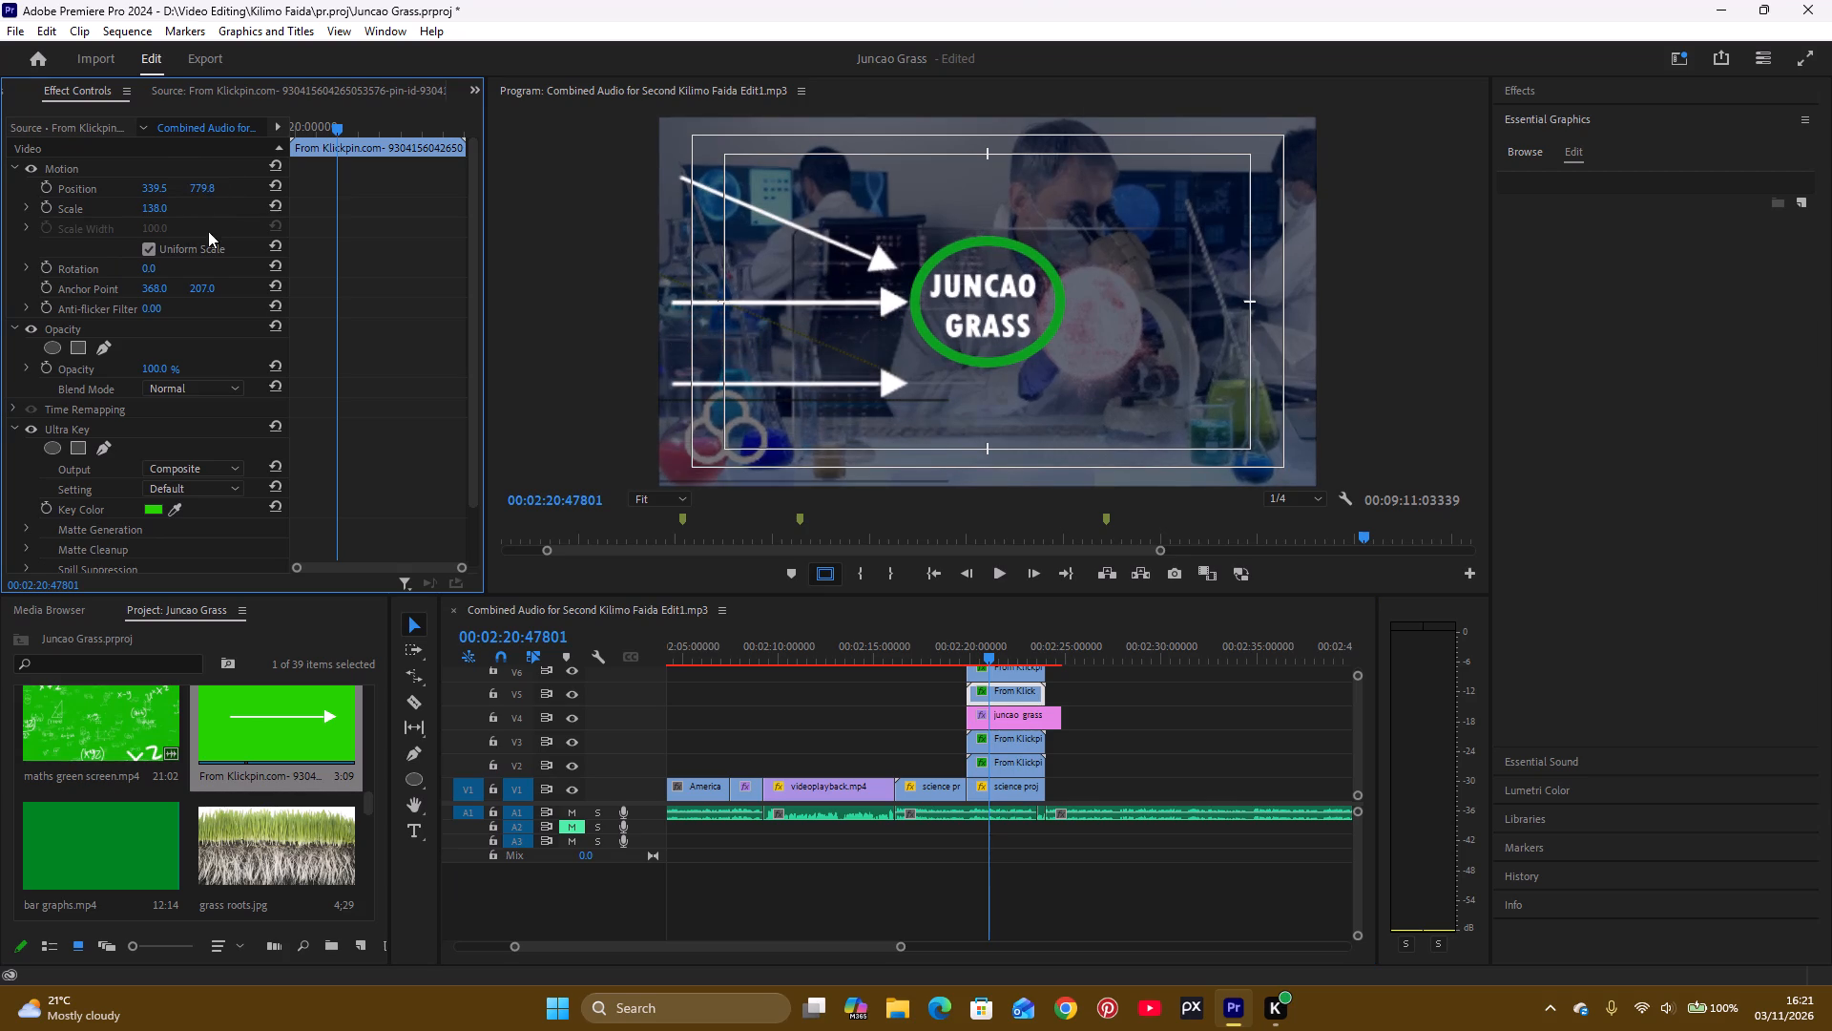
pyautogui.moveTo(156, 267); pyautogui.dragTo(141, 280)
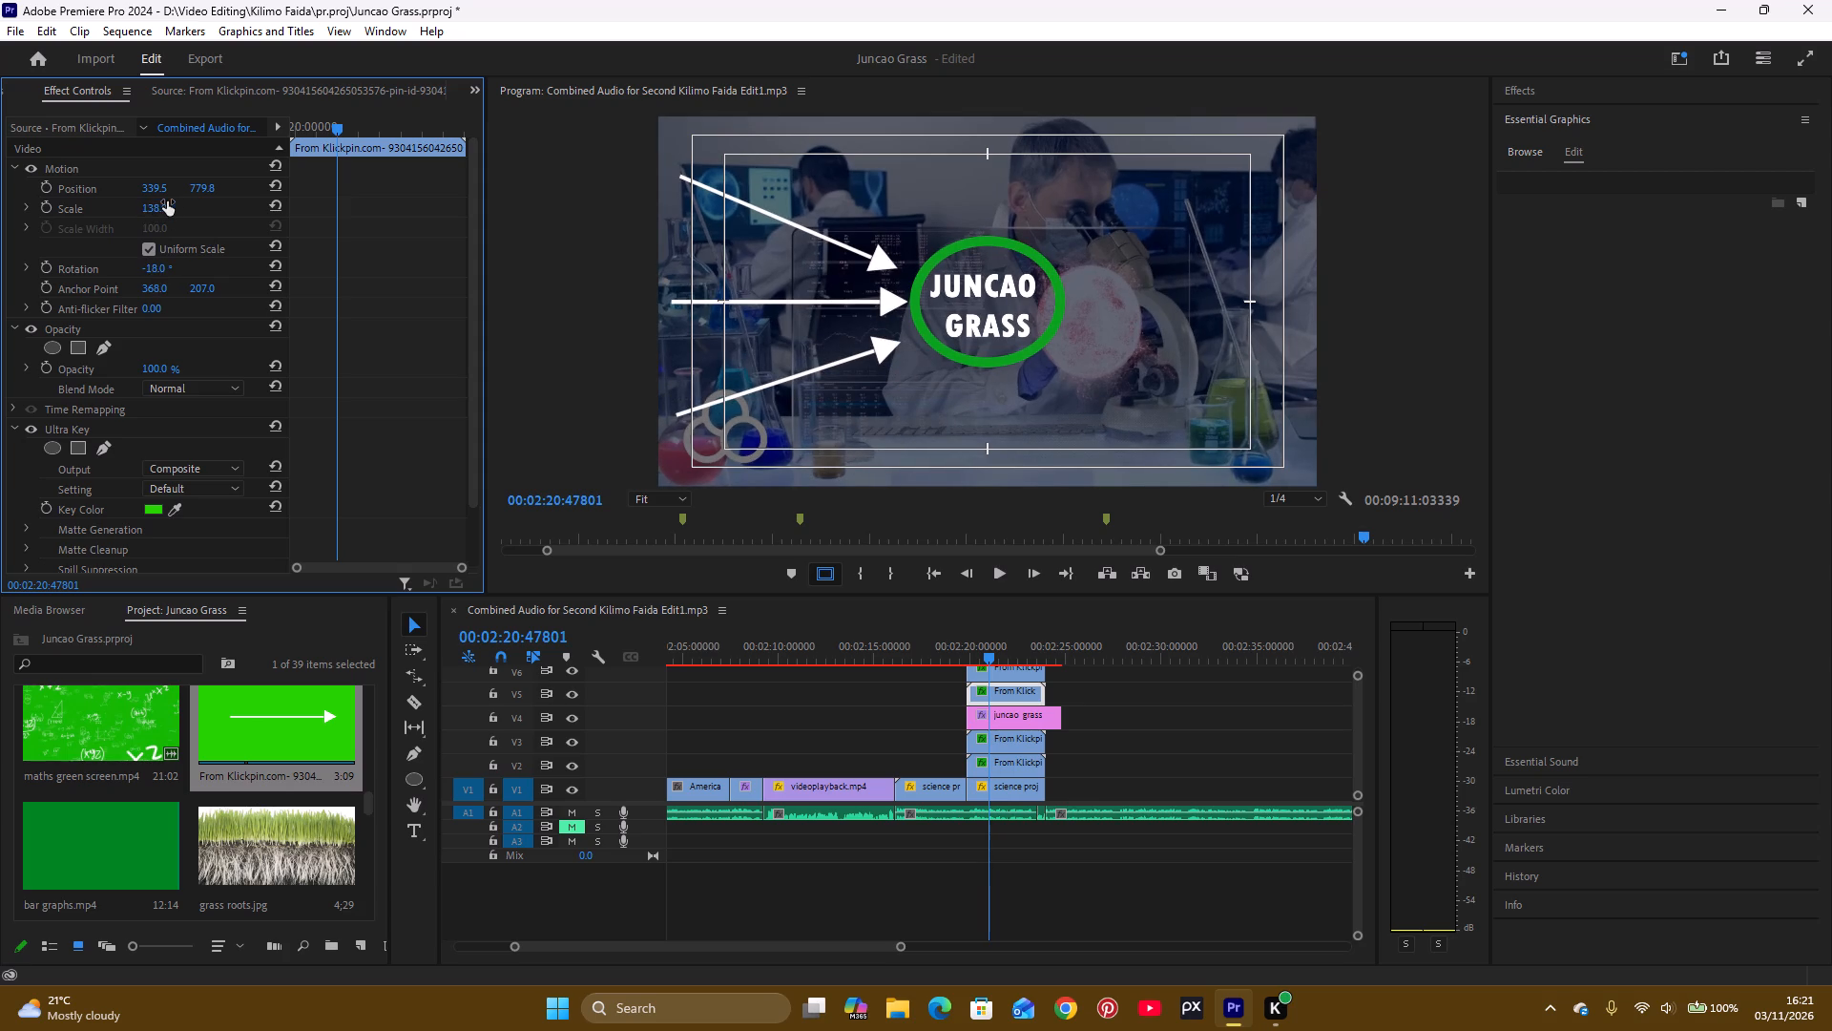
pyautogui.moveTo(155, 191); pyautogui.dragTo(174, 182)
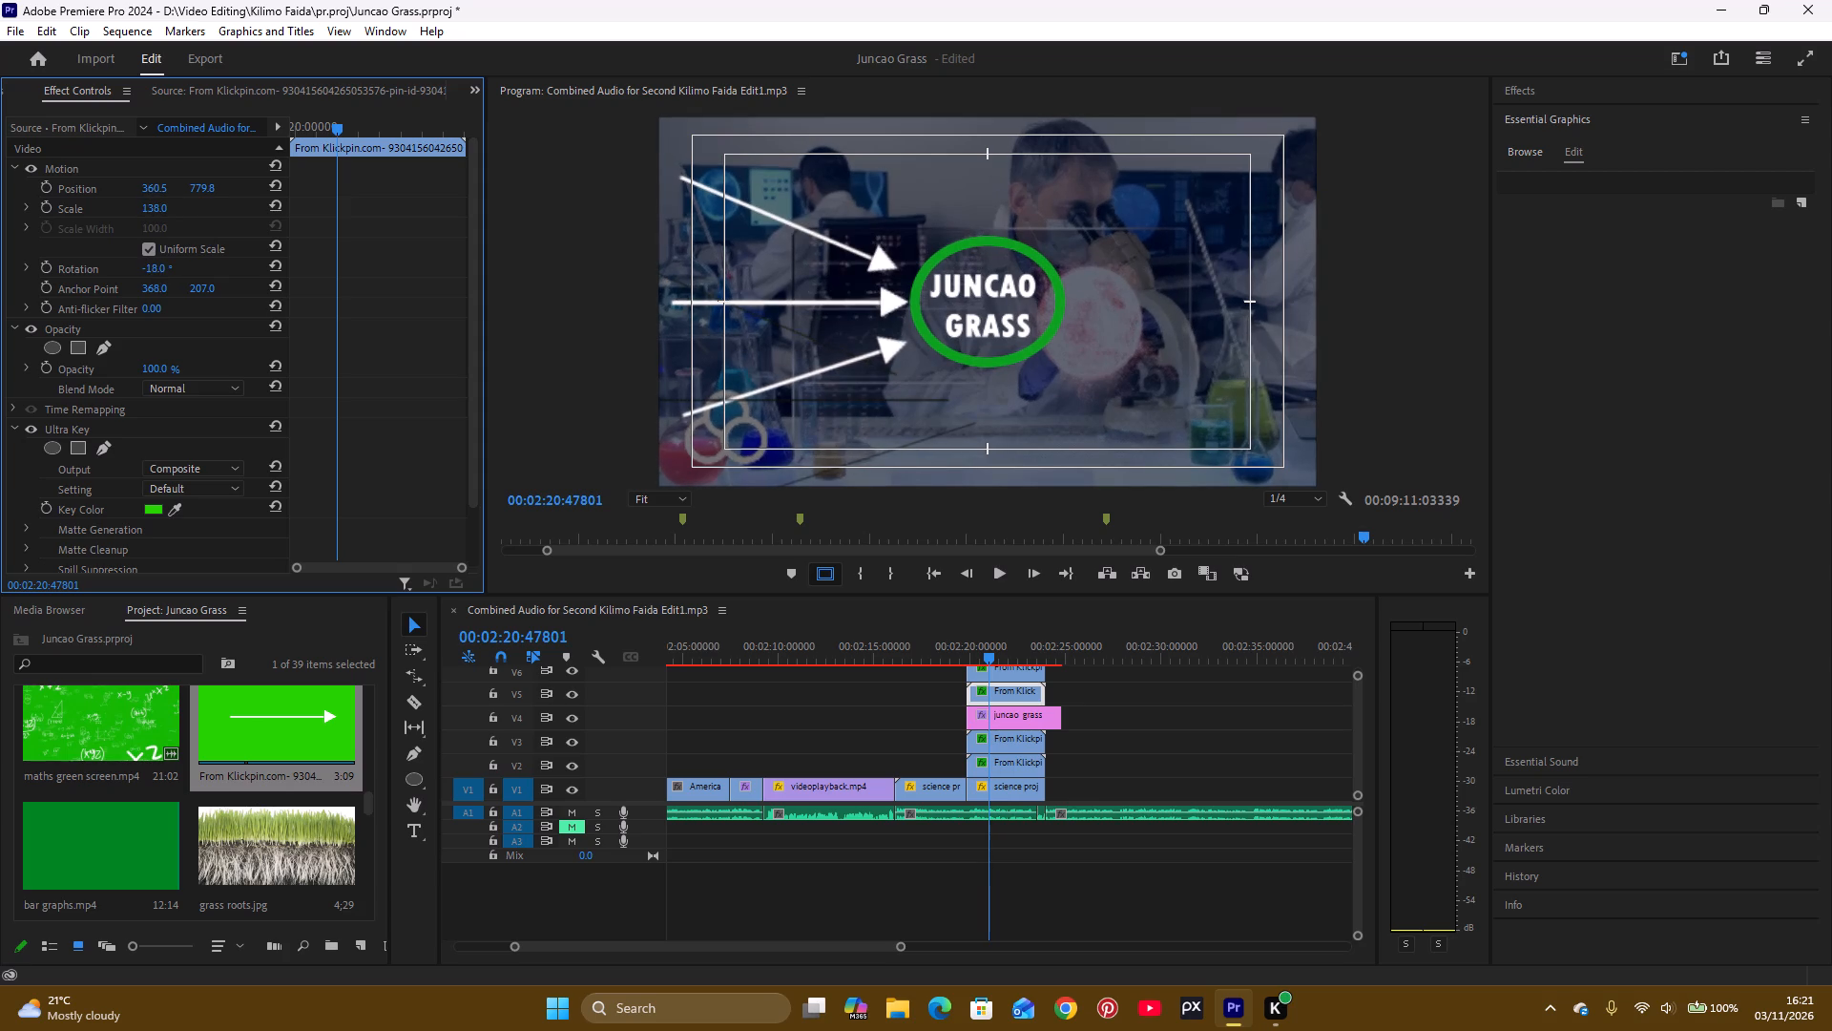
pyautogui.moveTo(174, 182); pyautogui.dragTo(193, 173)
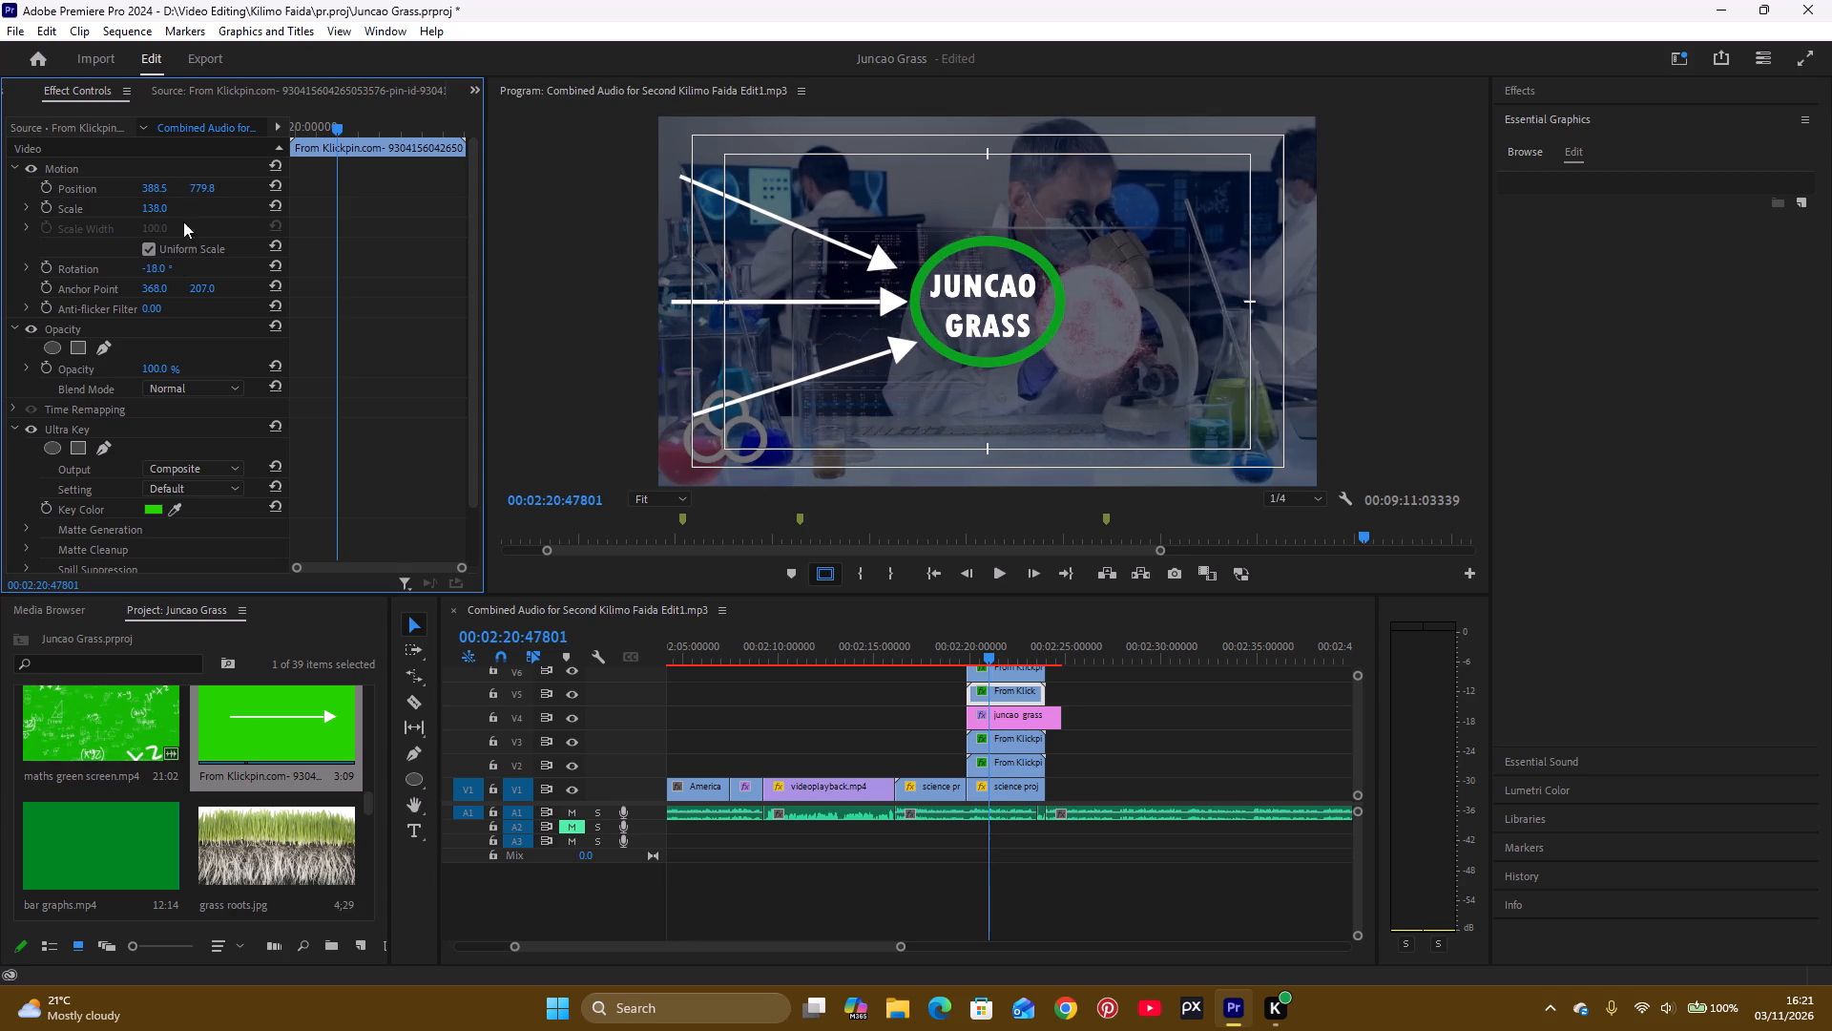
# Place the V6 arrow as the lowest one at position 496.5, 913.8, rotated -21° toward the underside of the ellipse.
pyautogui.click(1008, 666)
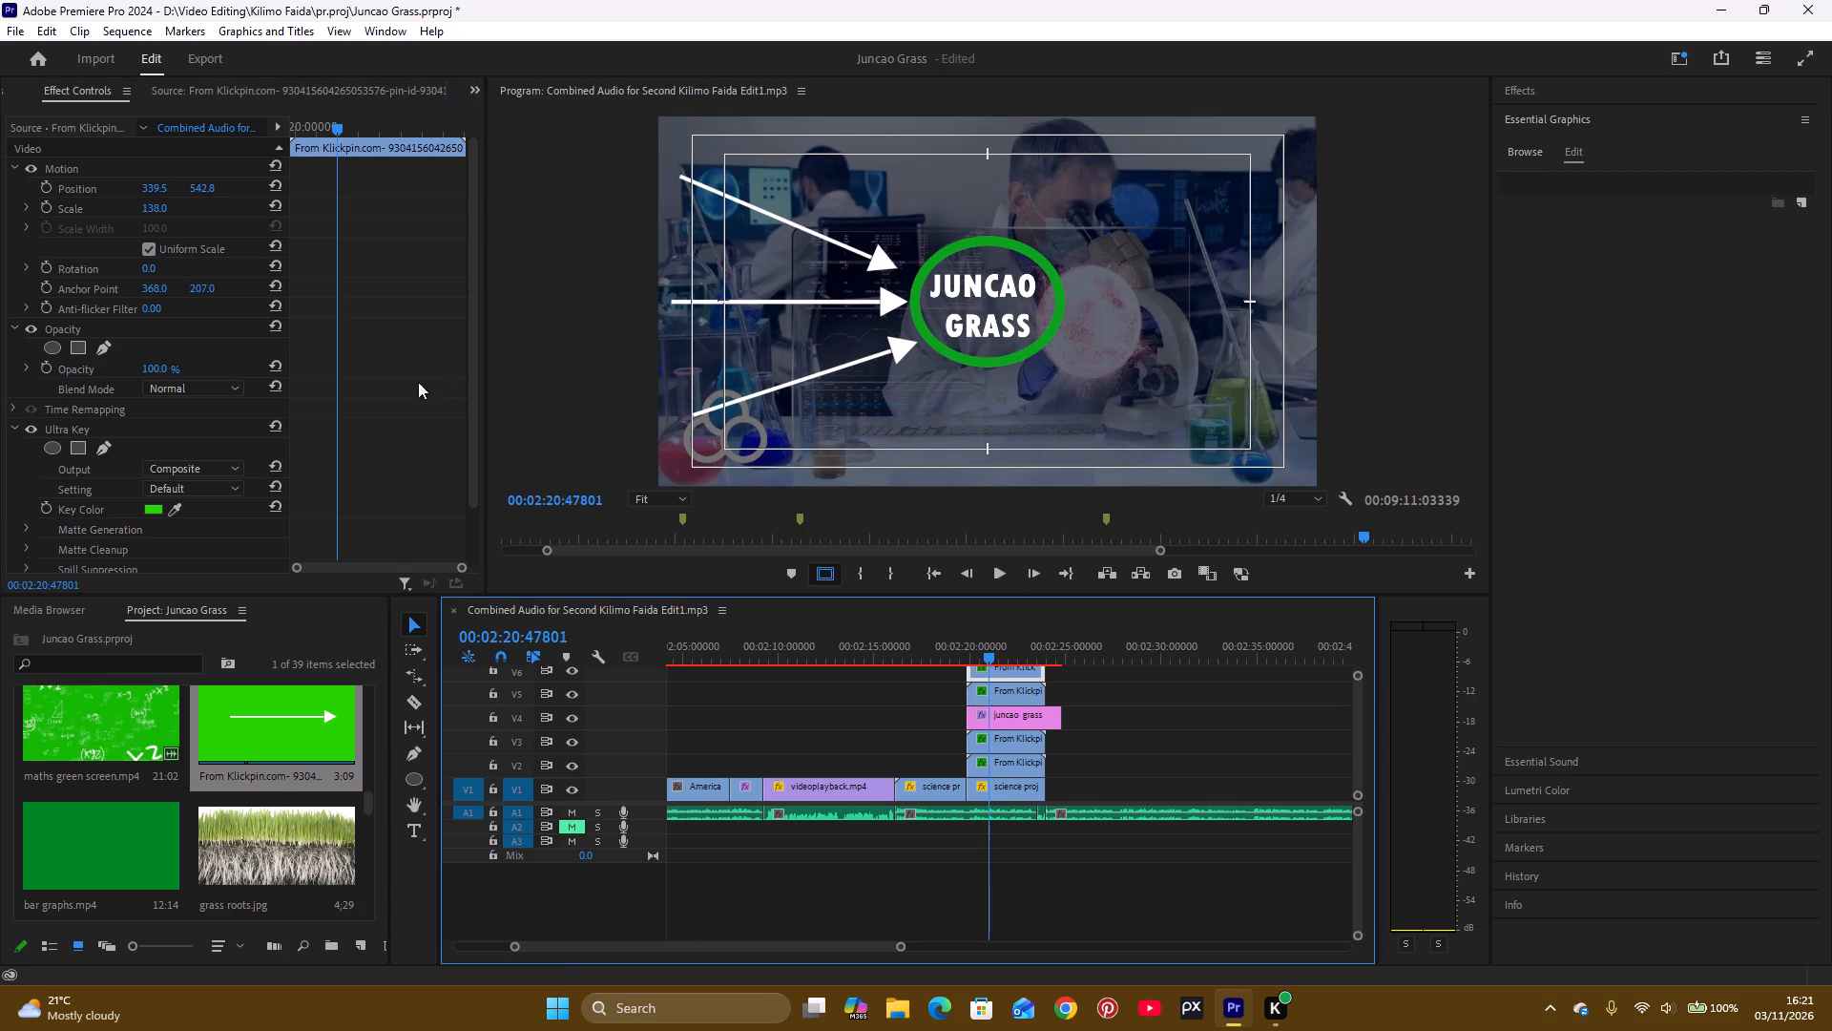
pyautogui.moveTo(203, 187); pyautogui.dragTo(255, 178)
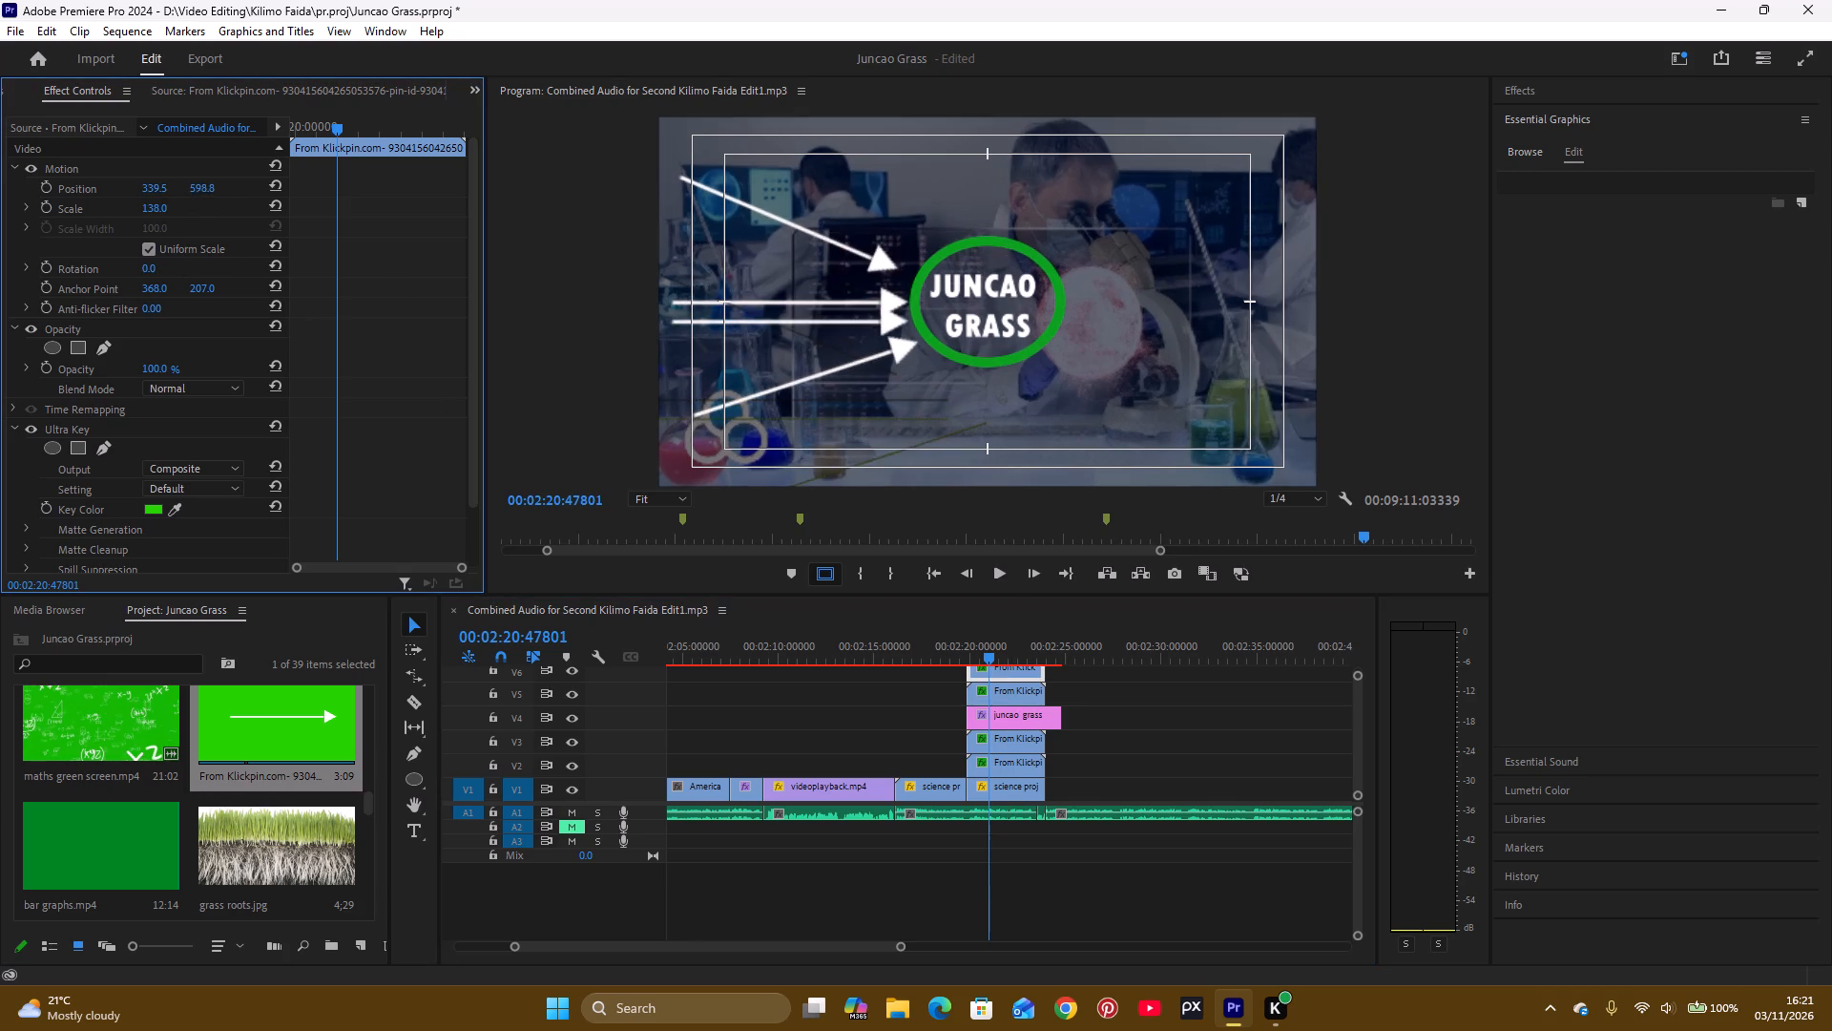
pyautogui.moveTo(255, 178); pyautogui.dragTo(420, 108)
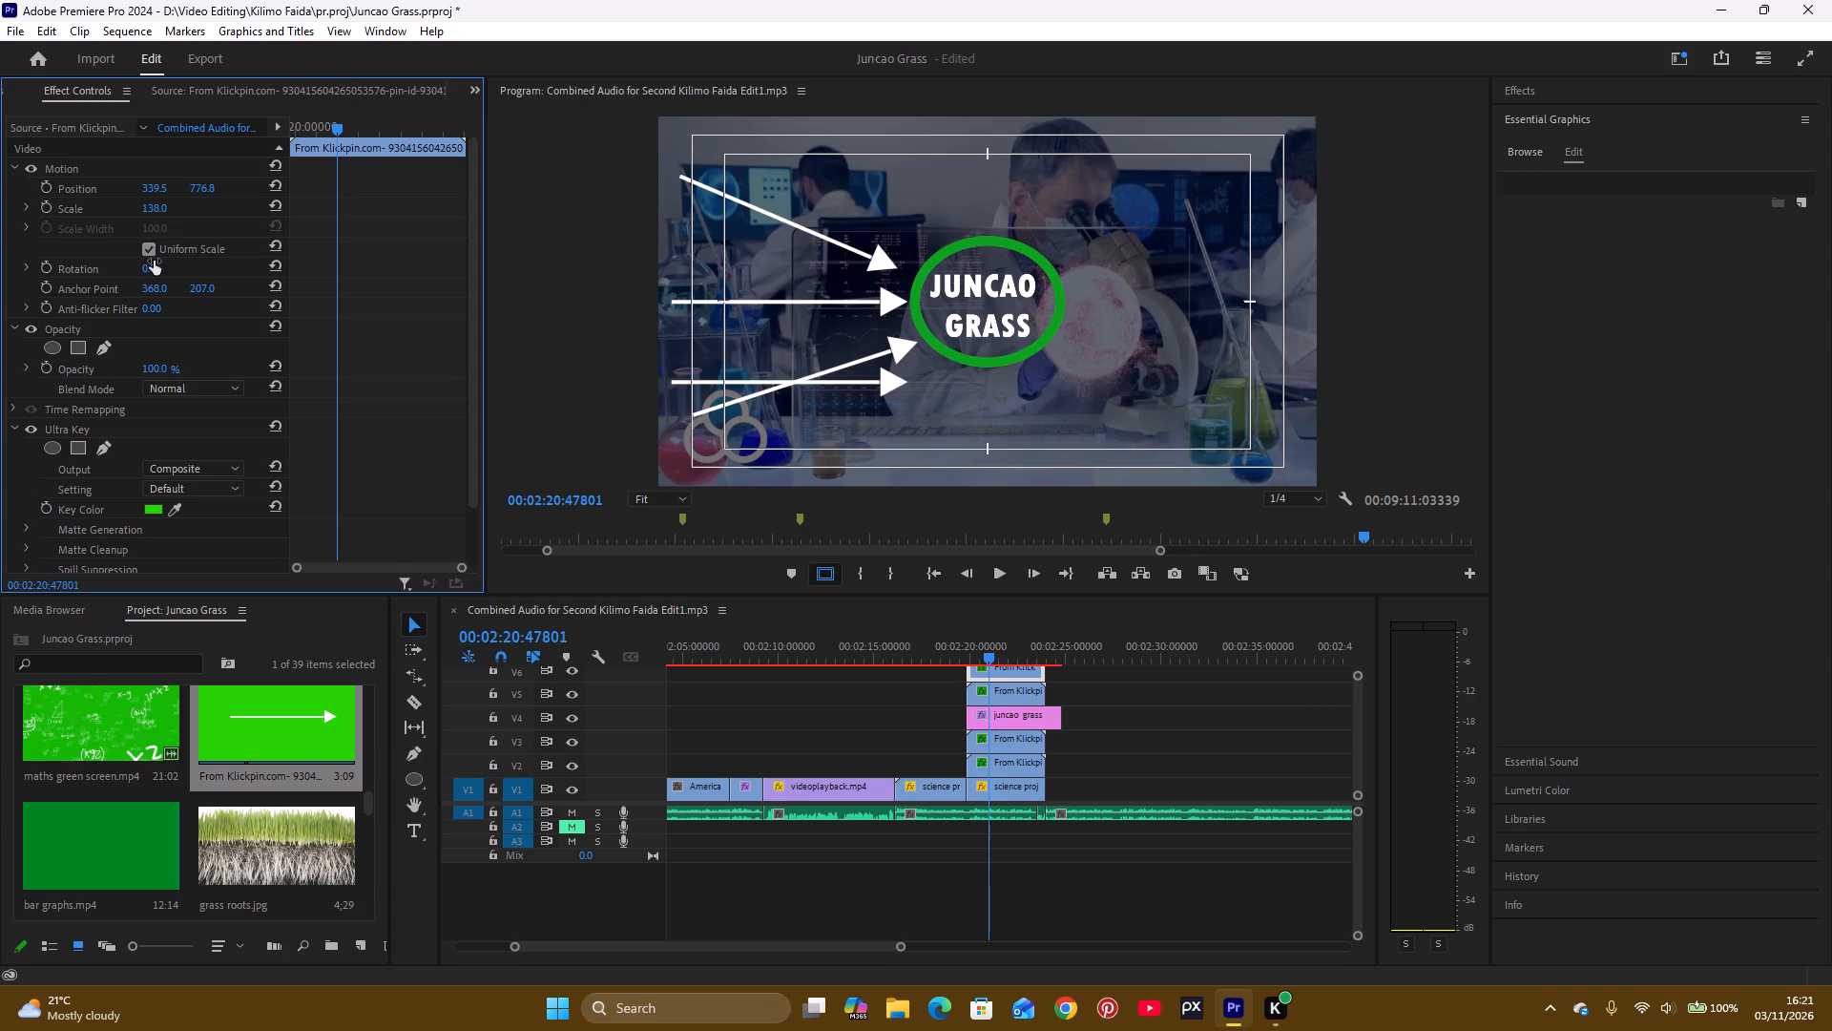
pyautogui.moveTo(159, 270); pyautogui.dragTo(142, 274)
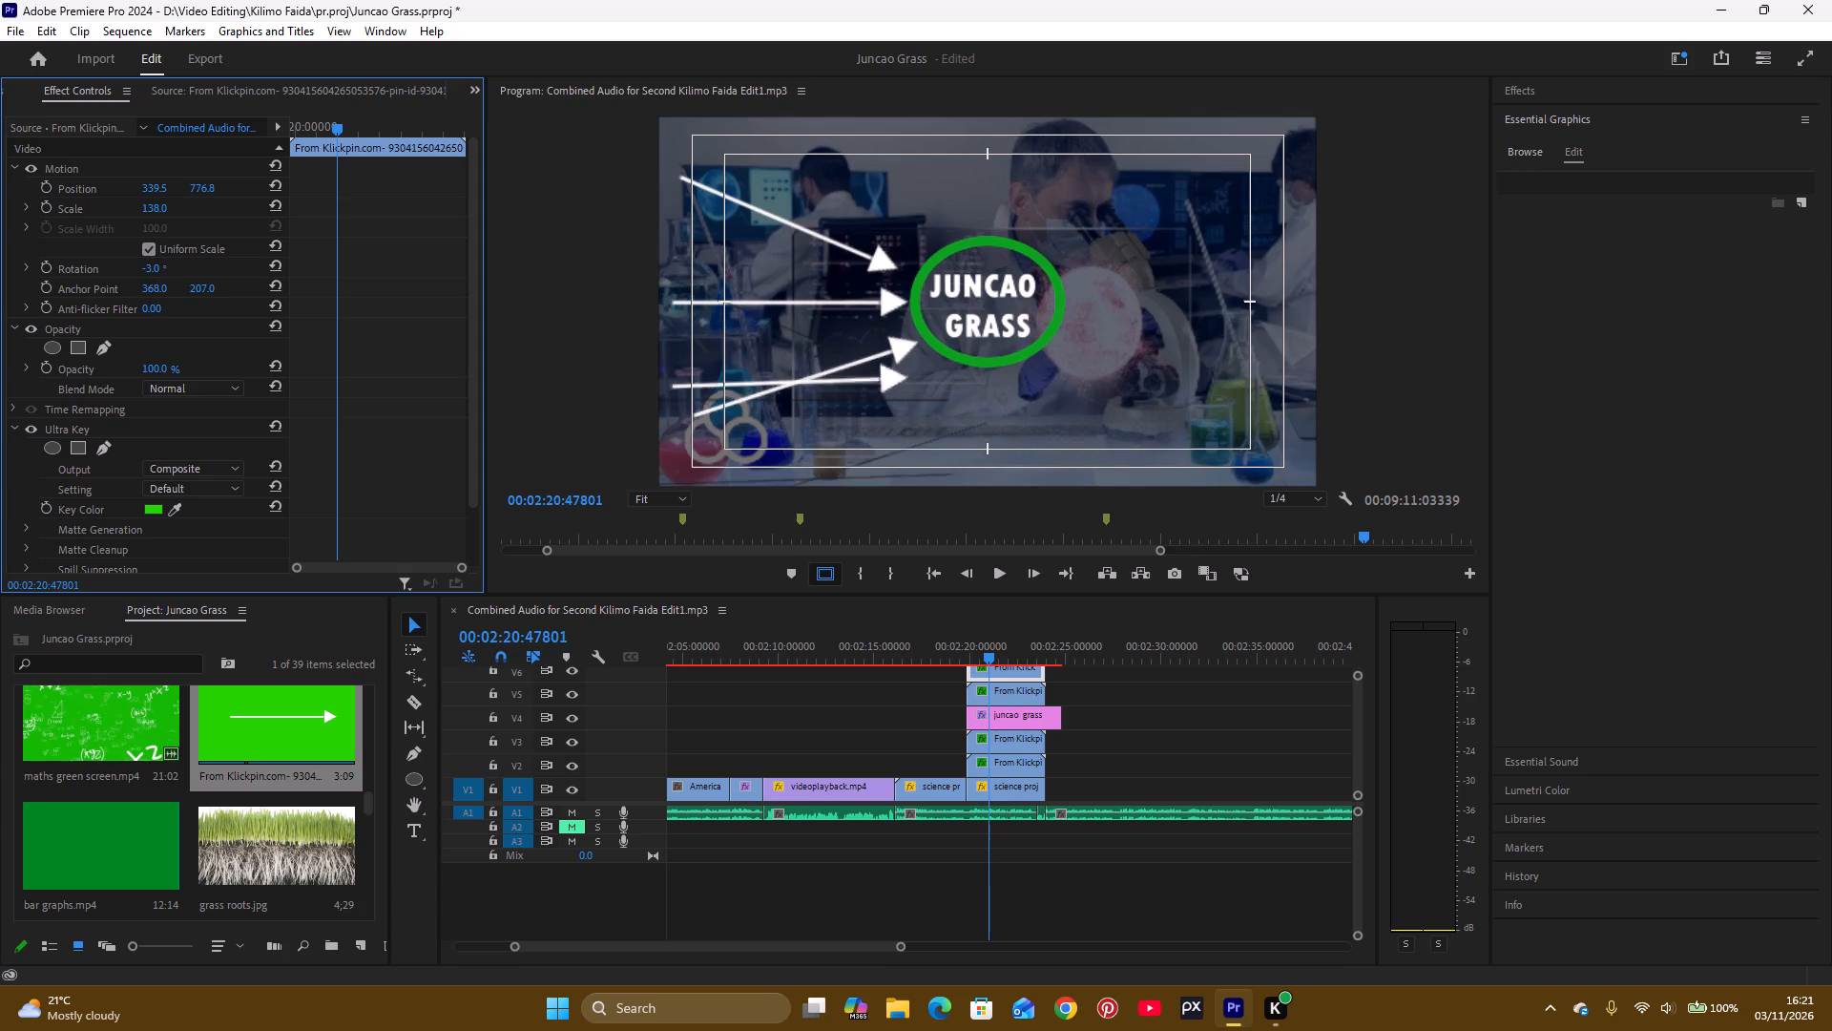
pyautogui.moveTo(142, 274); pyautogui.dragTo(139, 281)
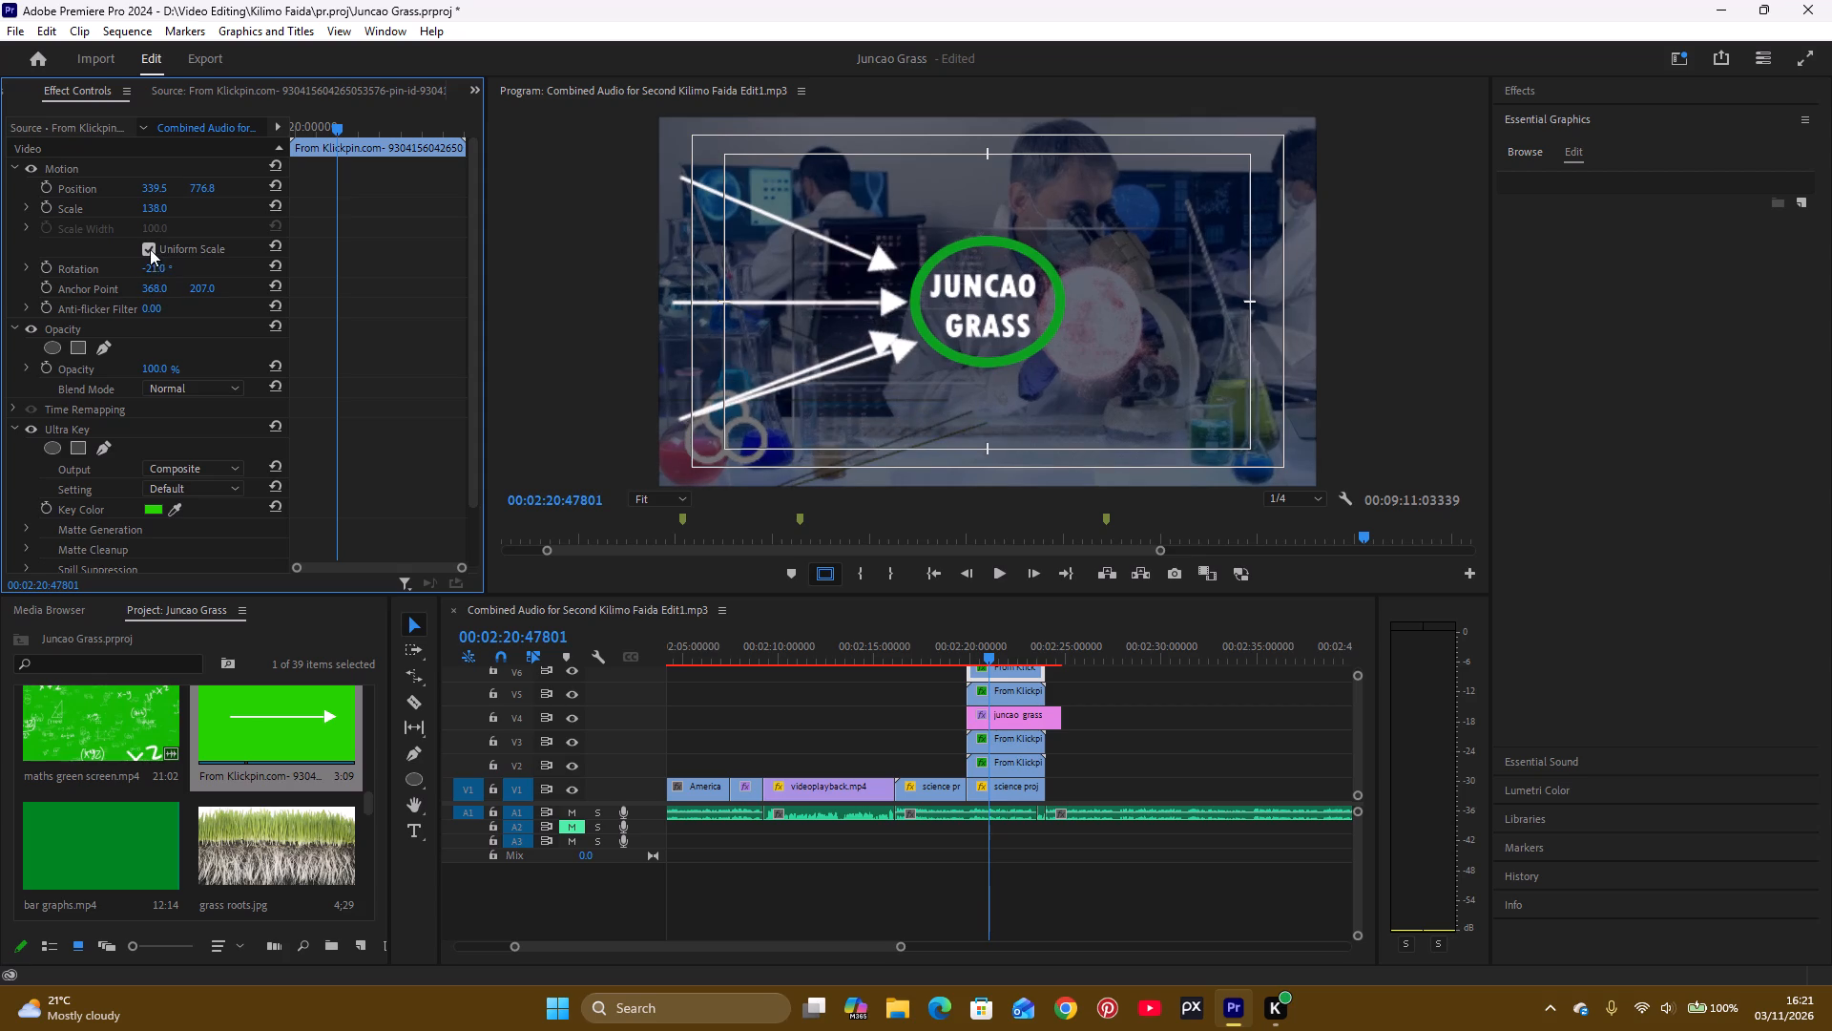
pyautogui.moveTo(203, 192); pyautogui.dragTo(330, 130)
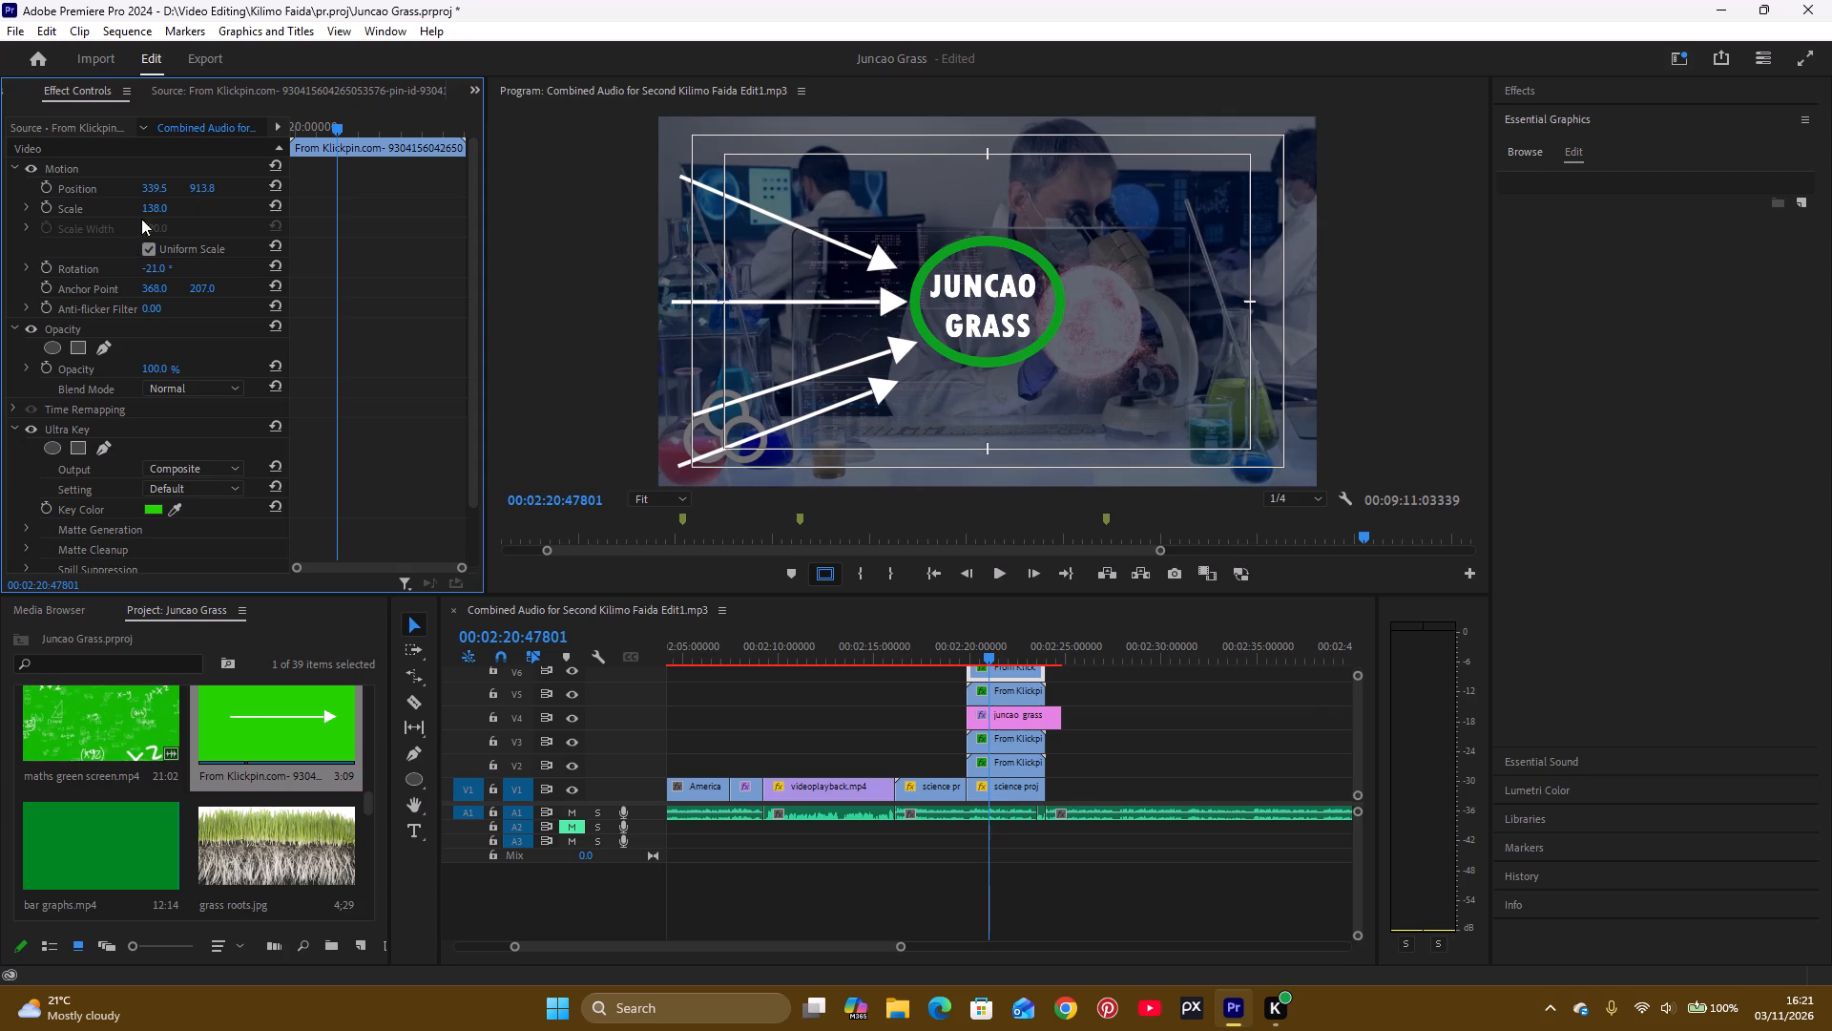
pyautogui.moveTo(156, 189); pyautogui.dragTo(102, 209)
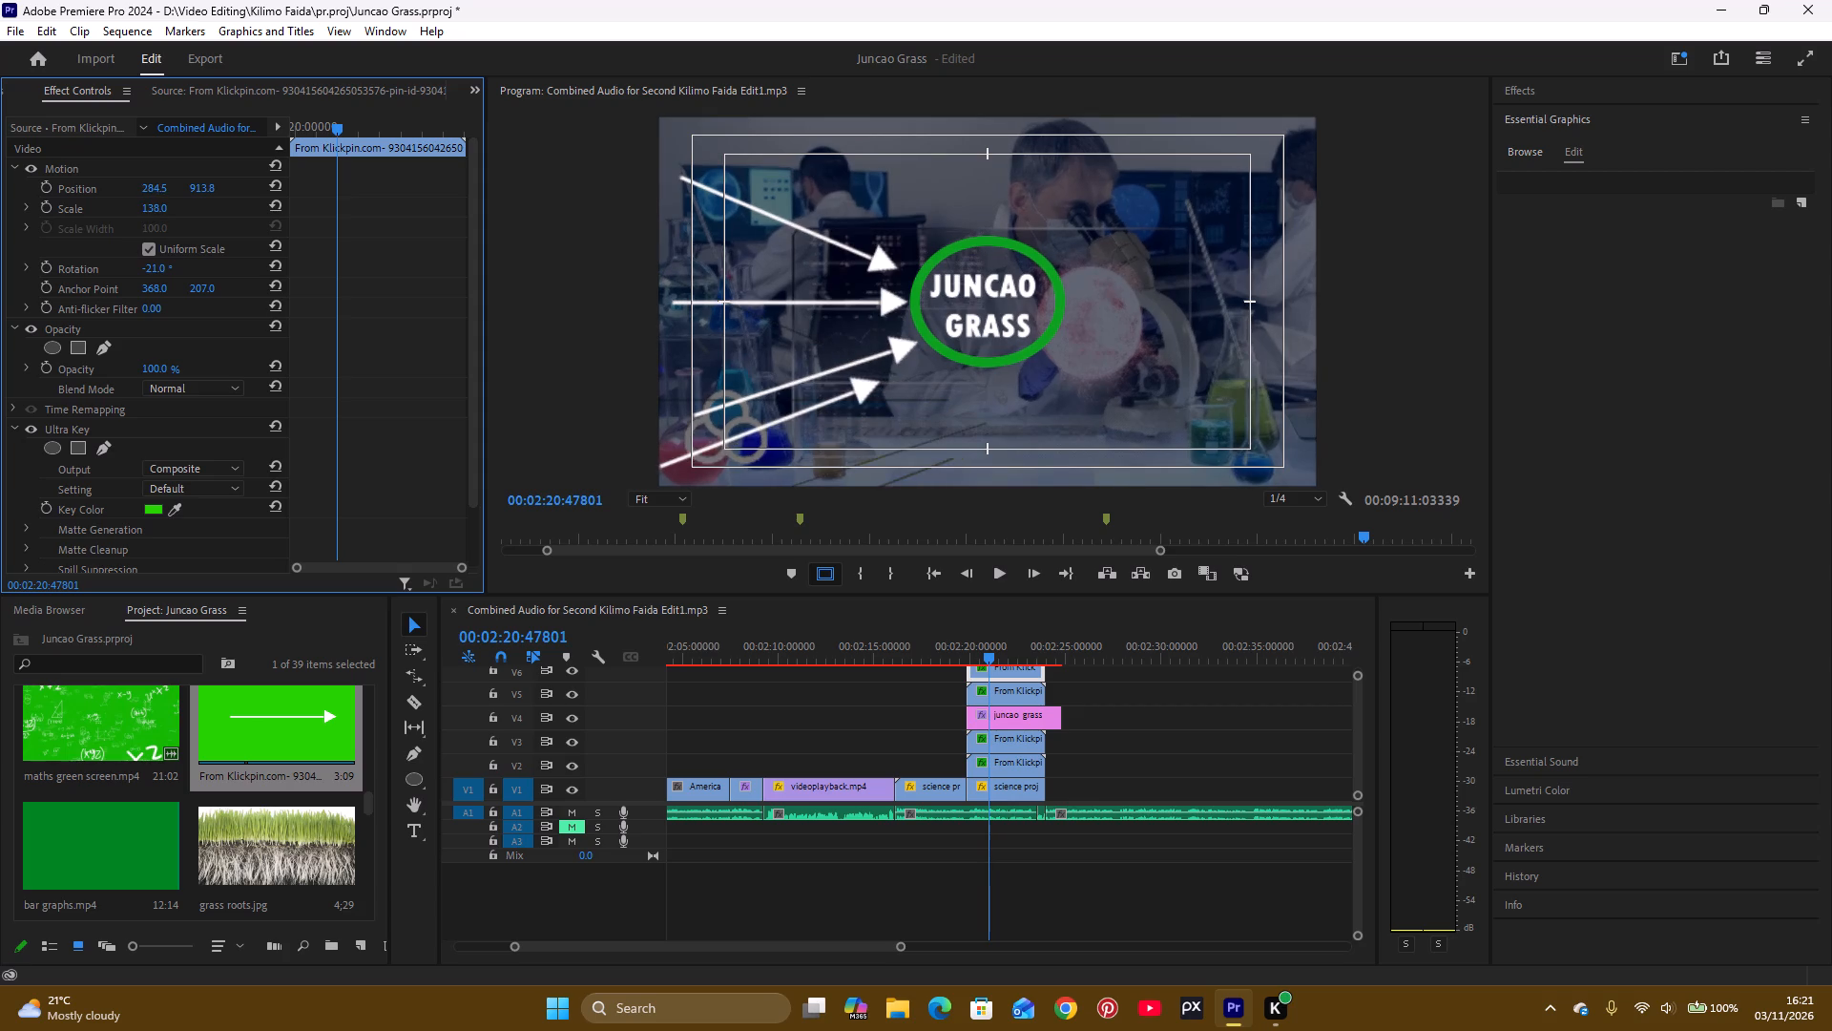
pyautogui.moveTo(102, 209); pyautogui.dragTo(296, 104)
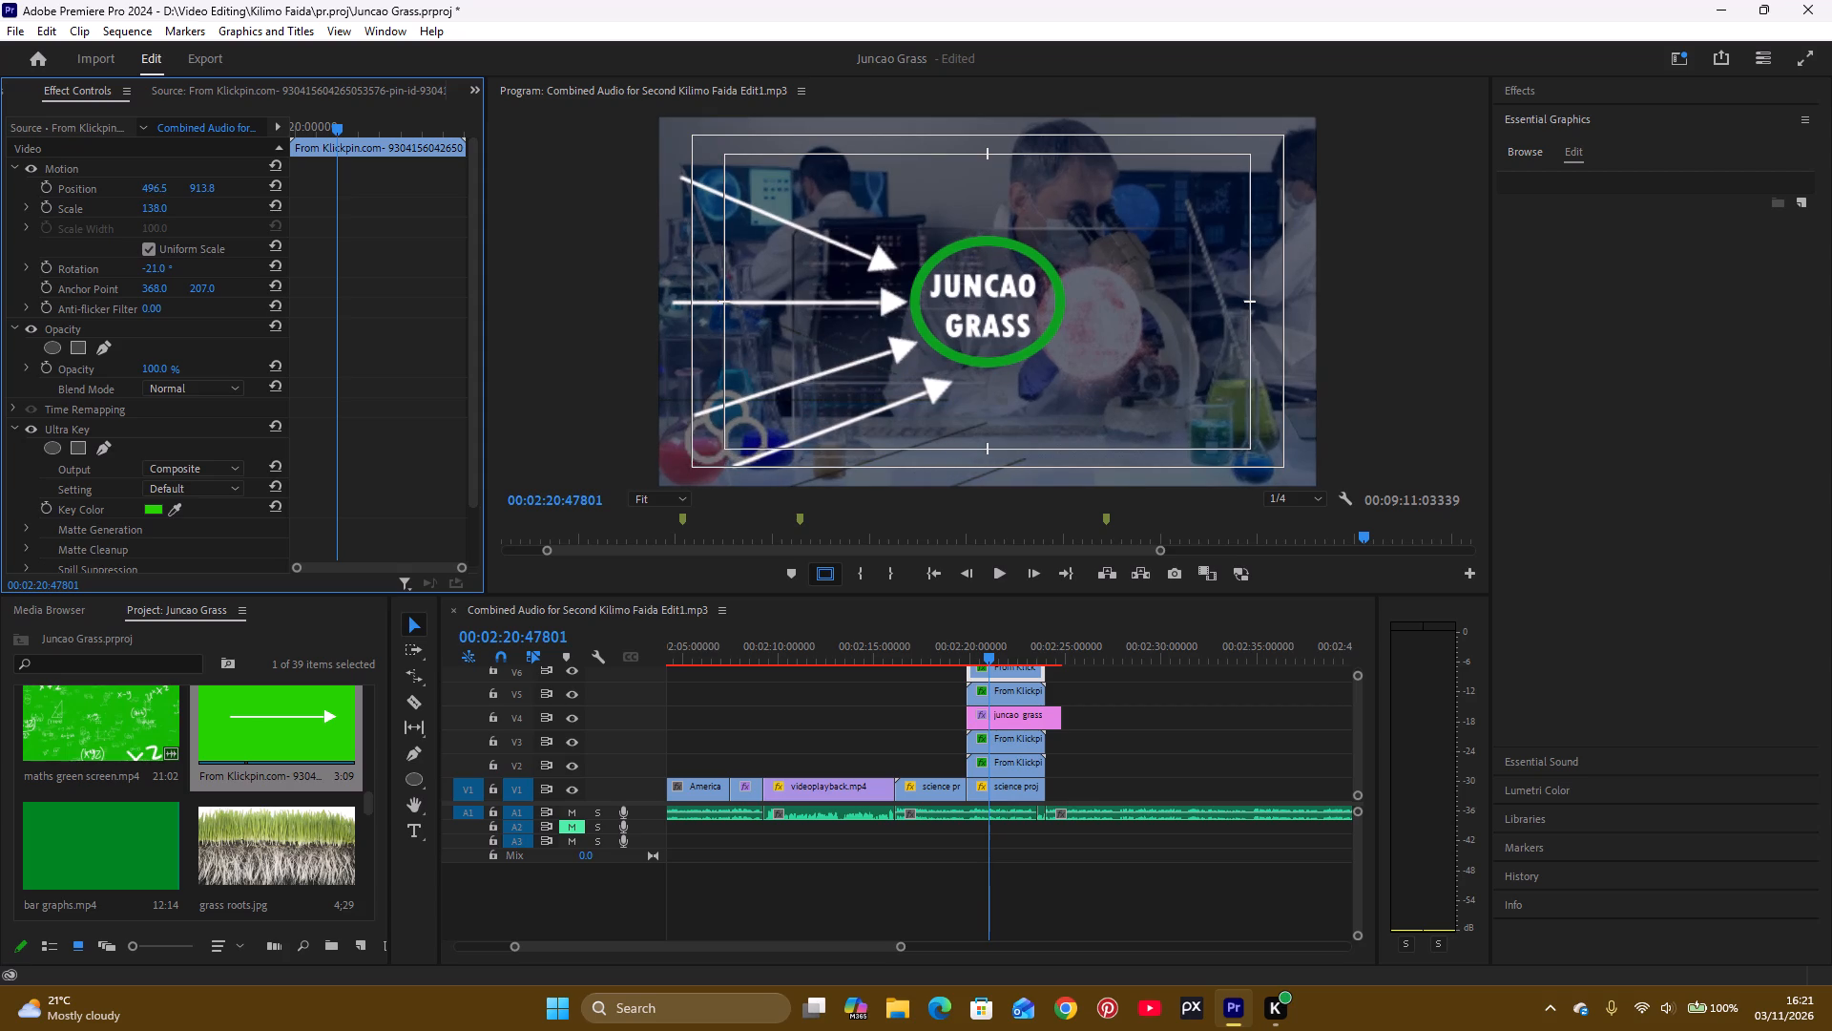
pyautogui.moveTo(296, 104); pyautogui.dragTo(295, 103)
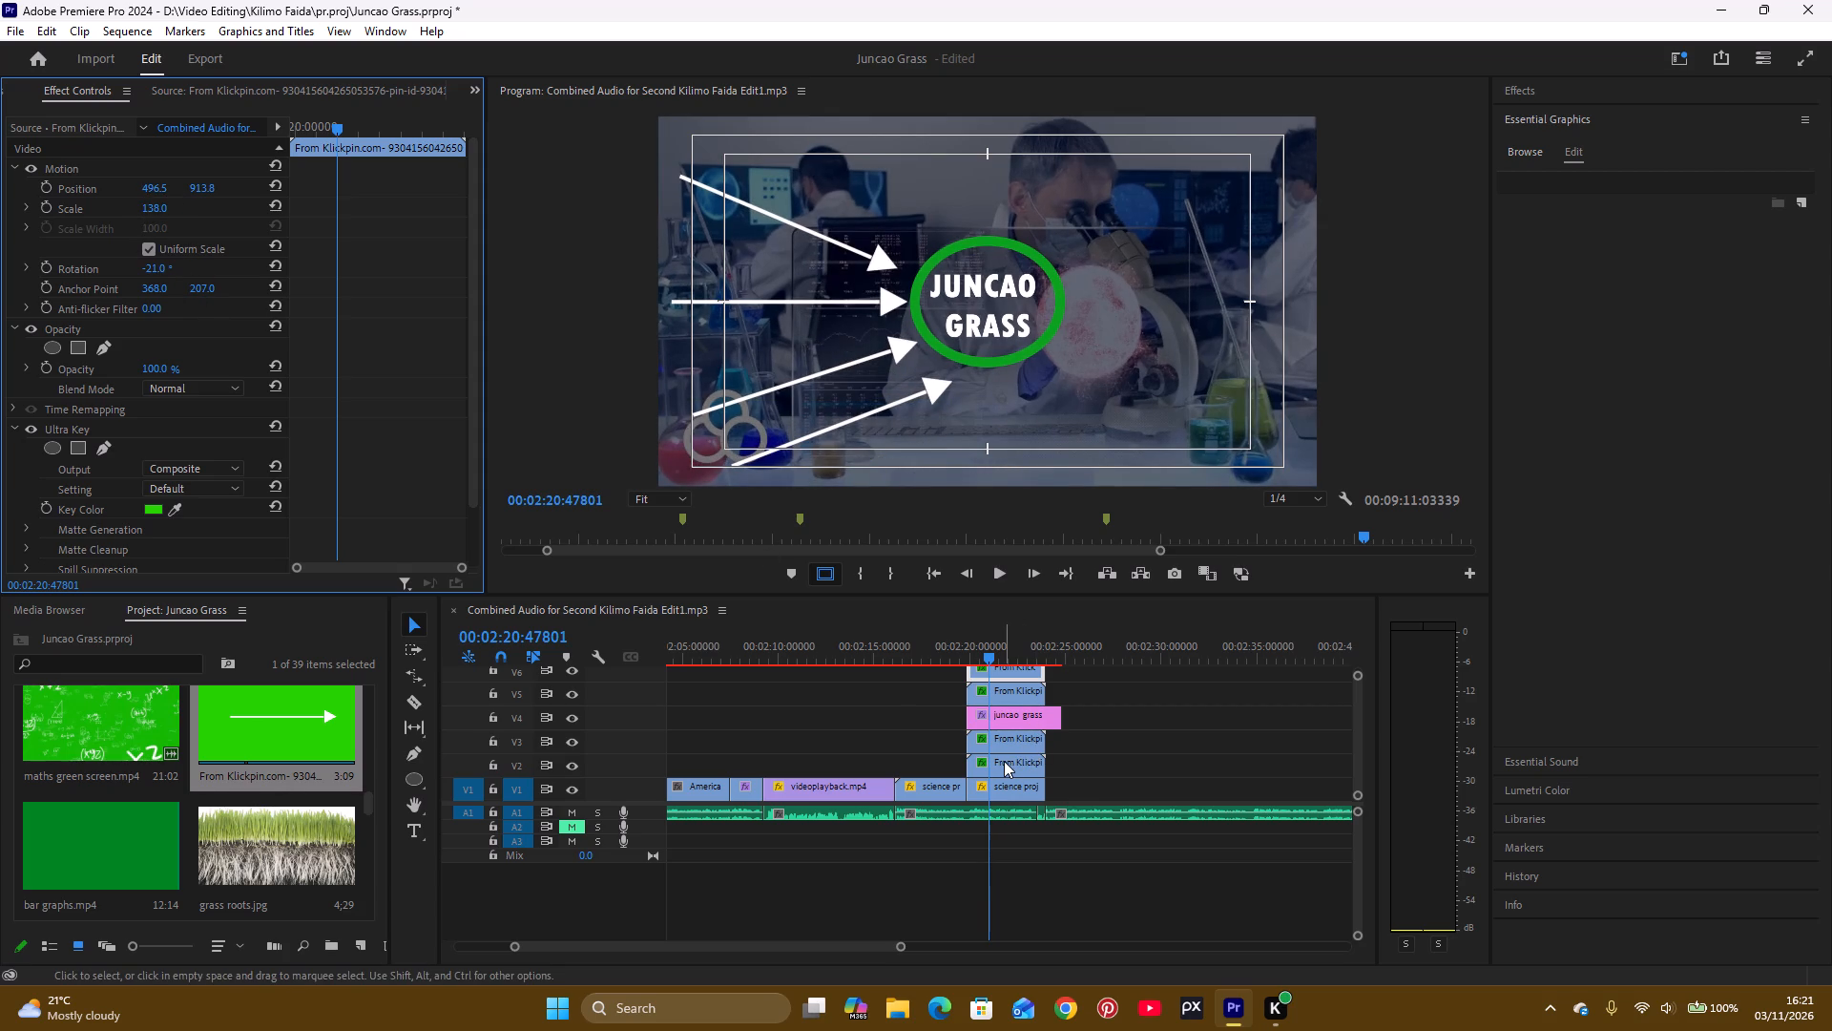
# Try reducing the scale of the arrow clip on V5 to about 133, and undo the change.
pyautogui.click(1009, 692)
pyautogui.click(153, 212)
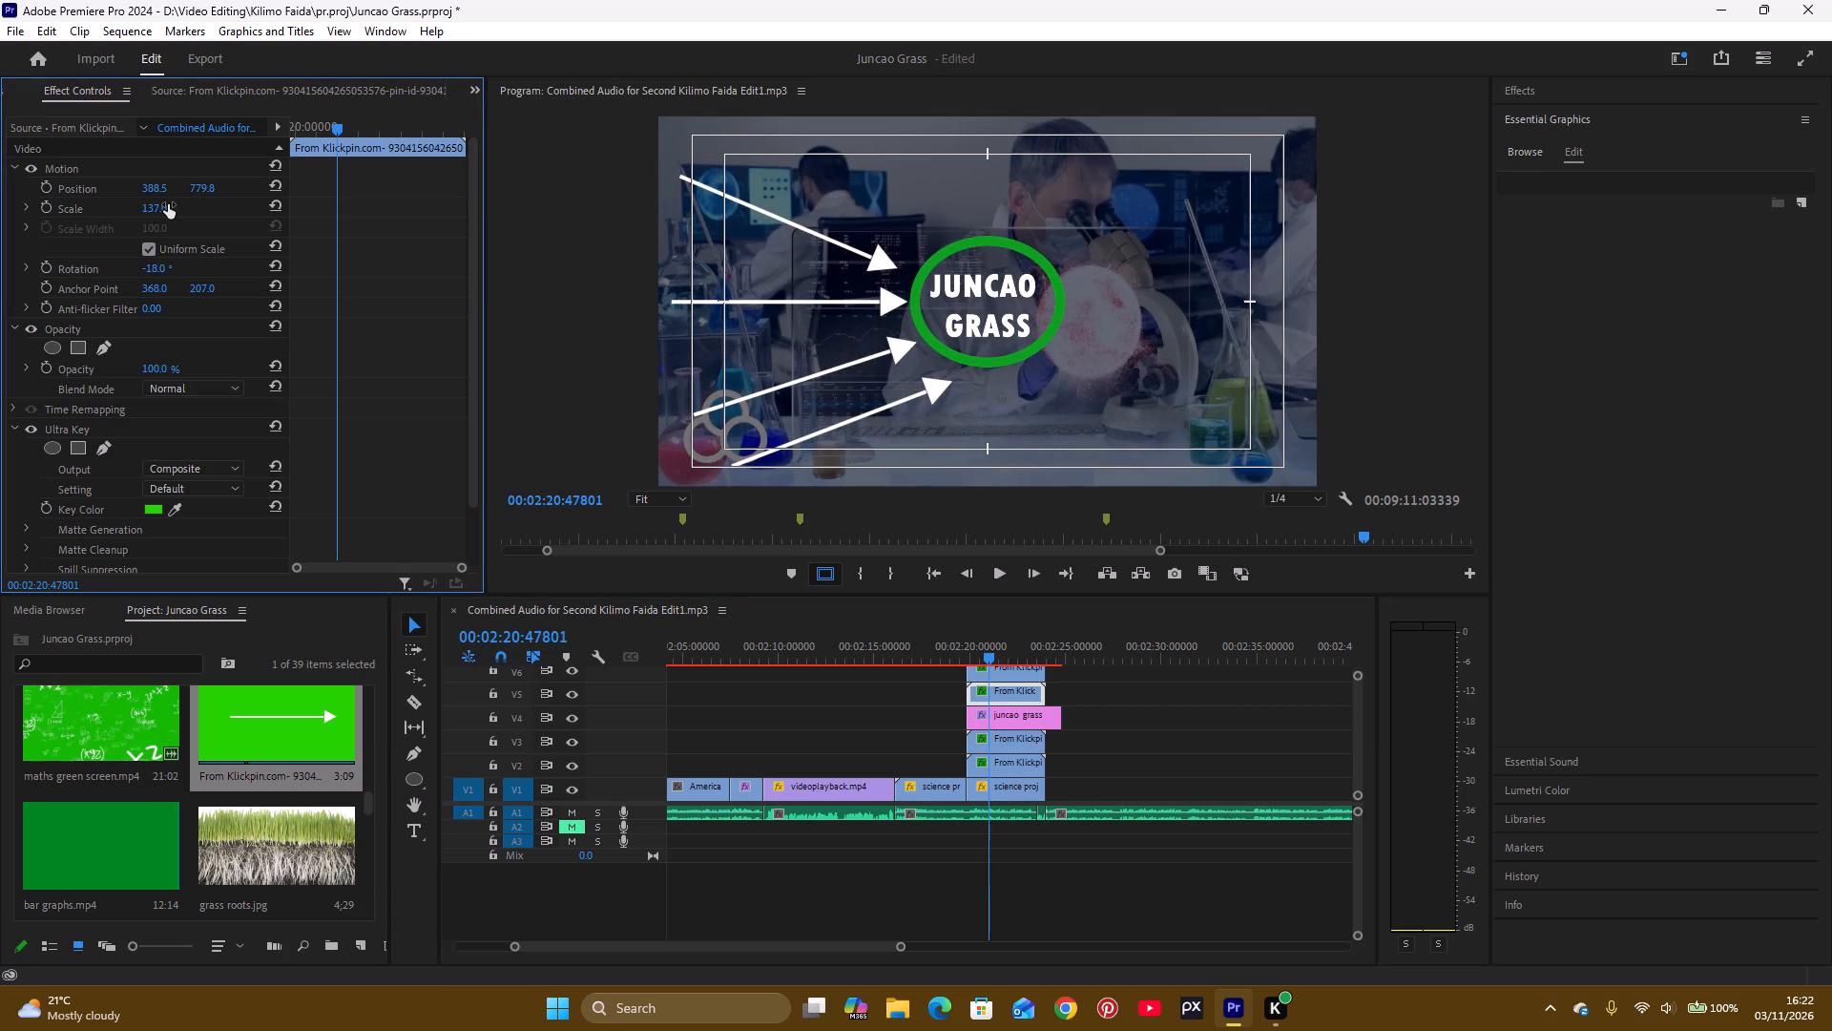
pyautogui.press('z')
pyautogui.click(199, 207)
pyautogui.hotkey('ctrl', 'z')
# Move the V5 arrow slightly up and left to position 382.5, 756.8.
pyautogui.moveTo(198, 189); pyautogui.dragTo(216, 188)
pyautogui.click(219, 200)
pyautogui.moveTo(208, 189); pyautogui.dragTo(189, 199)
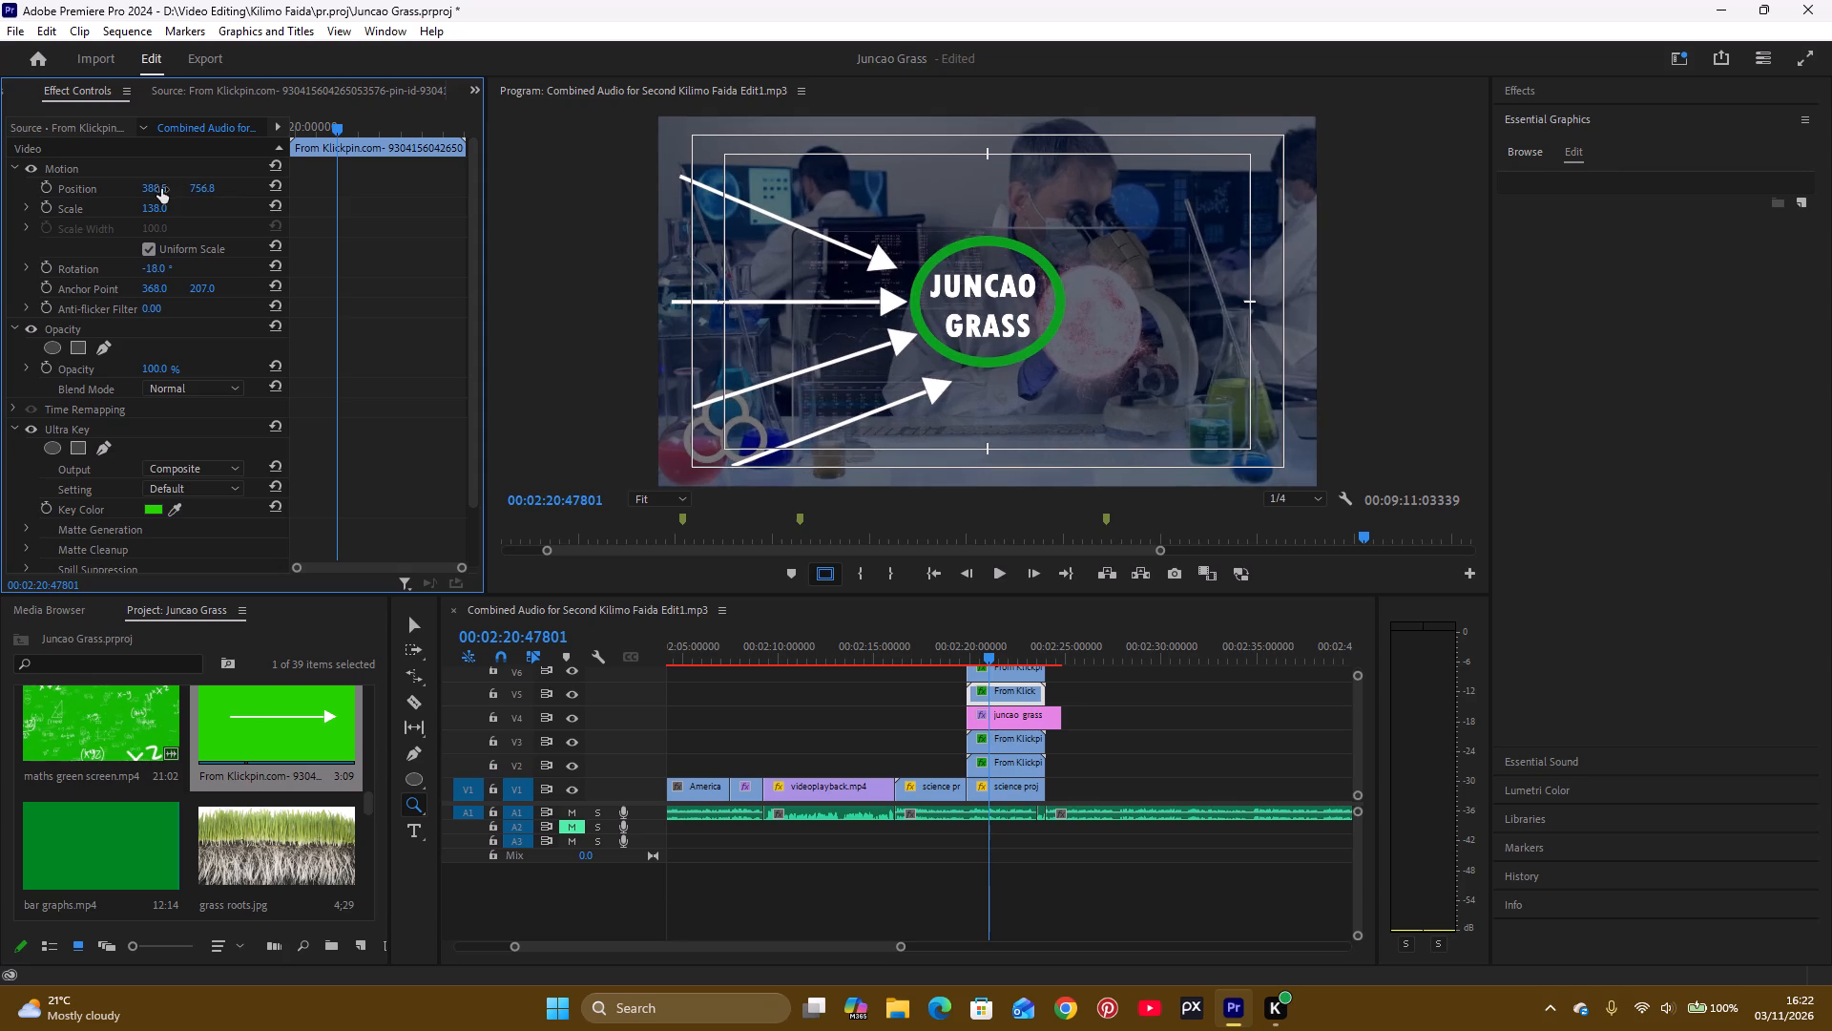
pyautogui.moveTo(161, 189); pyautogui.dragTo(163, 198)
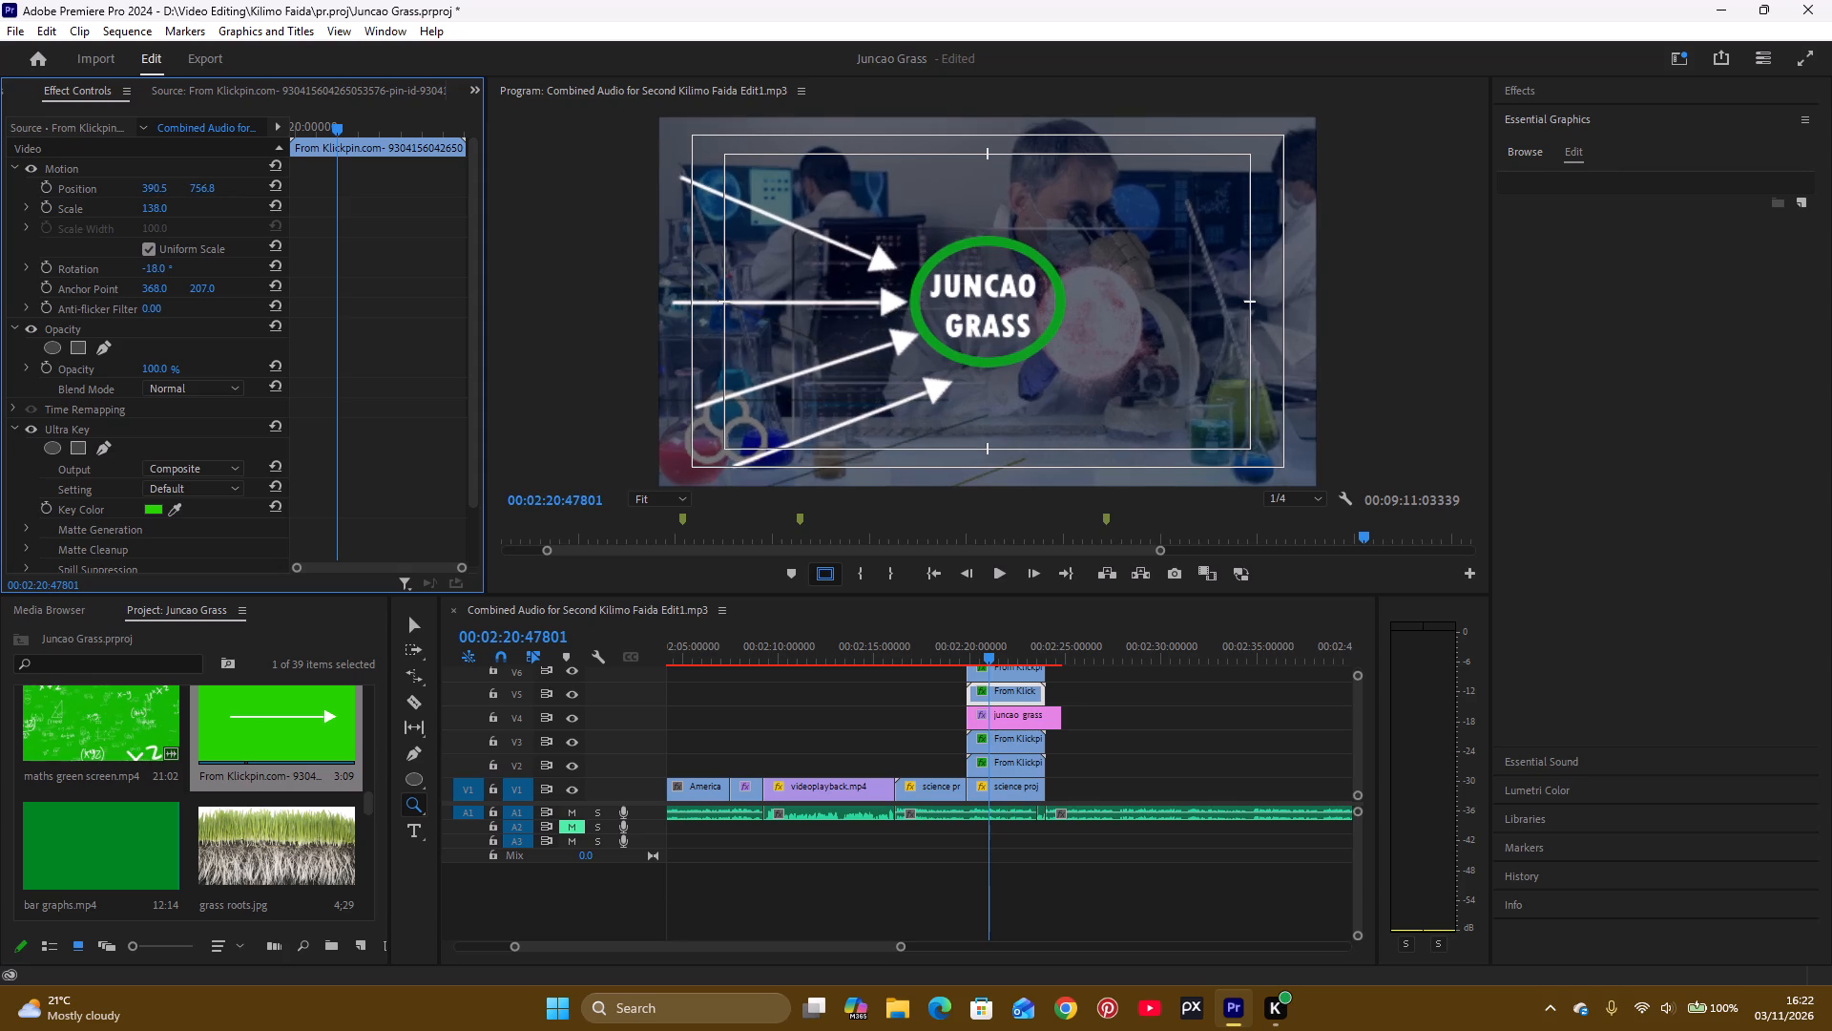
pyautogui.moveTo(163, 198); pyautogui.dragTo(163, 205)
pyautogui.click(759, 216)
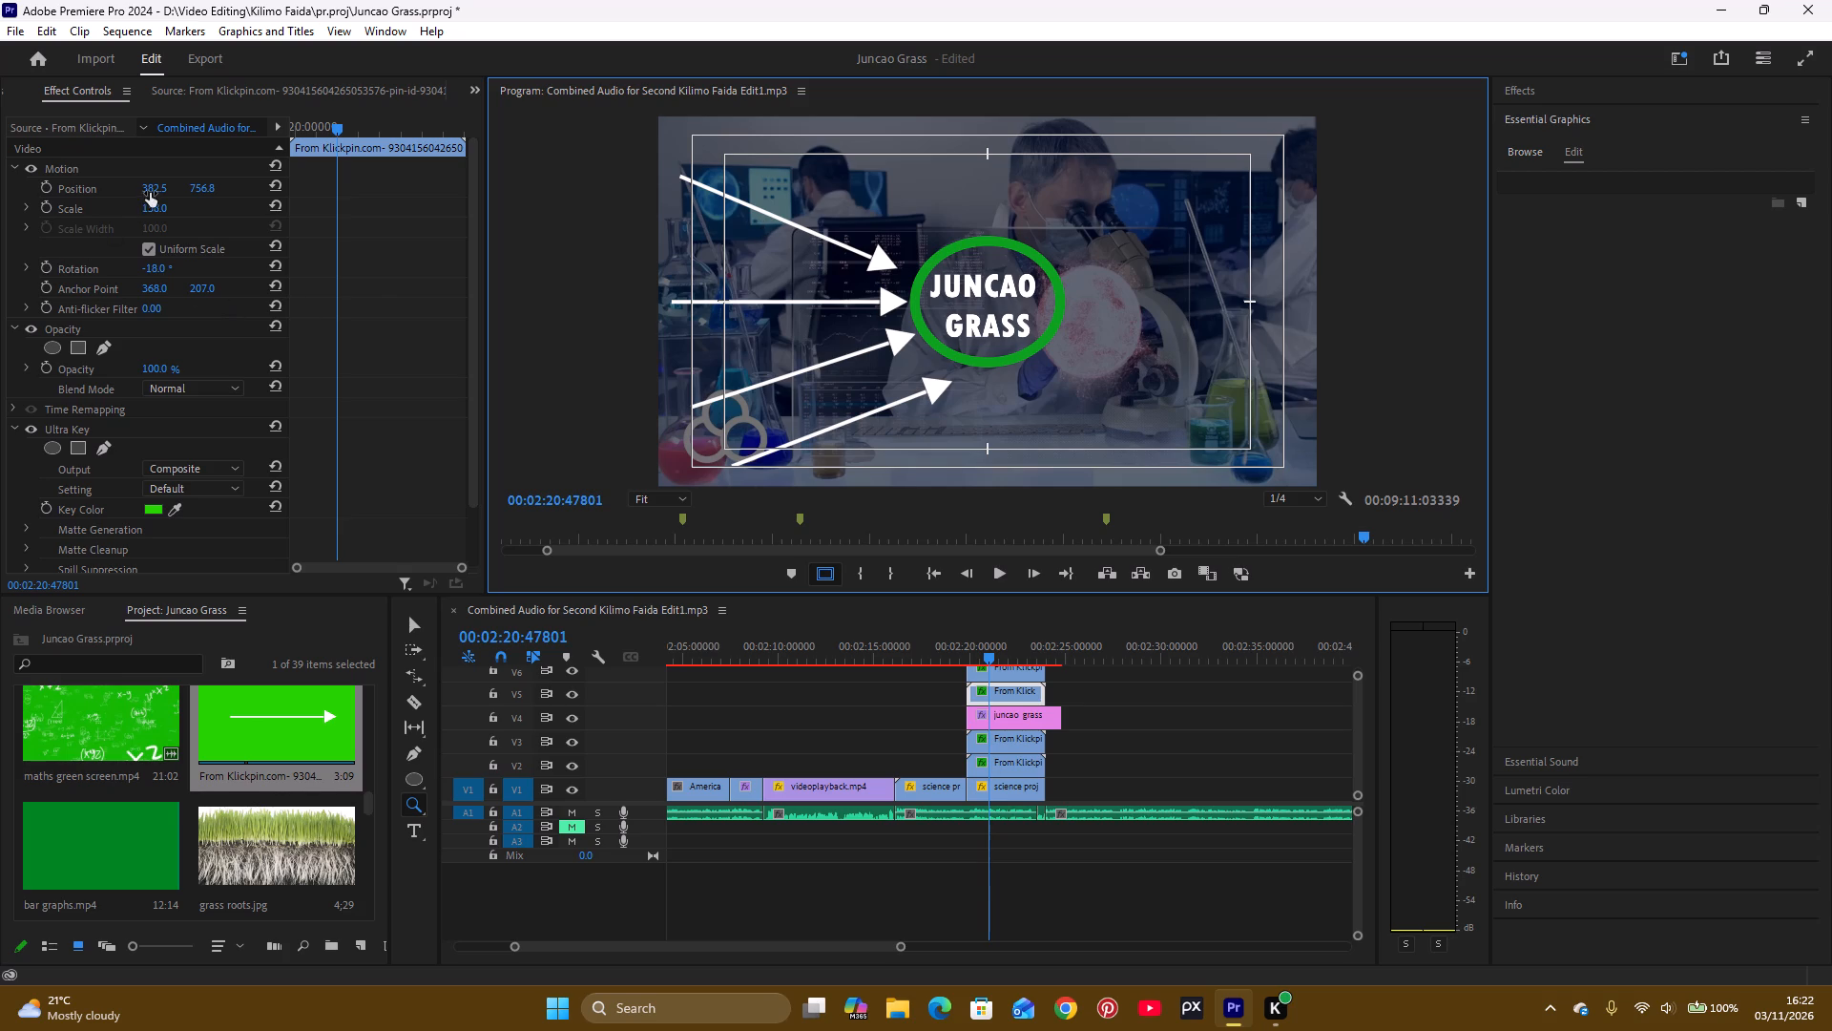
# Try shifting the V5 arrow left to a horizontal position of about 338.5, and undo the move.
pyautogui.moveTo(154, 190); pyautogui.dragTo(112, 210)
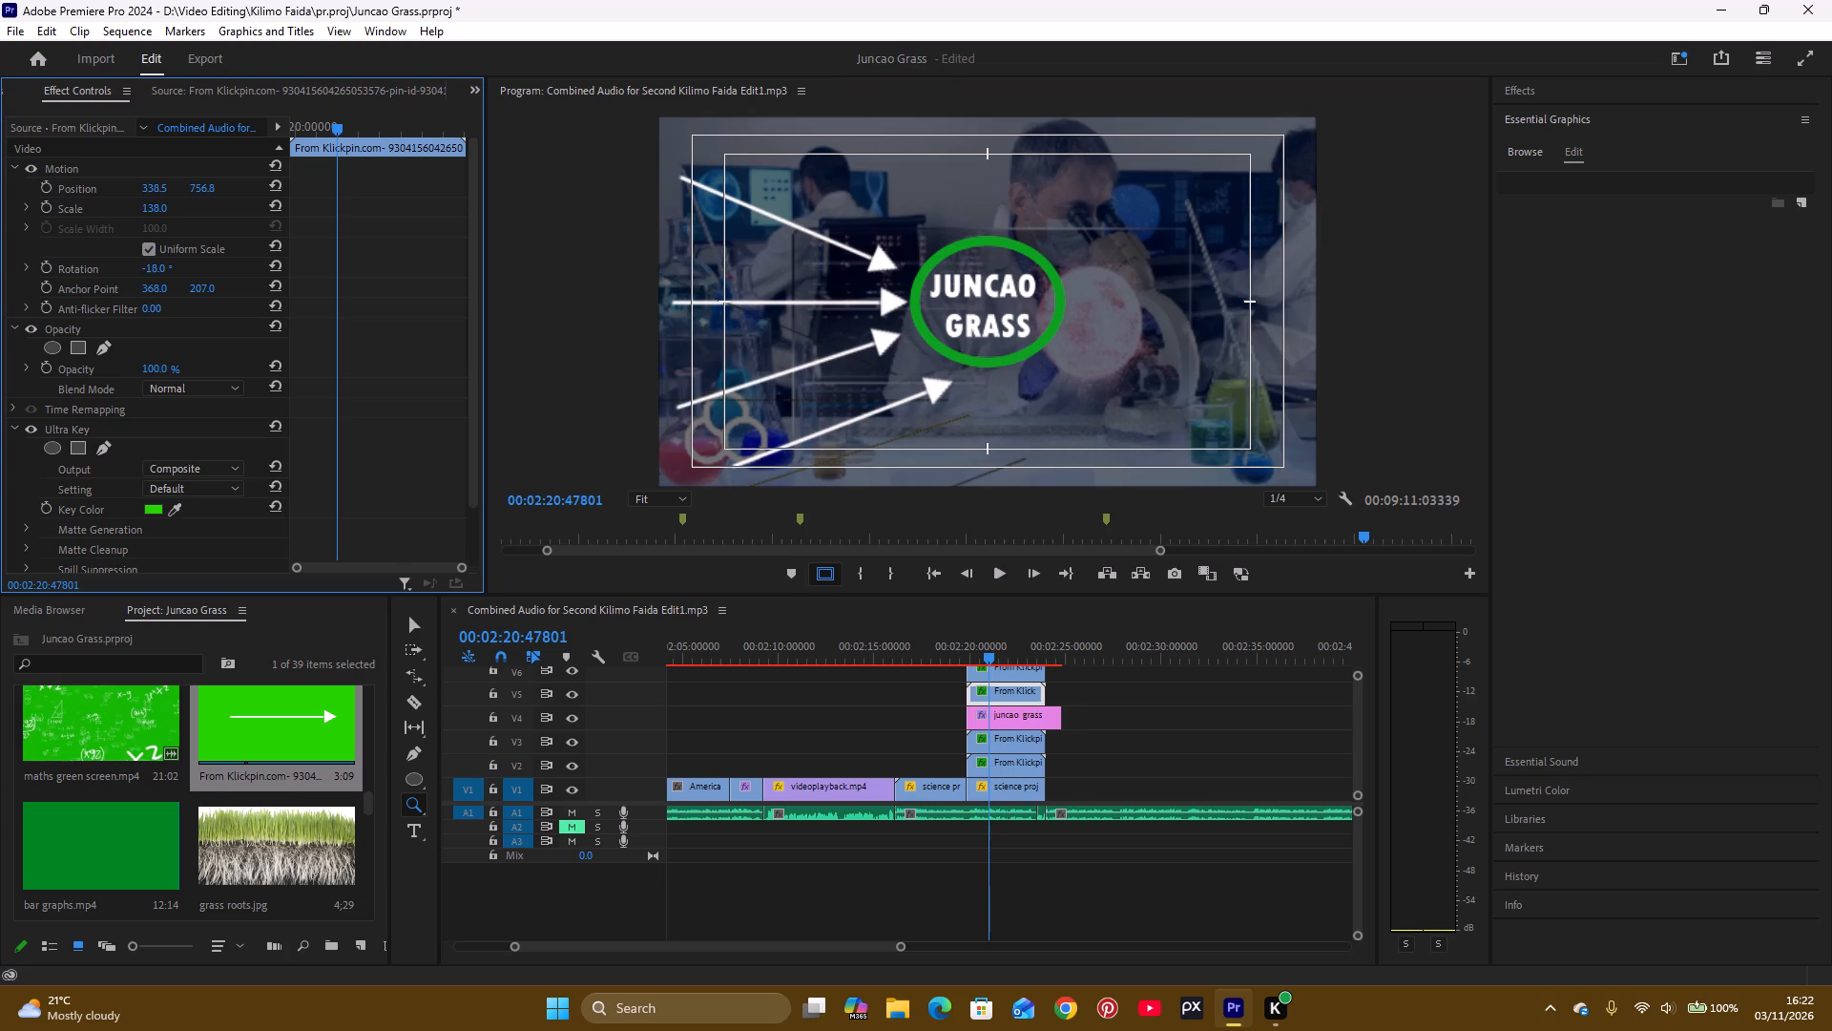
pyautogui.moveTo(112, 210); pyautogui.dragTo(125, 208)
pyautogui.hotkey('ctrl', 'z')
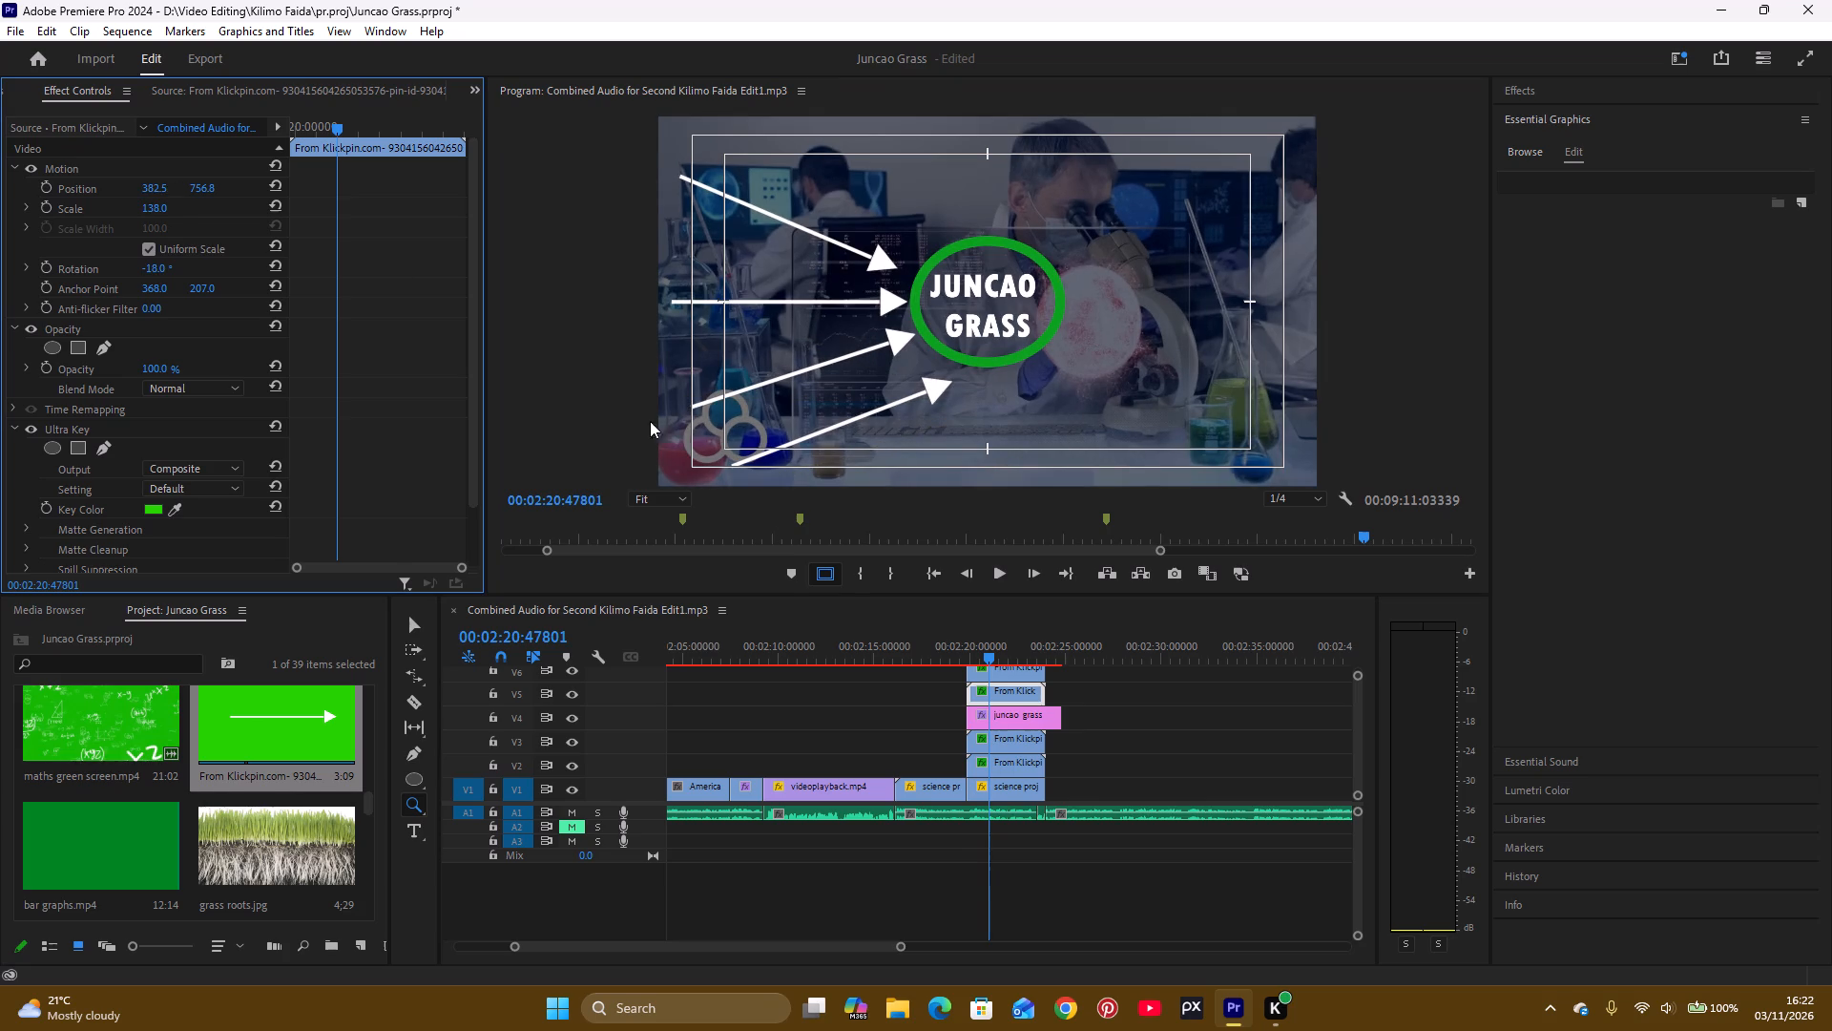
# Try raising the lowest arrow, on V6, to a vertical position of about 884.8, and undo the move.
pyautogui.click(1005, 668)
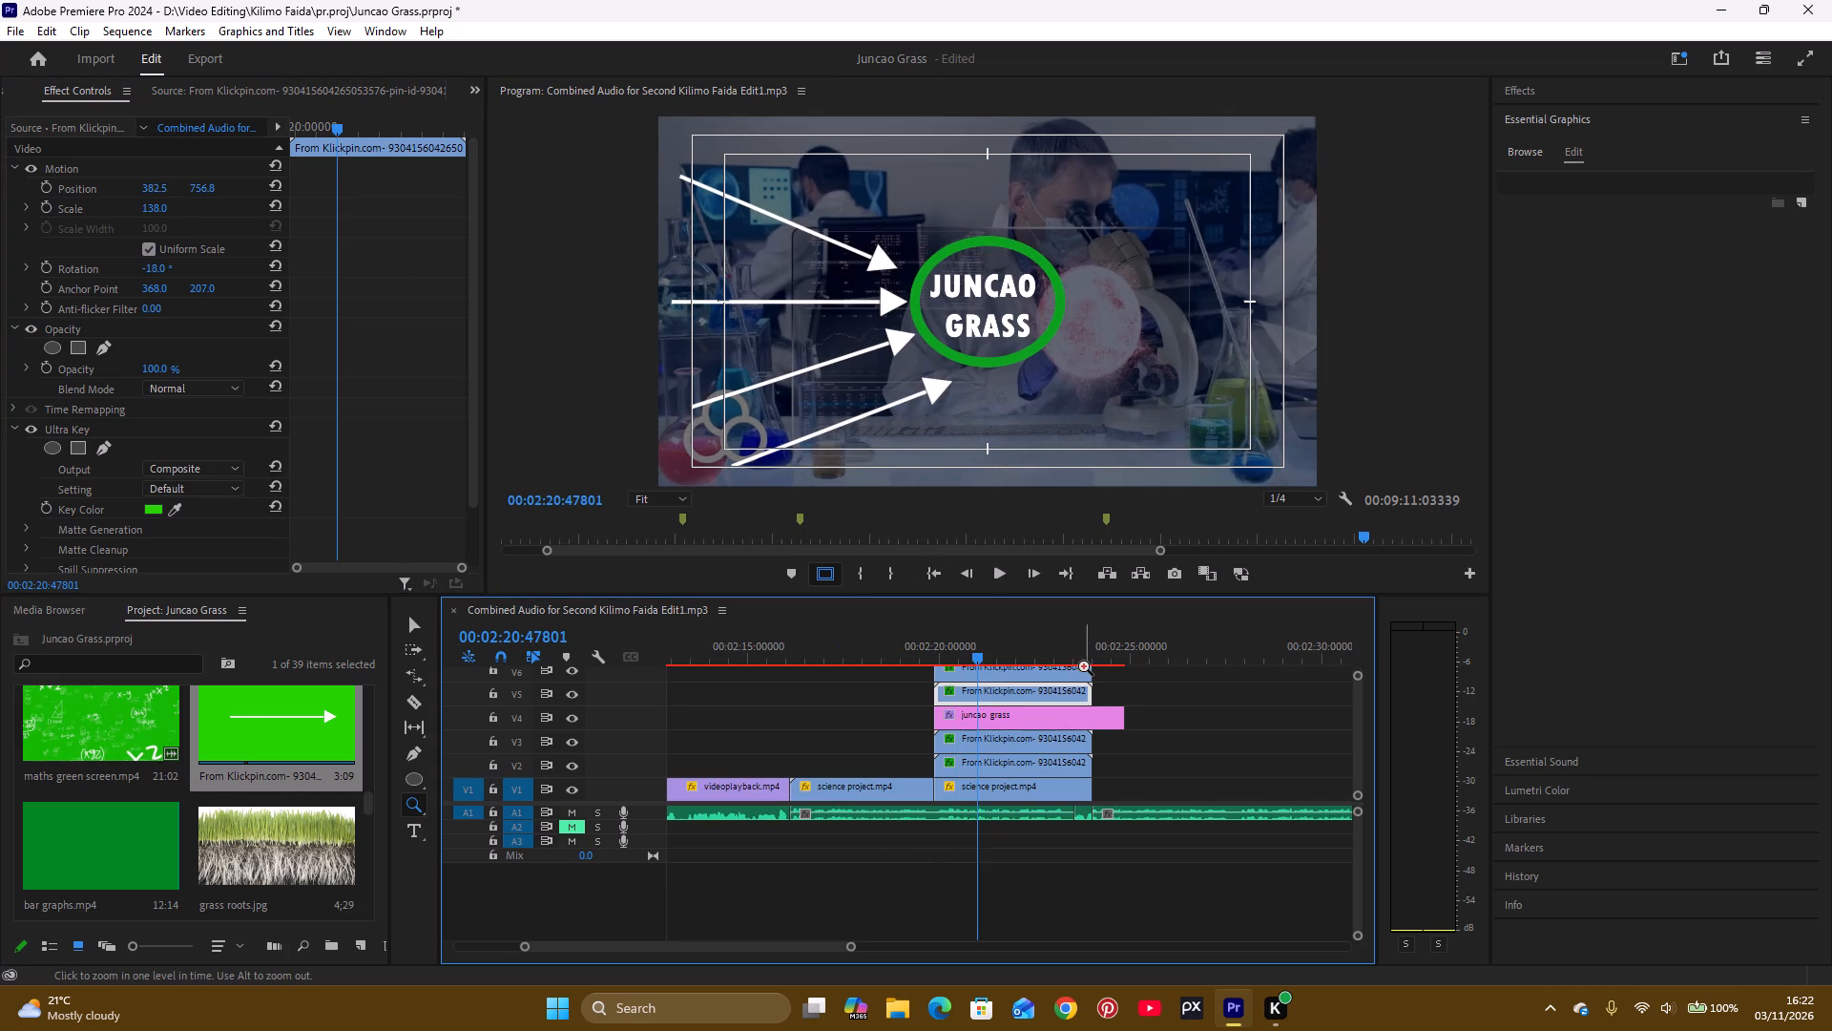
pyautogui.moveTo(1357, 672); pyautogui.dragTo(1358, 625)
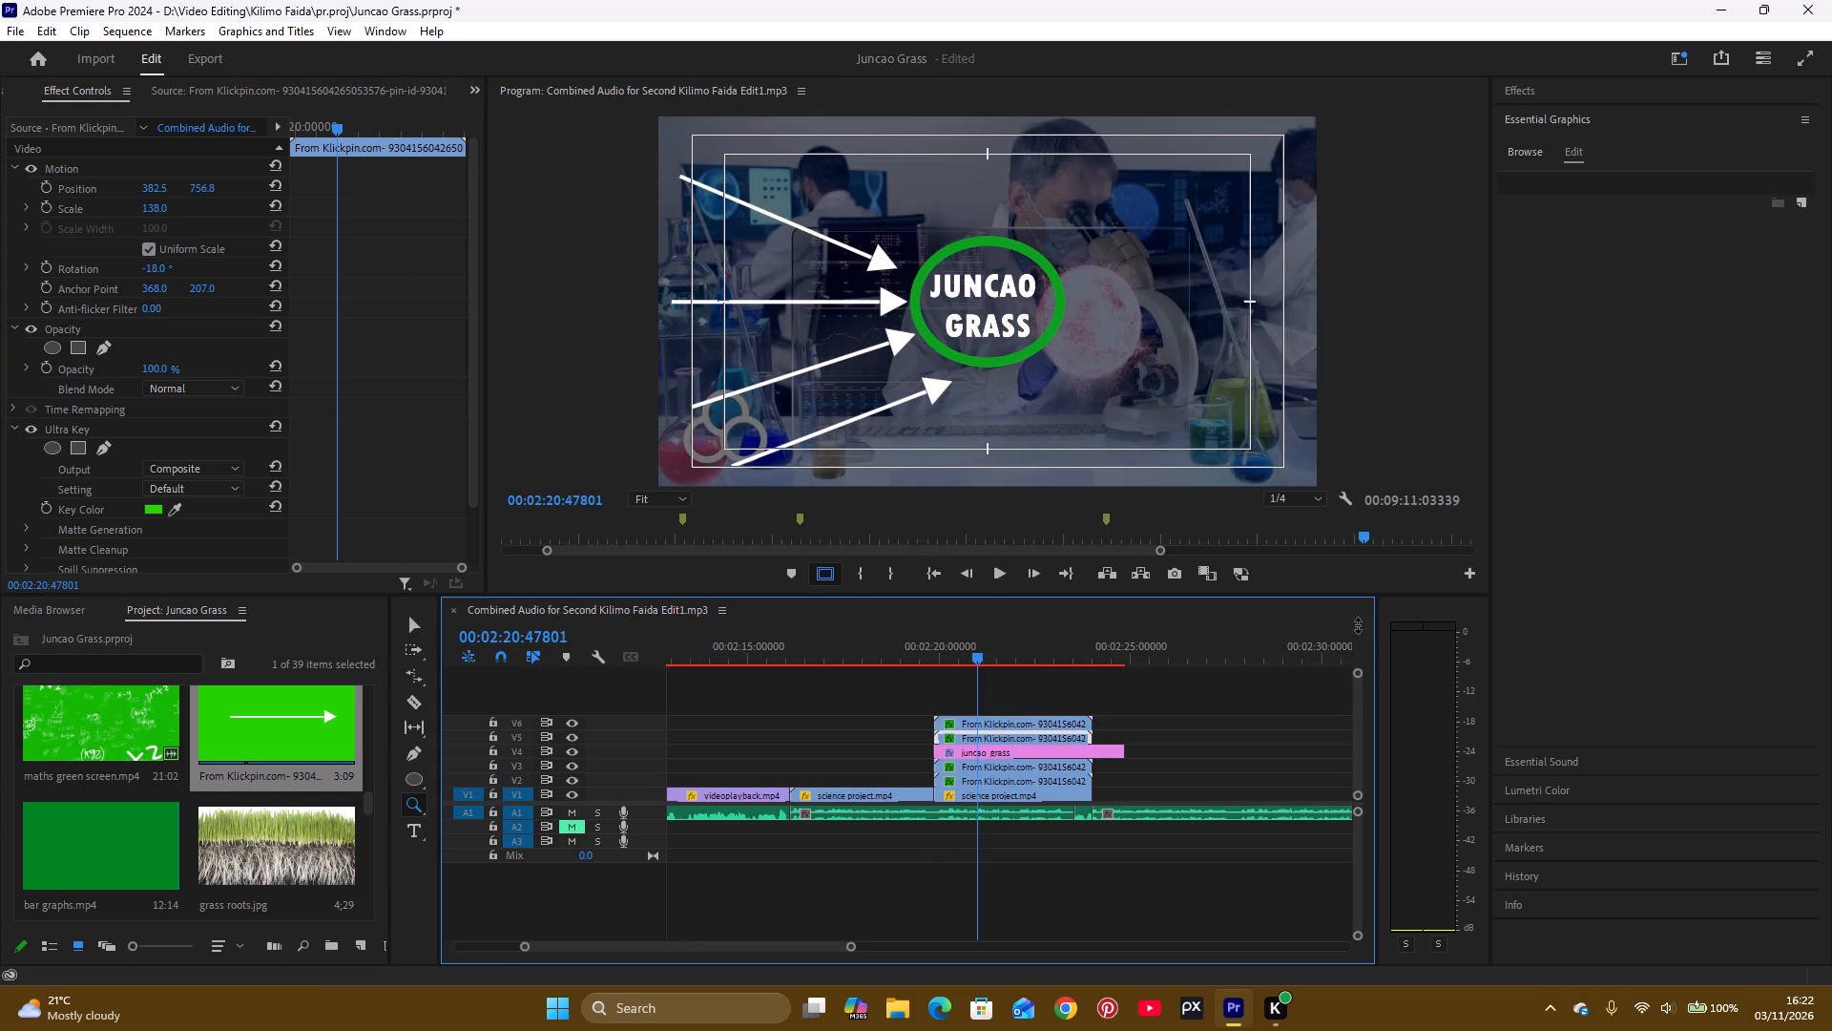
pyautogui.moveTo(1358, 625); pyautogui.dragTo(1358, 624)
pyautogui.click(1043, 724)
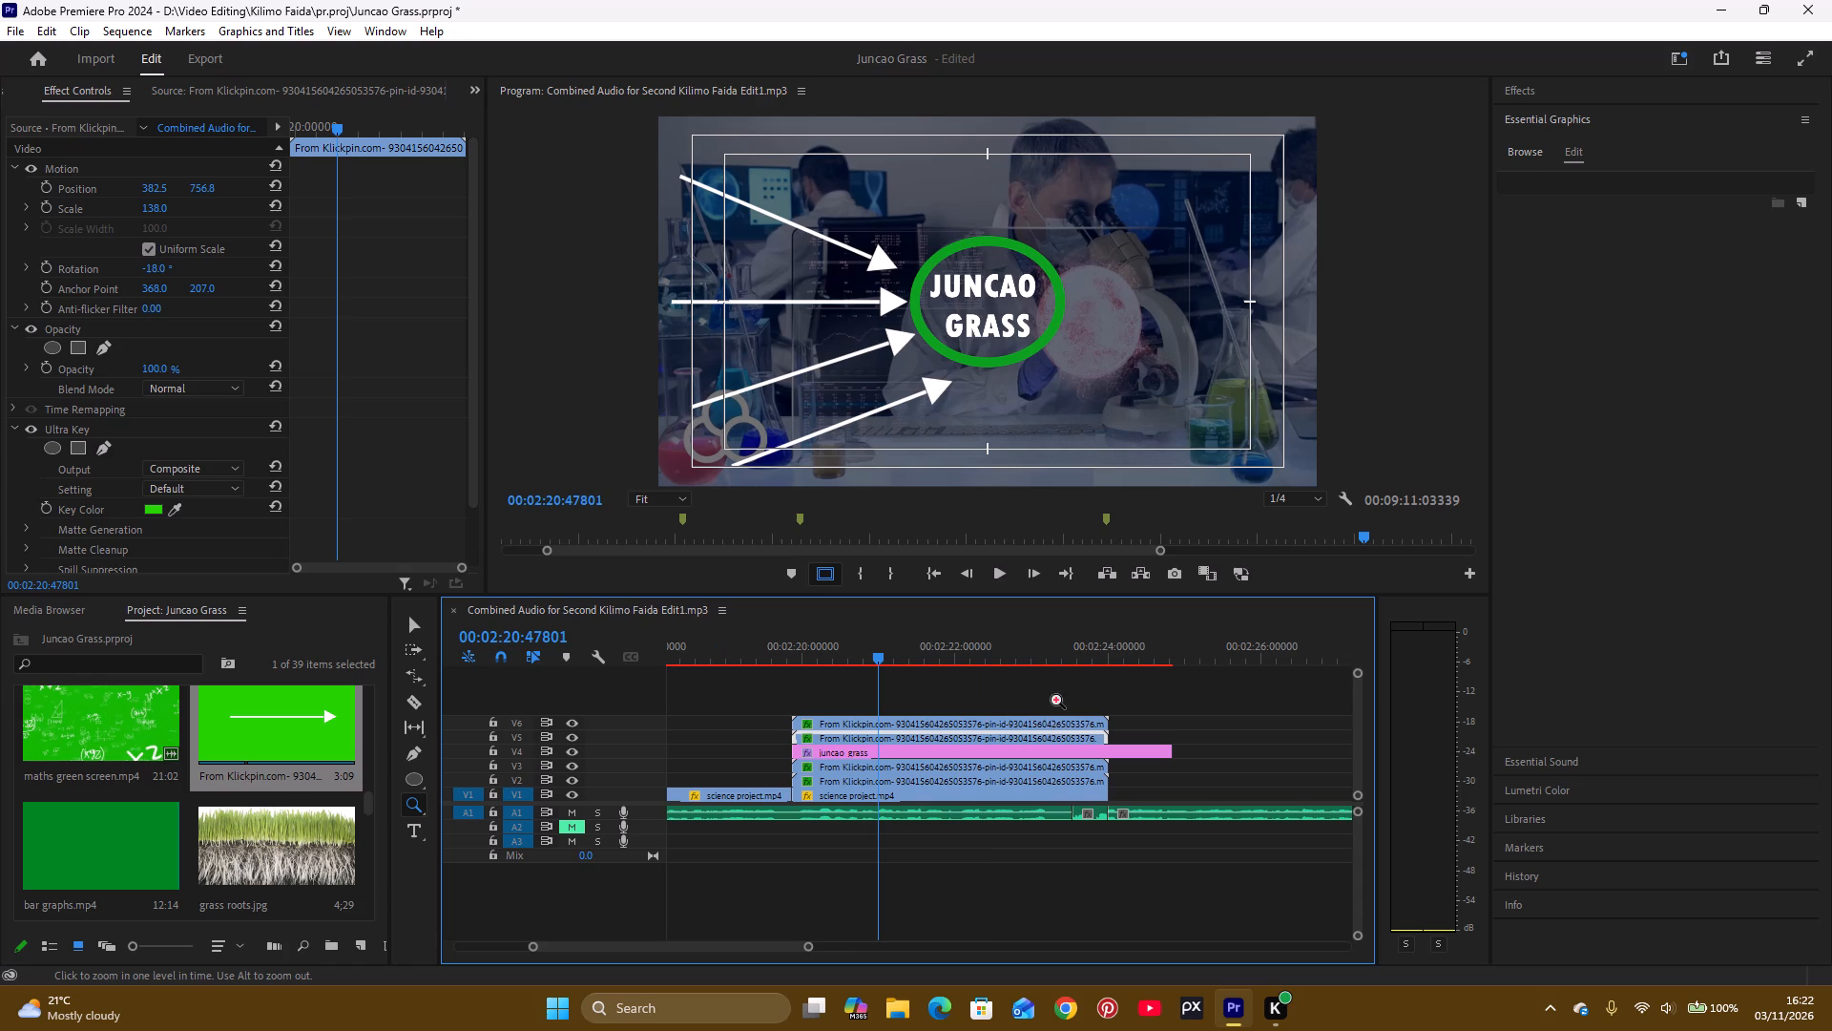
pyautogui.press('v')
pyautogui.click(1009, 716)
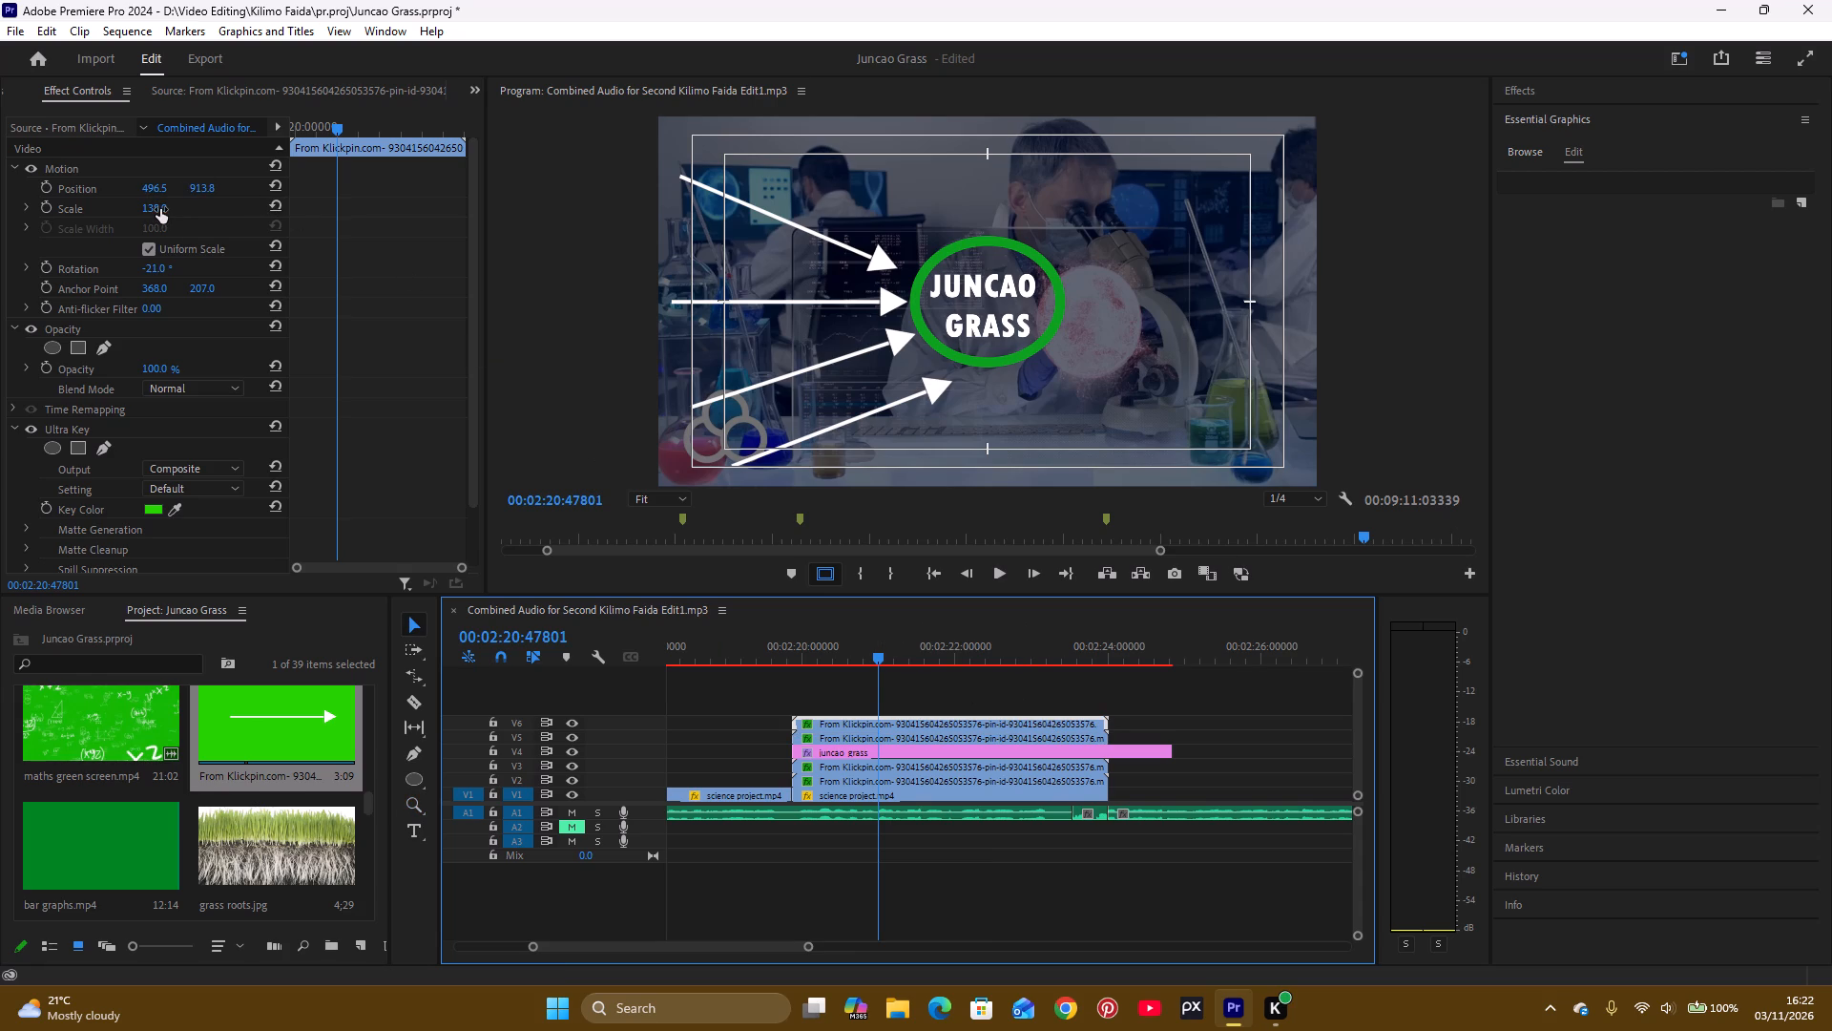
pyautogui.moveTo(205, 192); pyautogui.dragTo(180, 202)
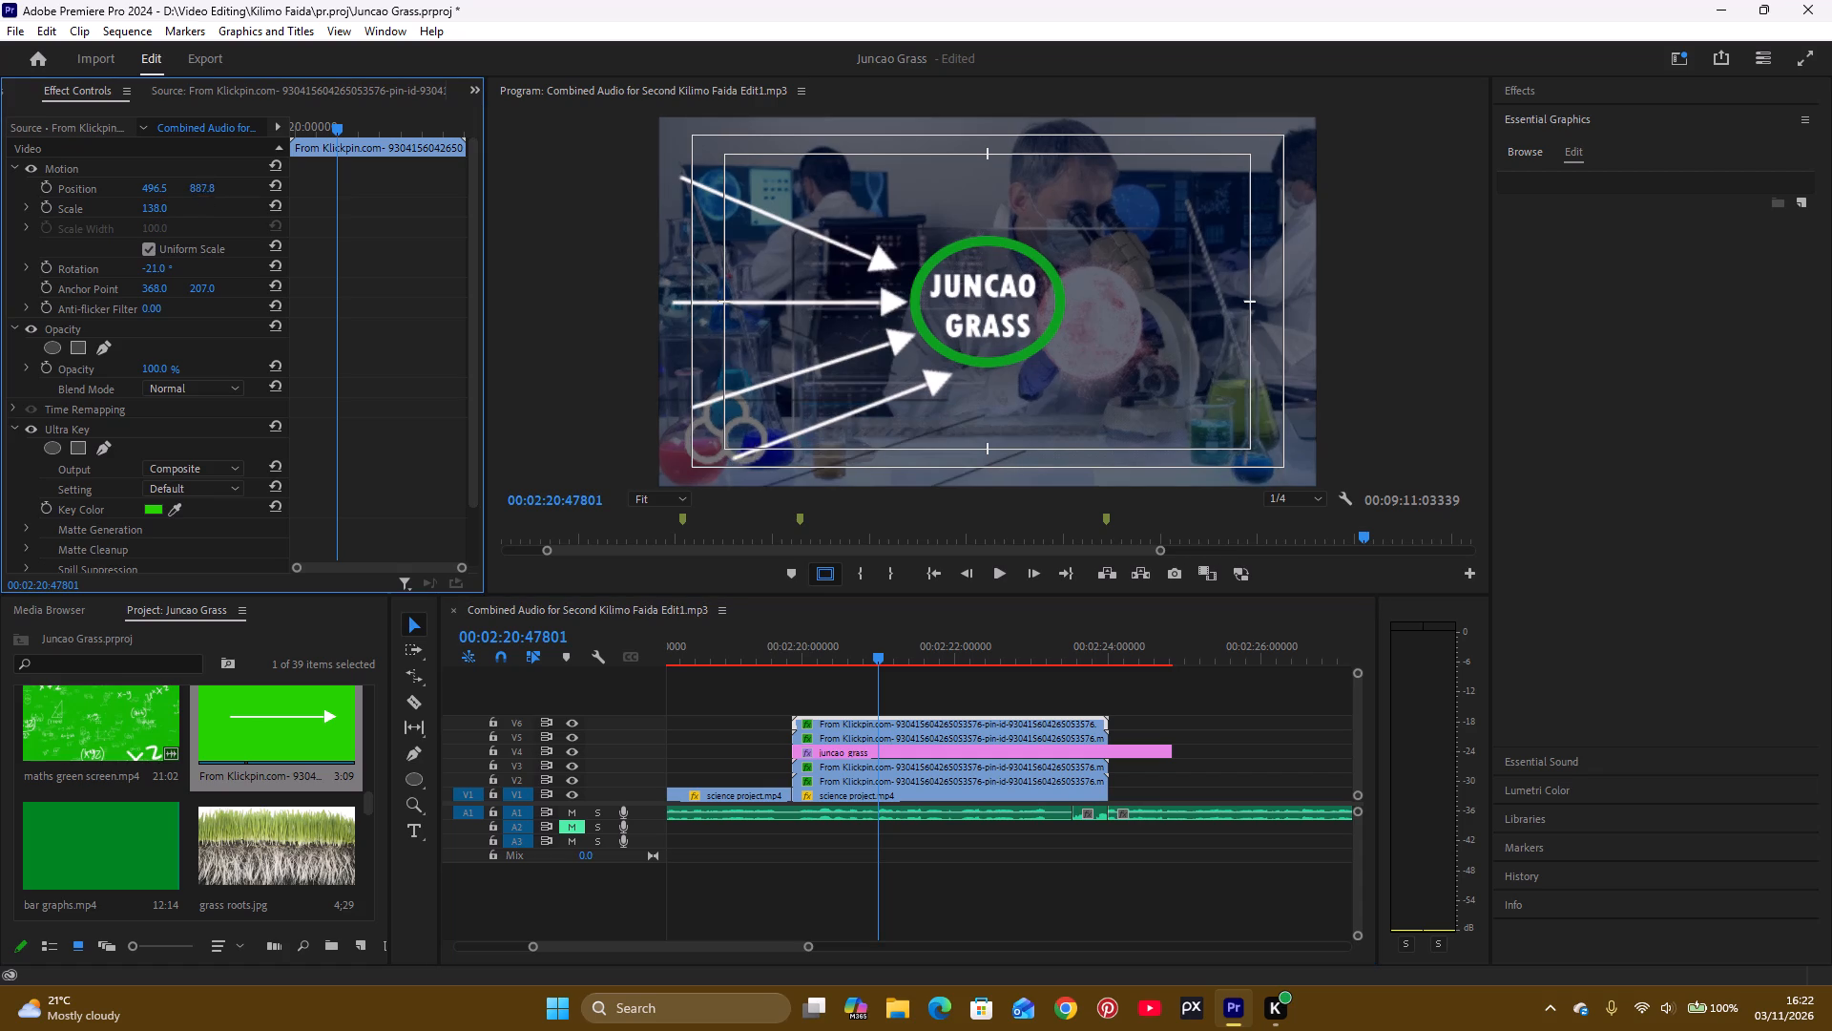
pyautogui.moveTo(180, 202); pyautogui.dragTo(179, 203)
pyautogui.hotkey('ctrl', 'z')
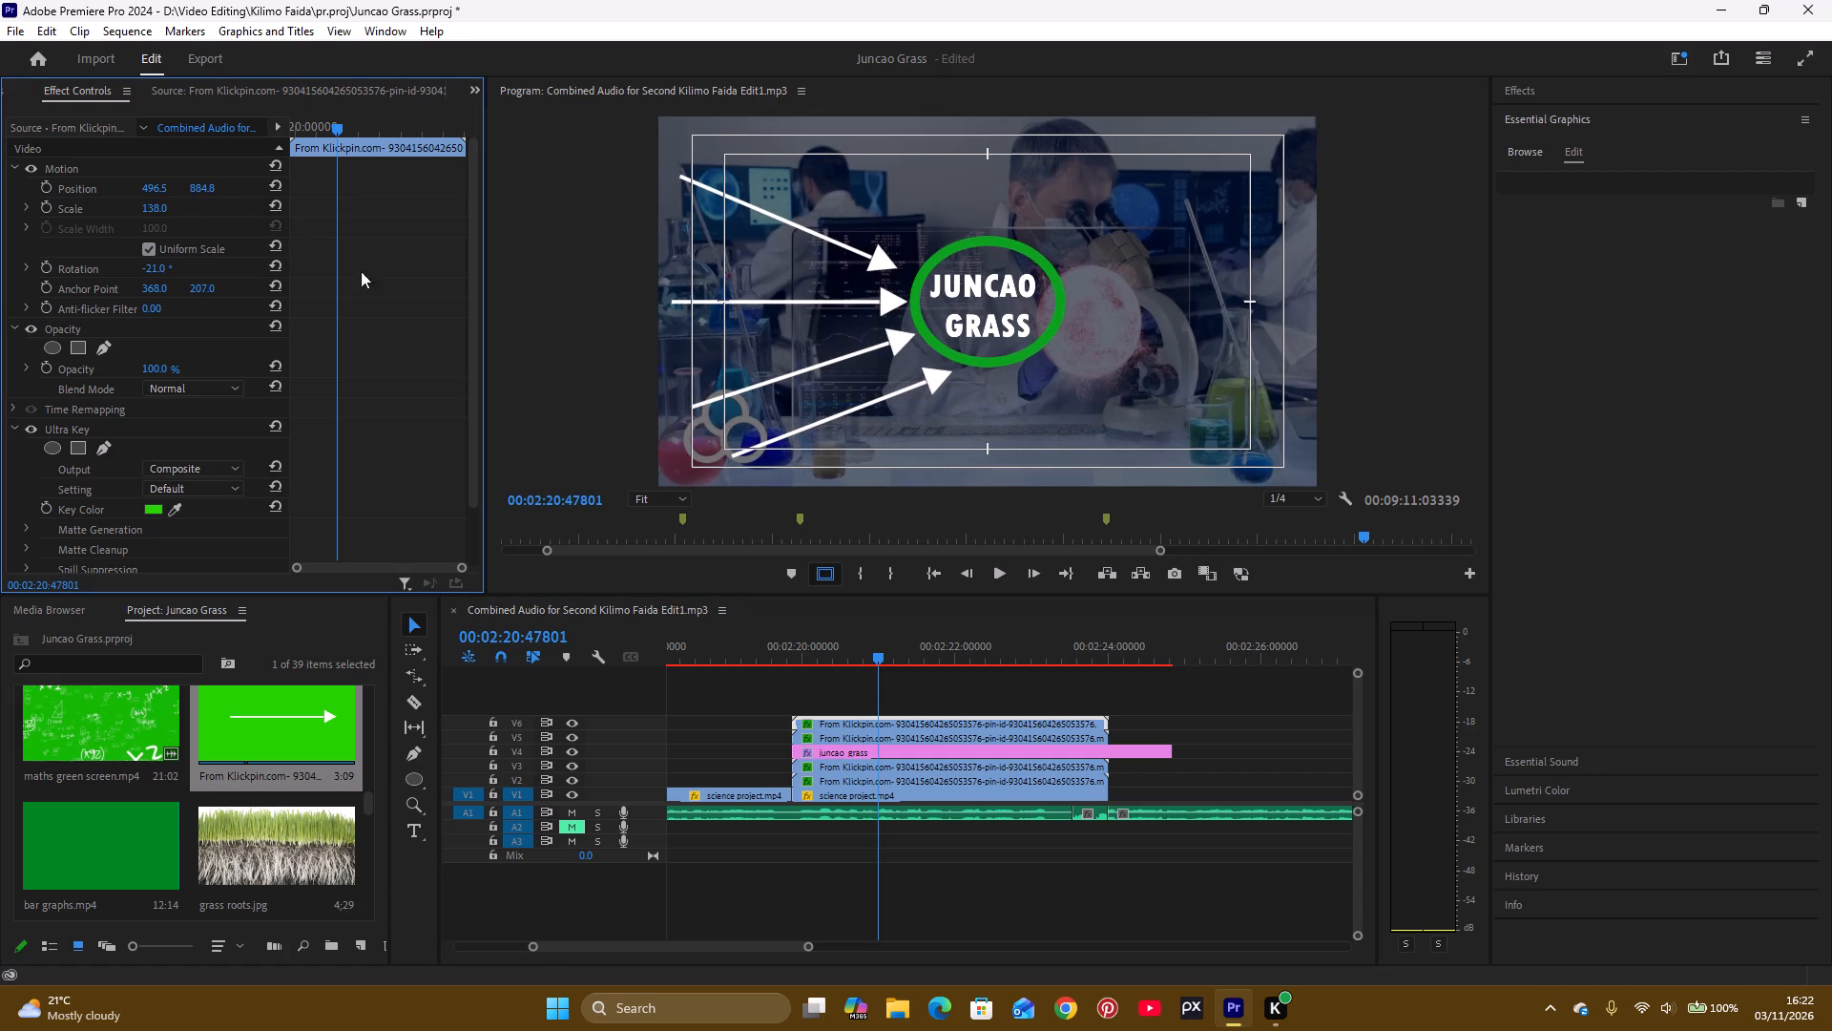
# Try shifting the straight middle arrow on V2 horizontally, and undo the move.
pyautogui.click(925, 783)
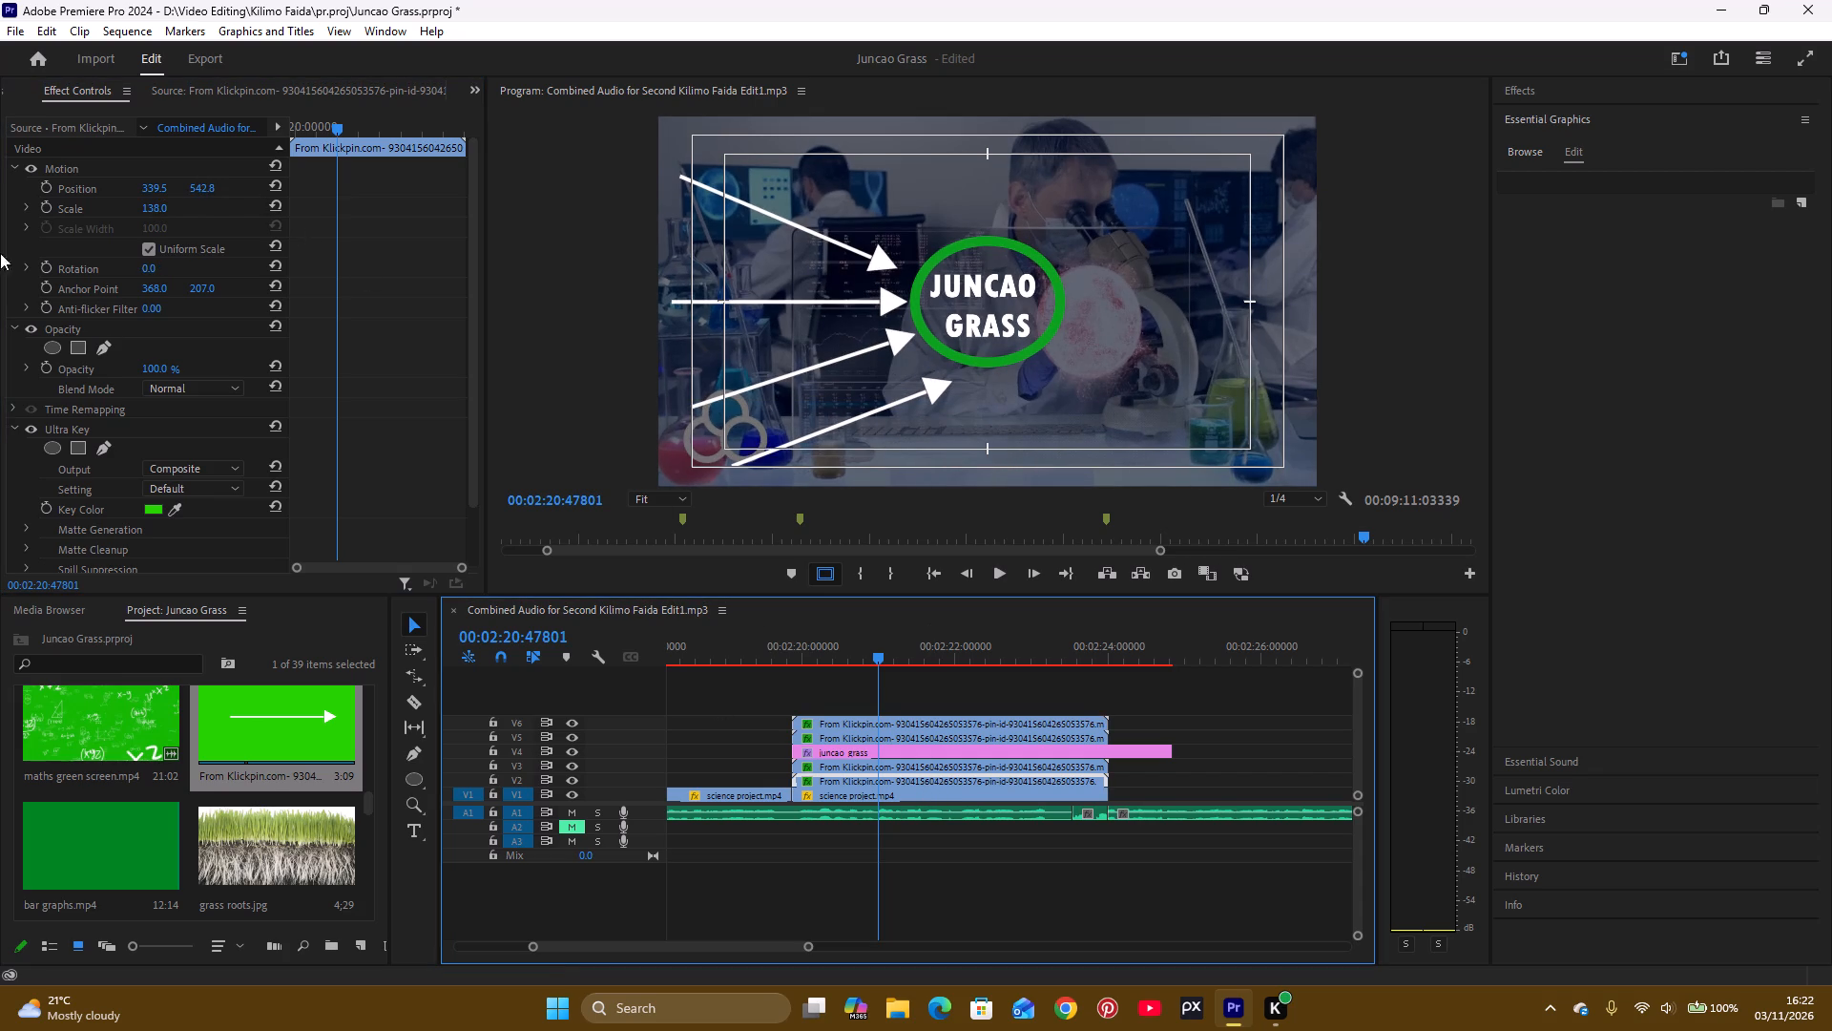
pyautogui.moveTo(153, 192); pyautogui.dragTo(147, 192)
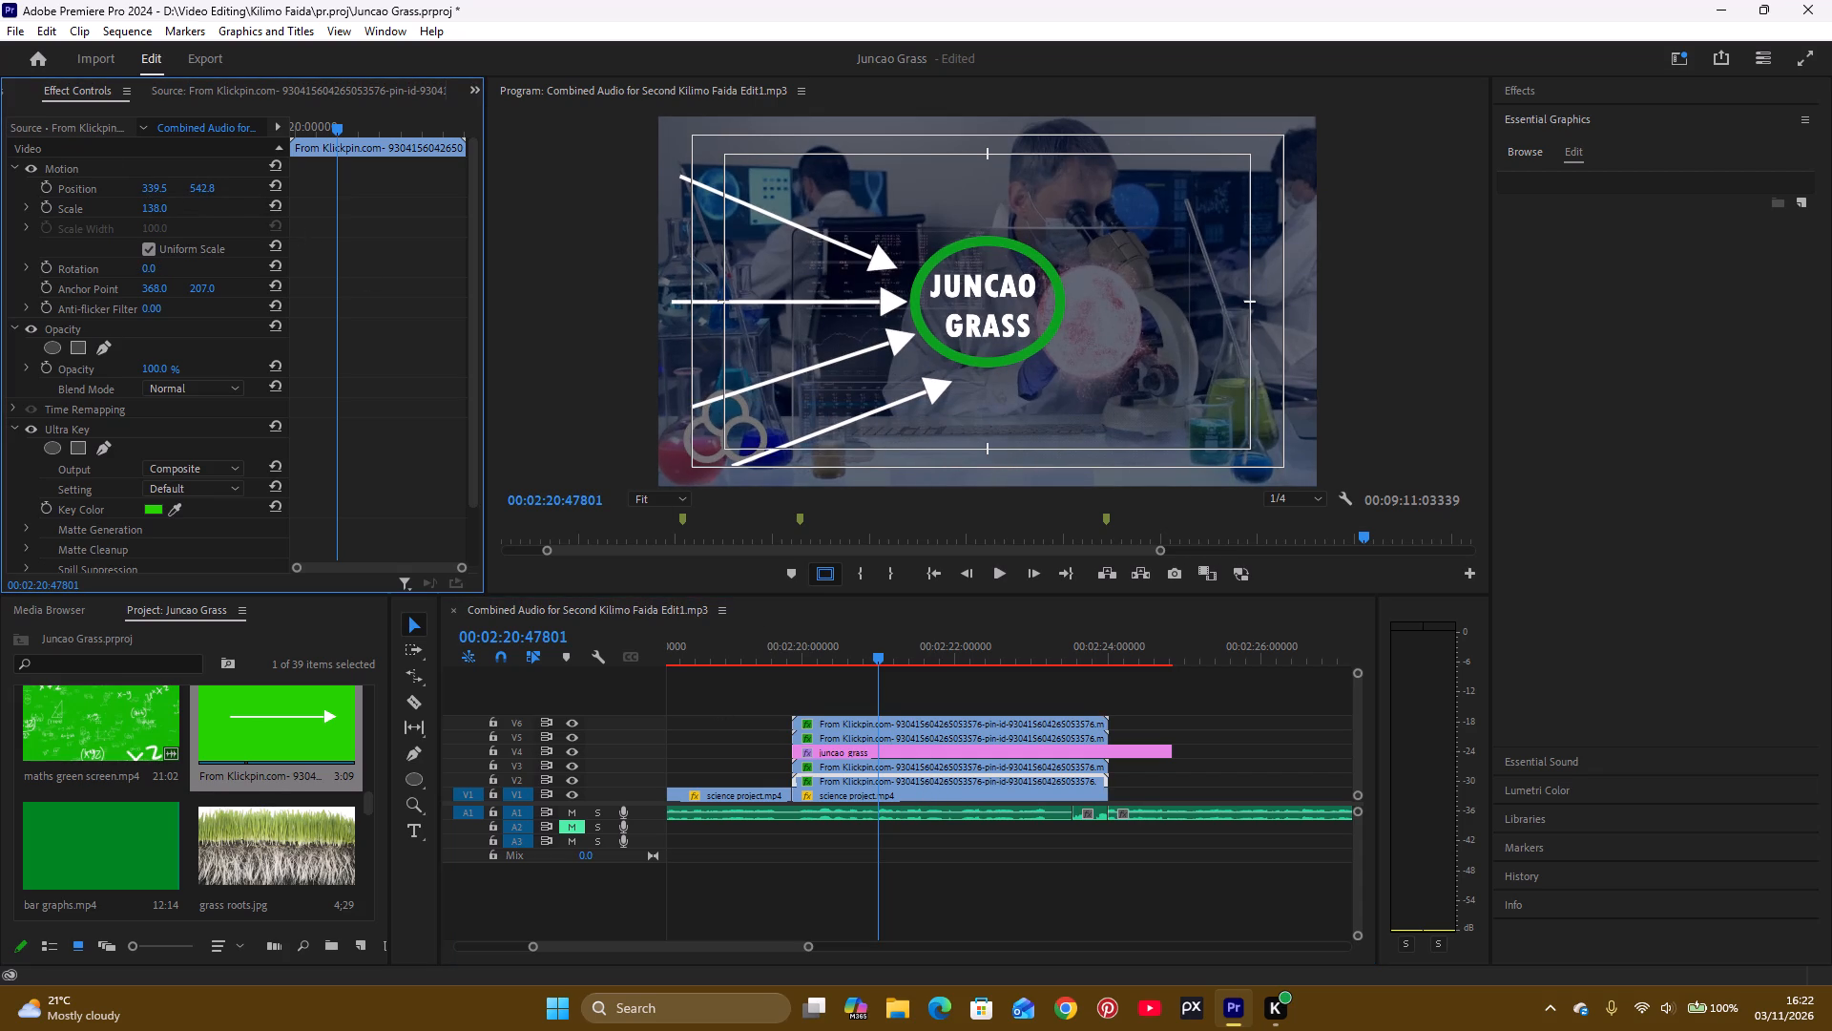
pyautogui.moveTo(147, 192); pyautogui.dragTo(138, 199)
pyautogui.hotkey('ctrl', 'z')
# Place the top arrow, on V3, at position 383.5, 288.8 and set its rotation to 18°.
pyautogui.click(882, 761)
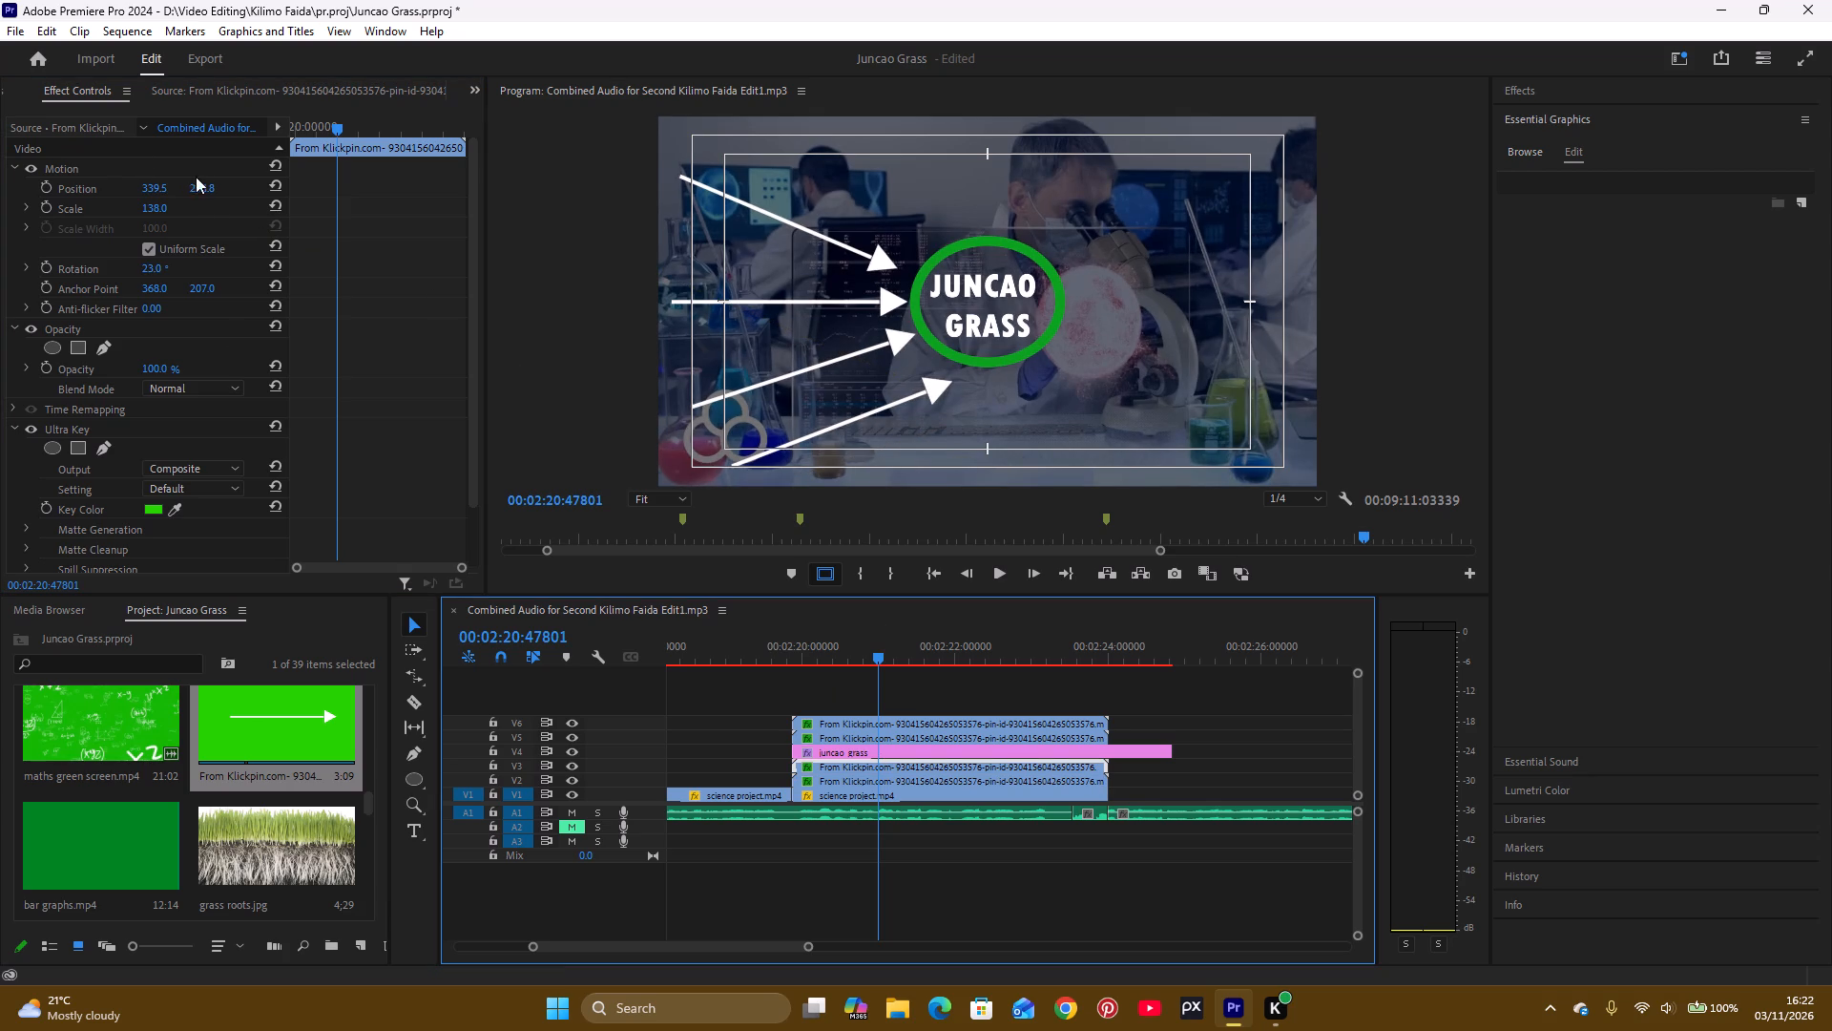
pyautogui.moveTo(158, 188); pyautogui.dragTo(171, 192)
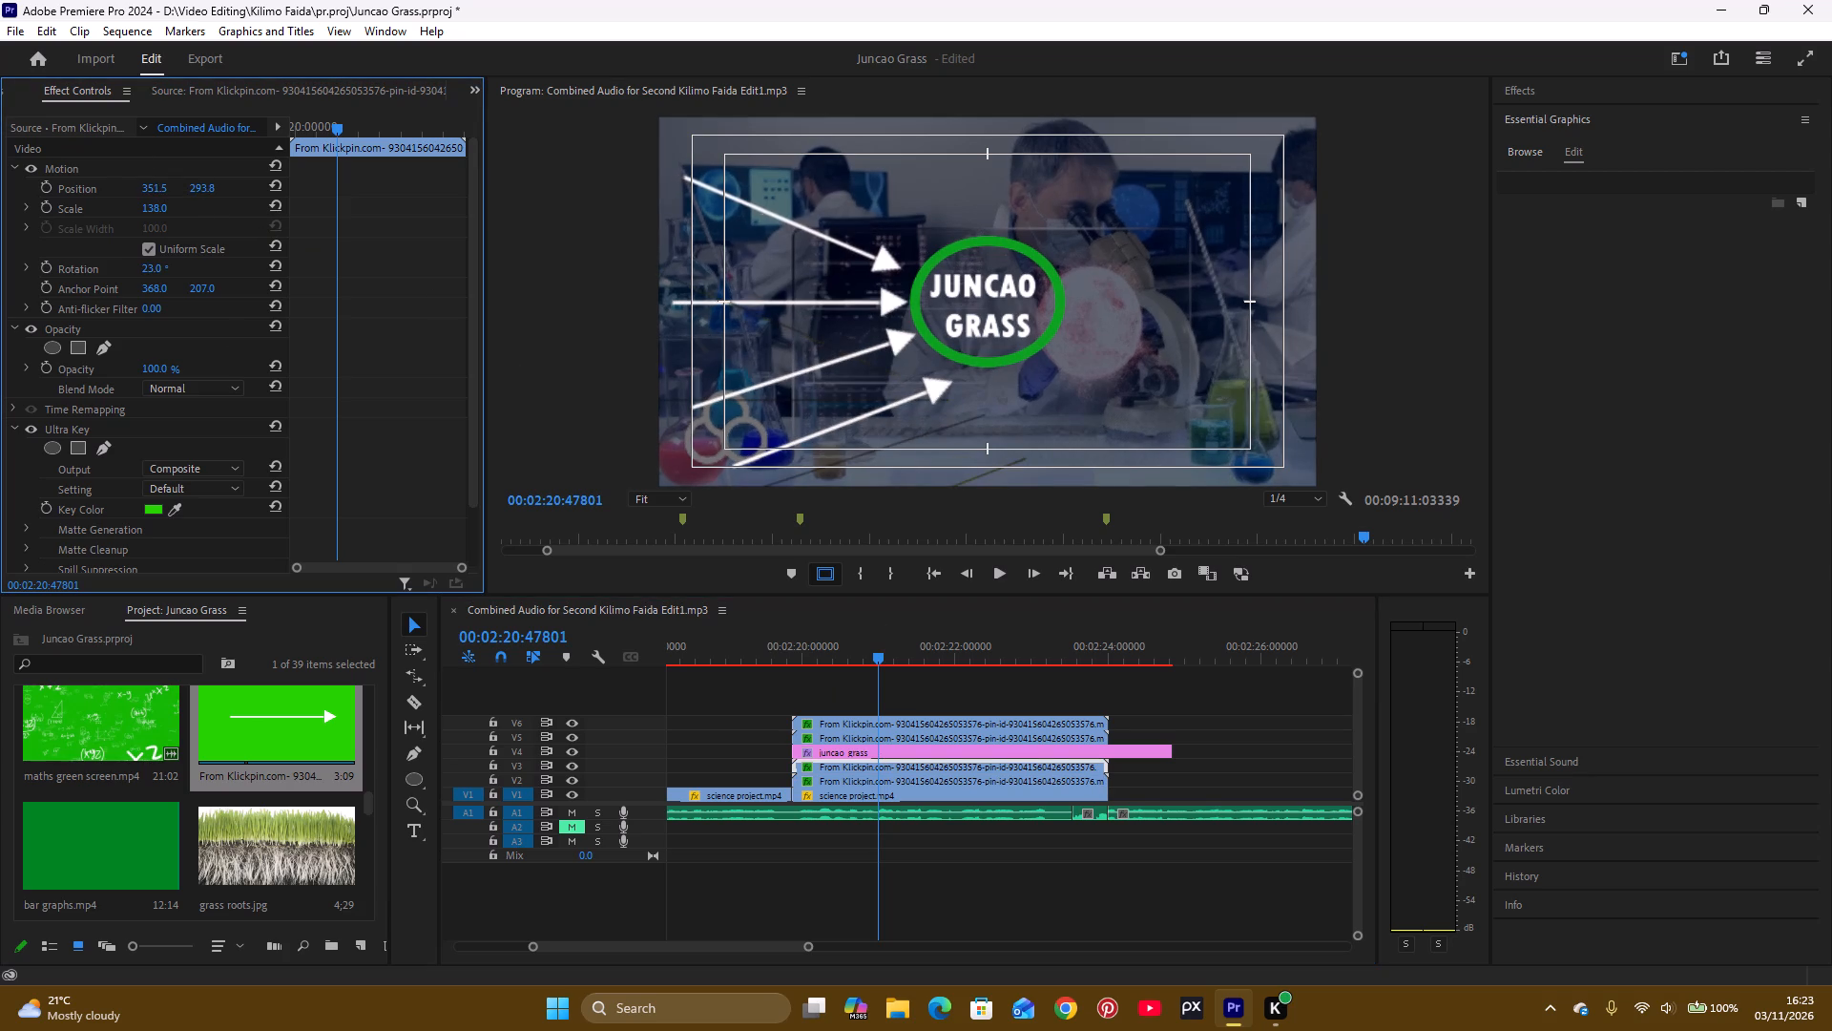
pyautogui.moveTo(171, 192); pyautogui.dragTo(198, 179)
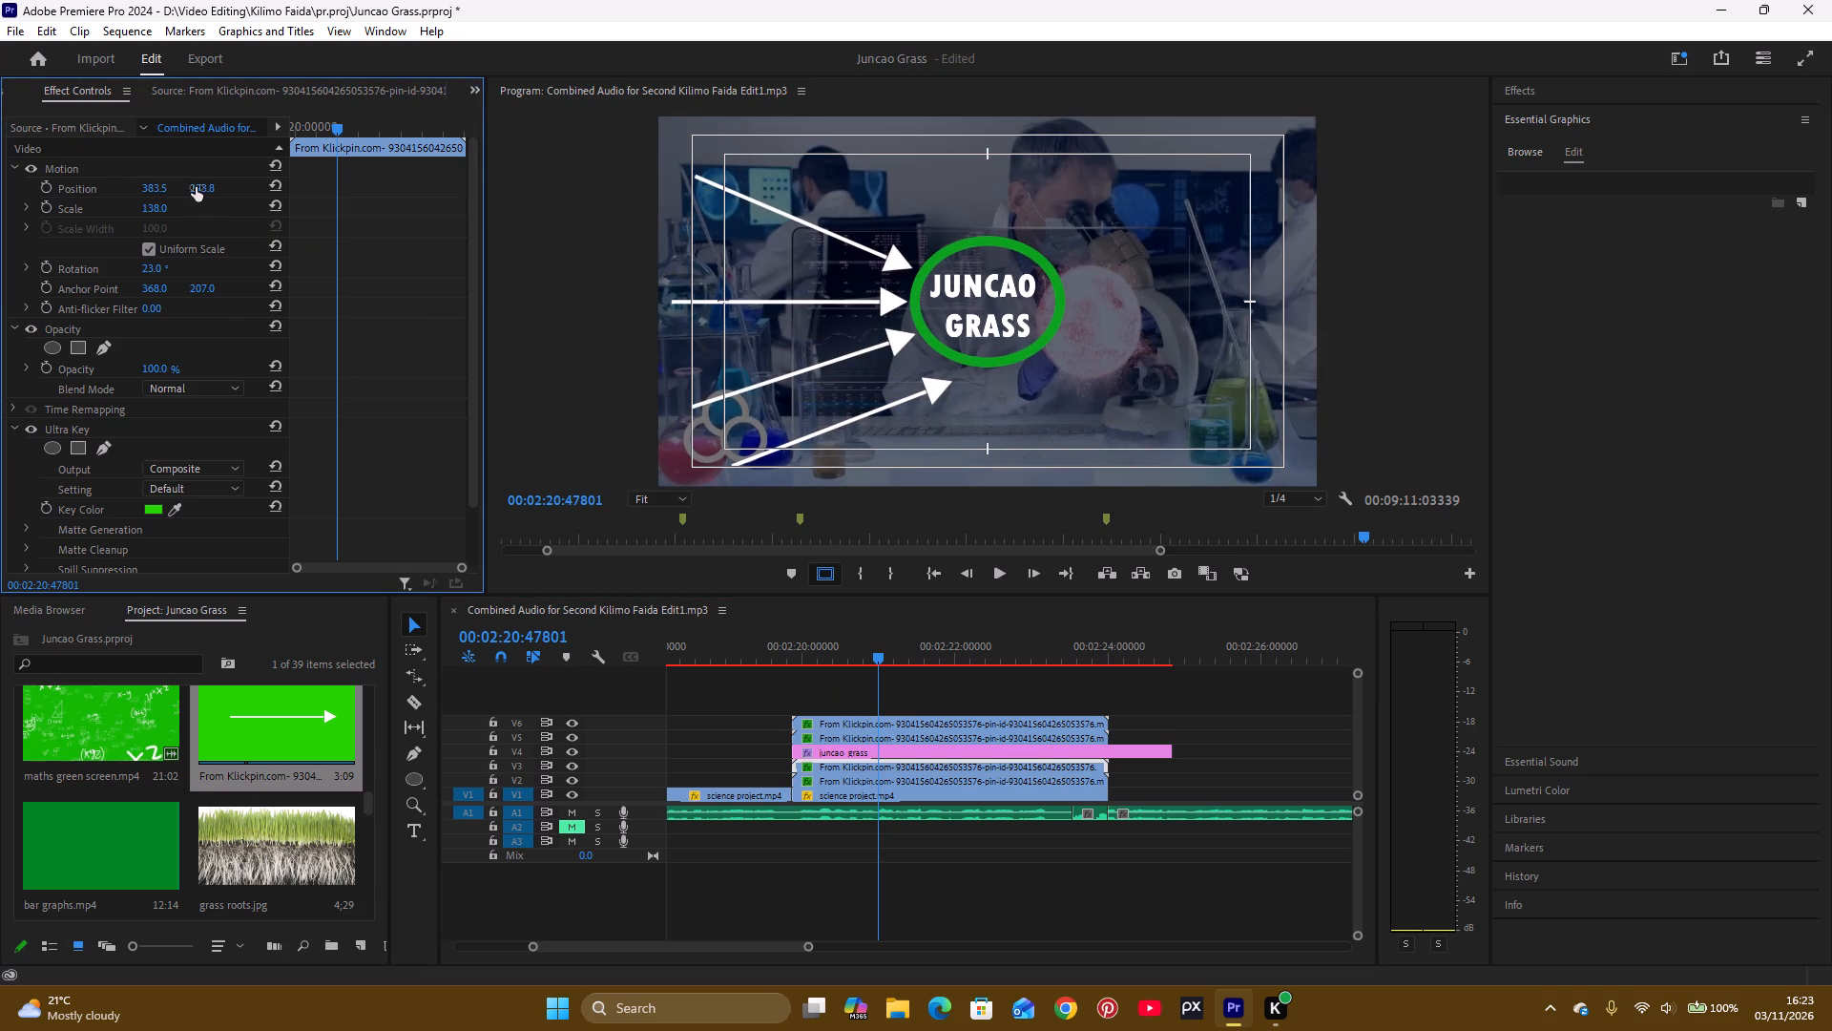
pyautogui.moveTo(198, 194); pyautogui.dragTo(191, 206)
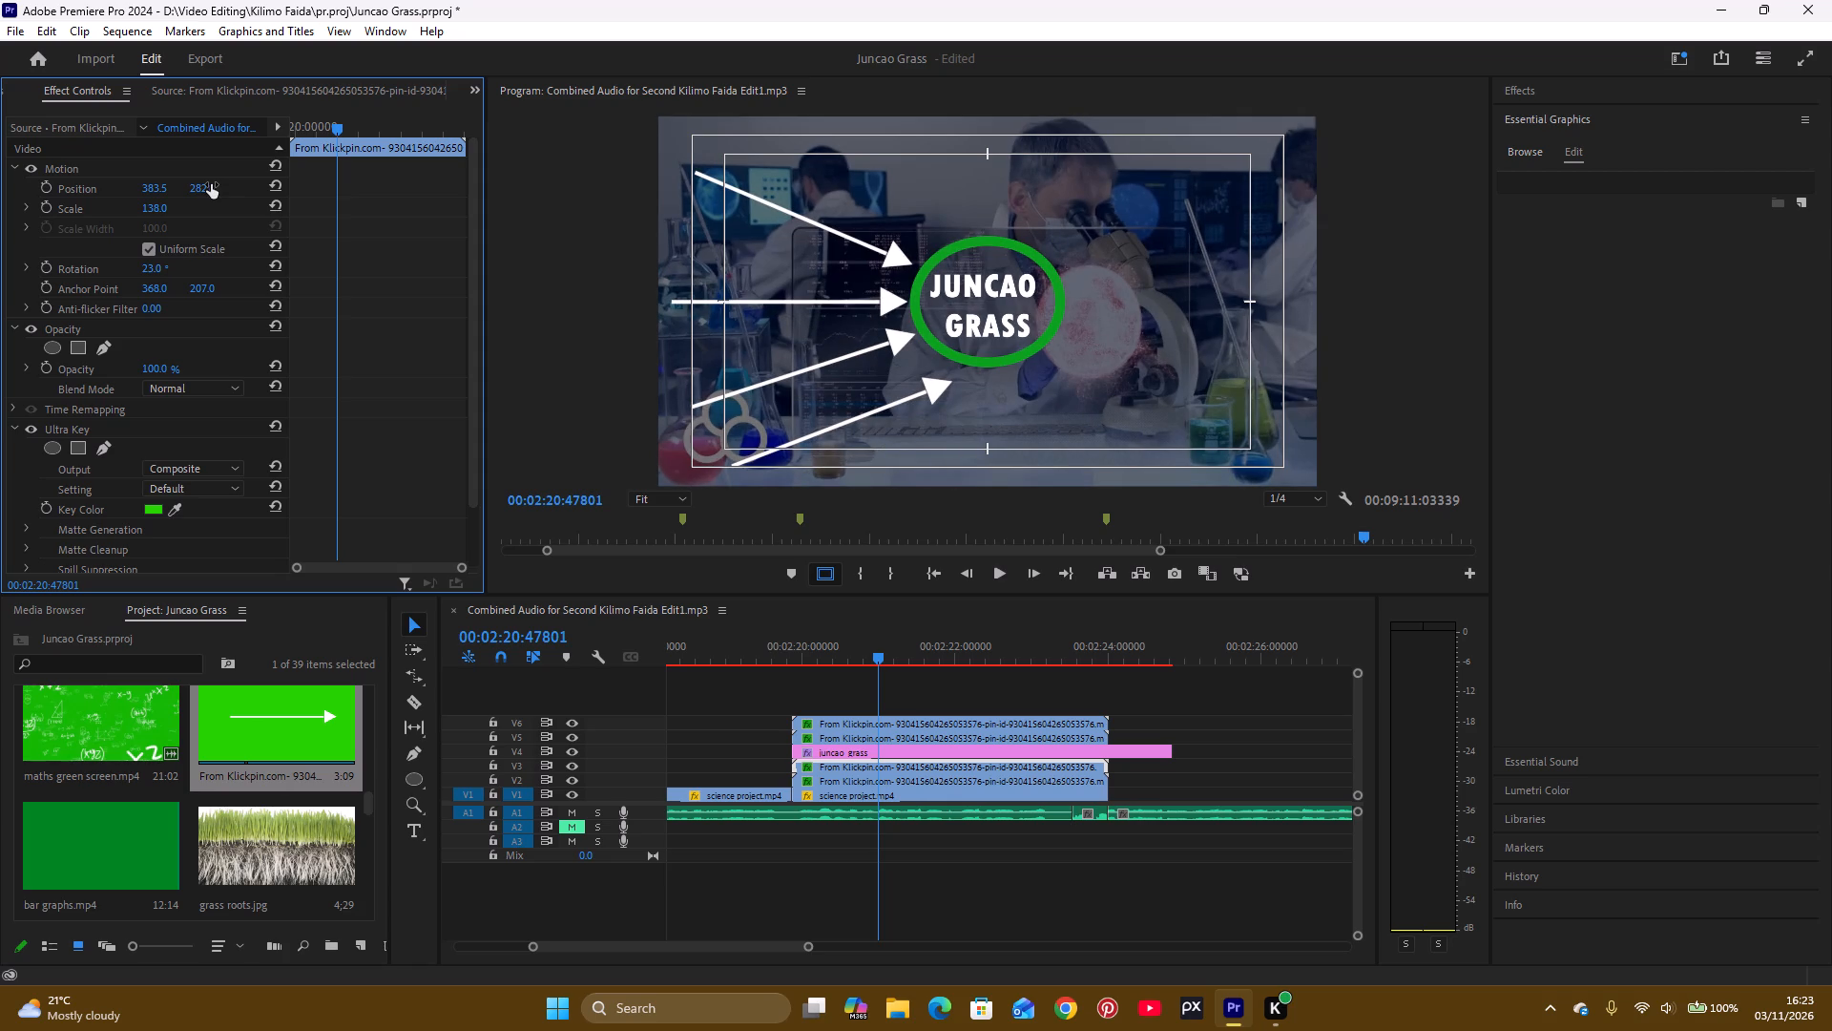
pyautogui.click(152, 271)
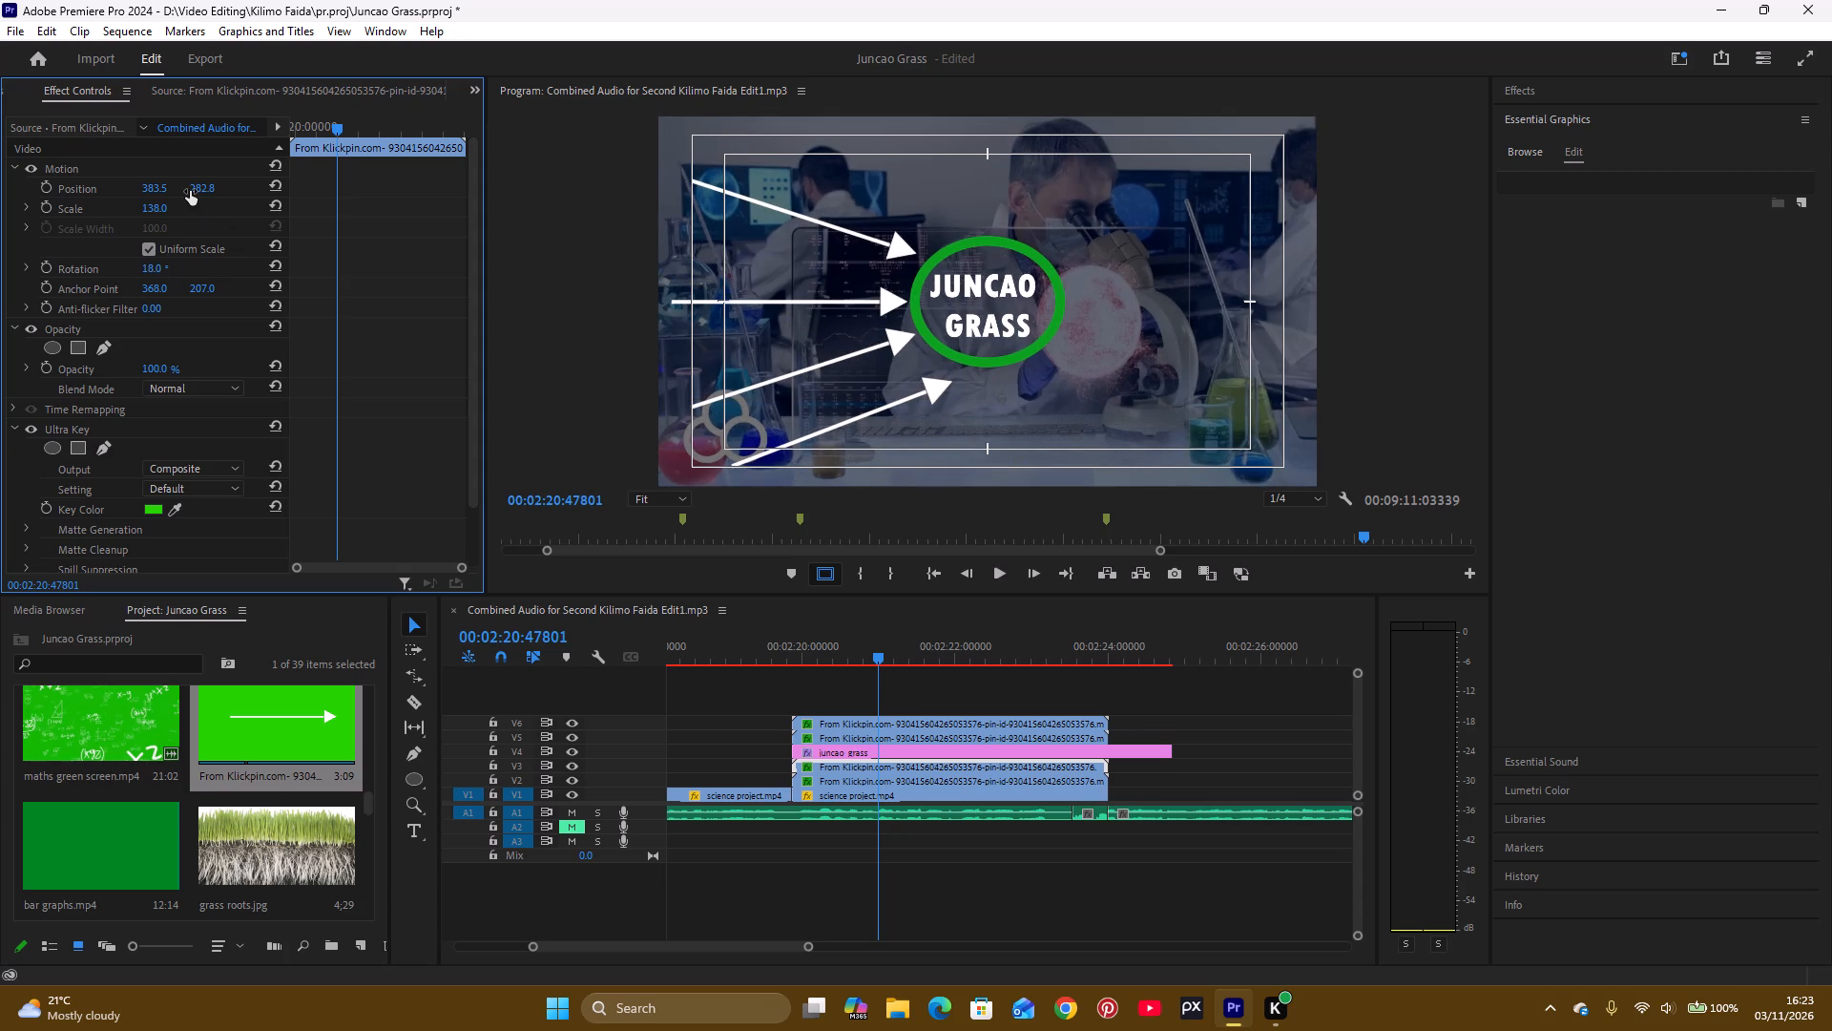
pyautogui.moveTo(198, 186); pyautogui.dragTo(211, 186)
pyautogui.moveTo(211, 186); pyautogui.dragTo(239, 179)
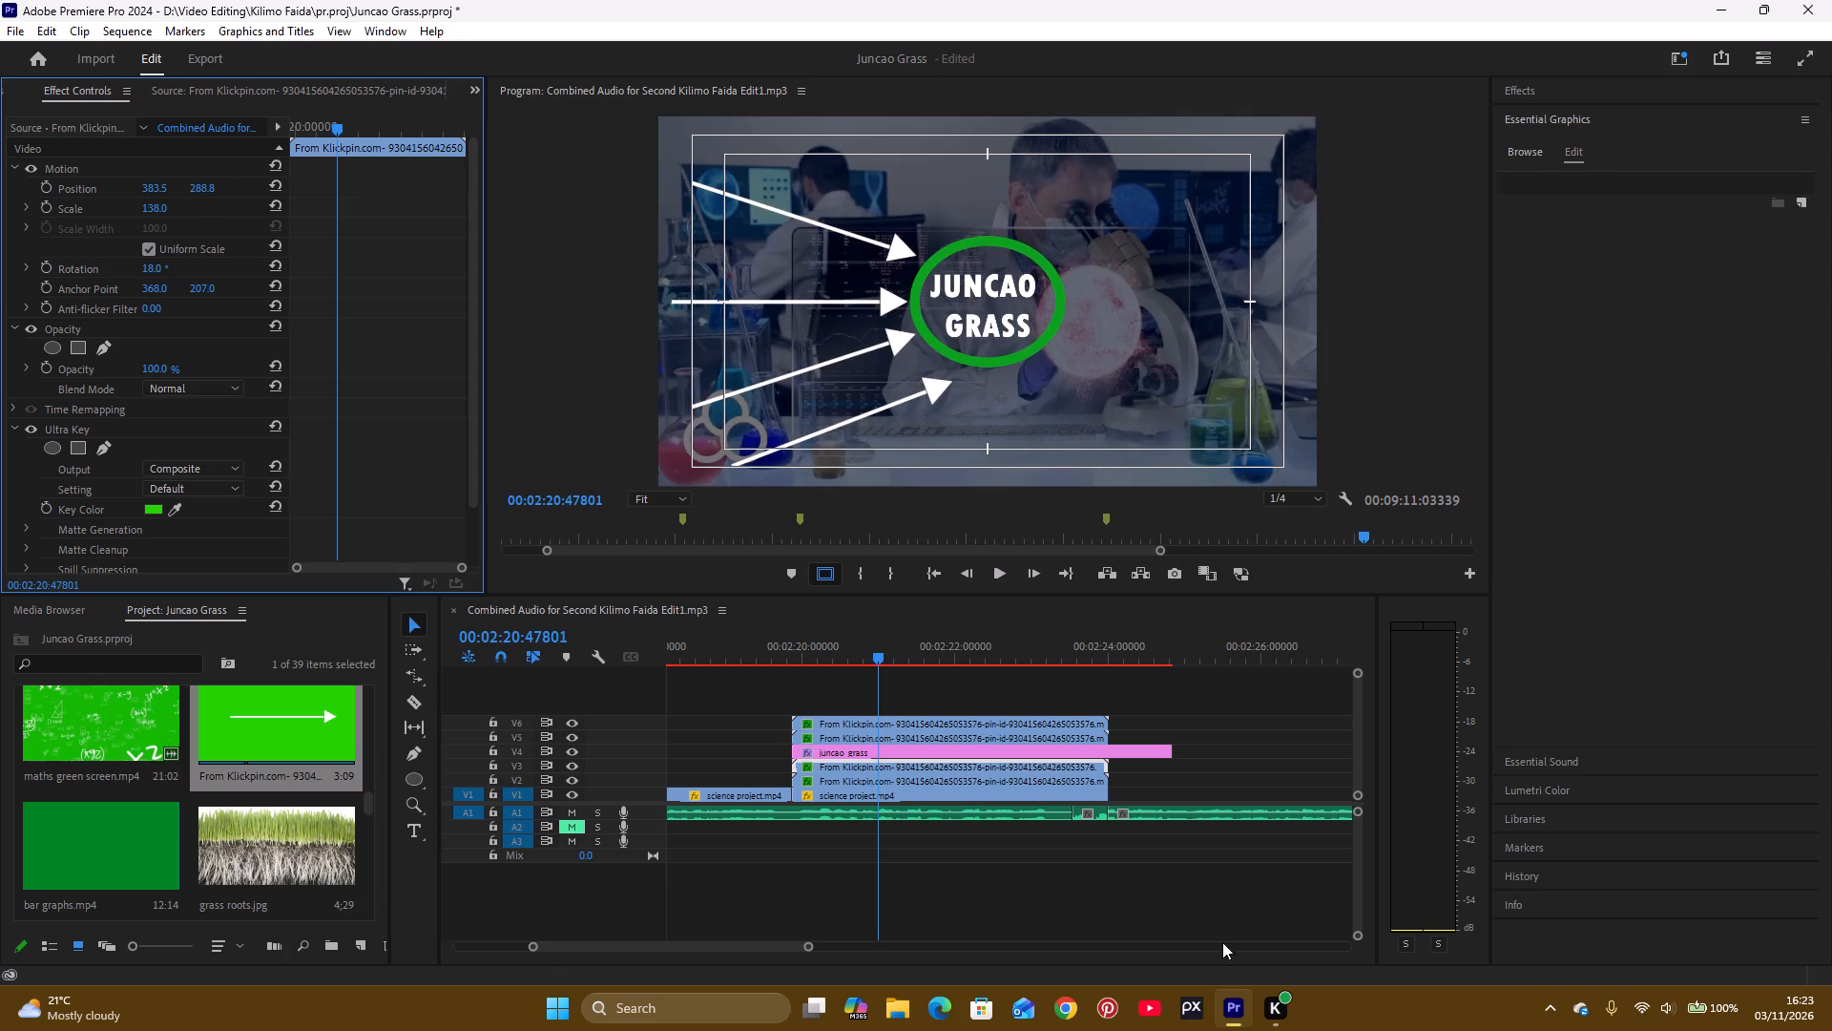
# Duplicate the V3 arrow clip onto a new track V7, aligned with the other arrow clips.
pyautogui.click(837, 766)
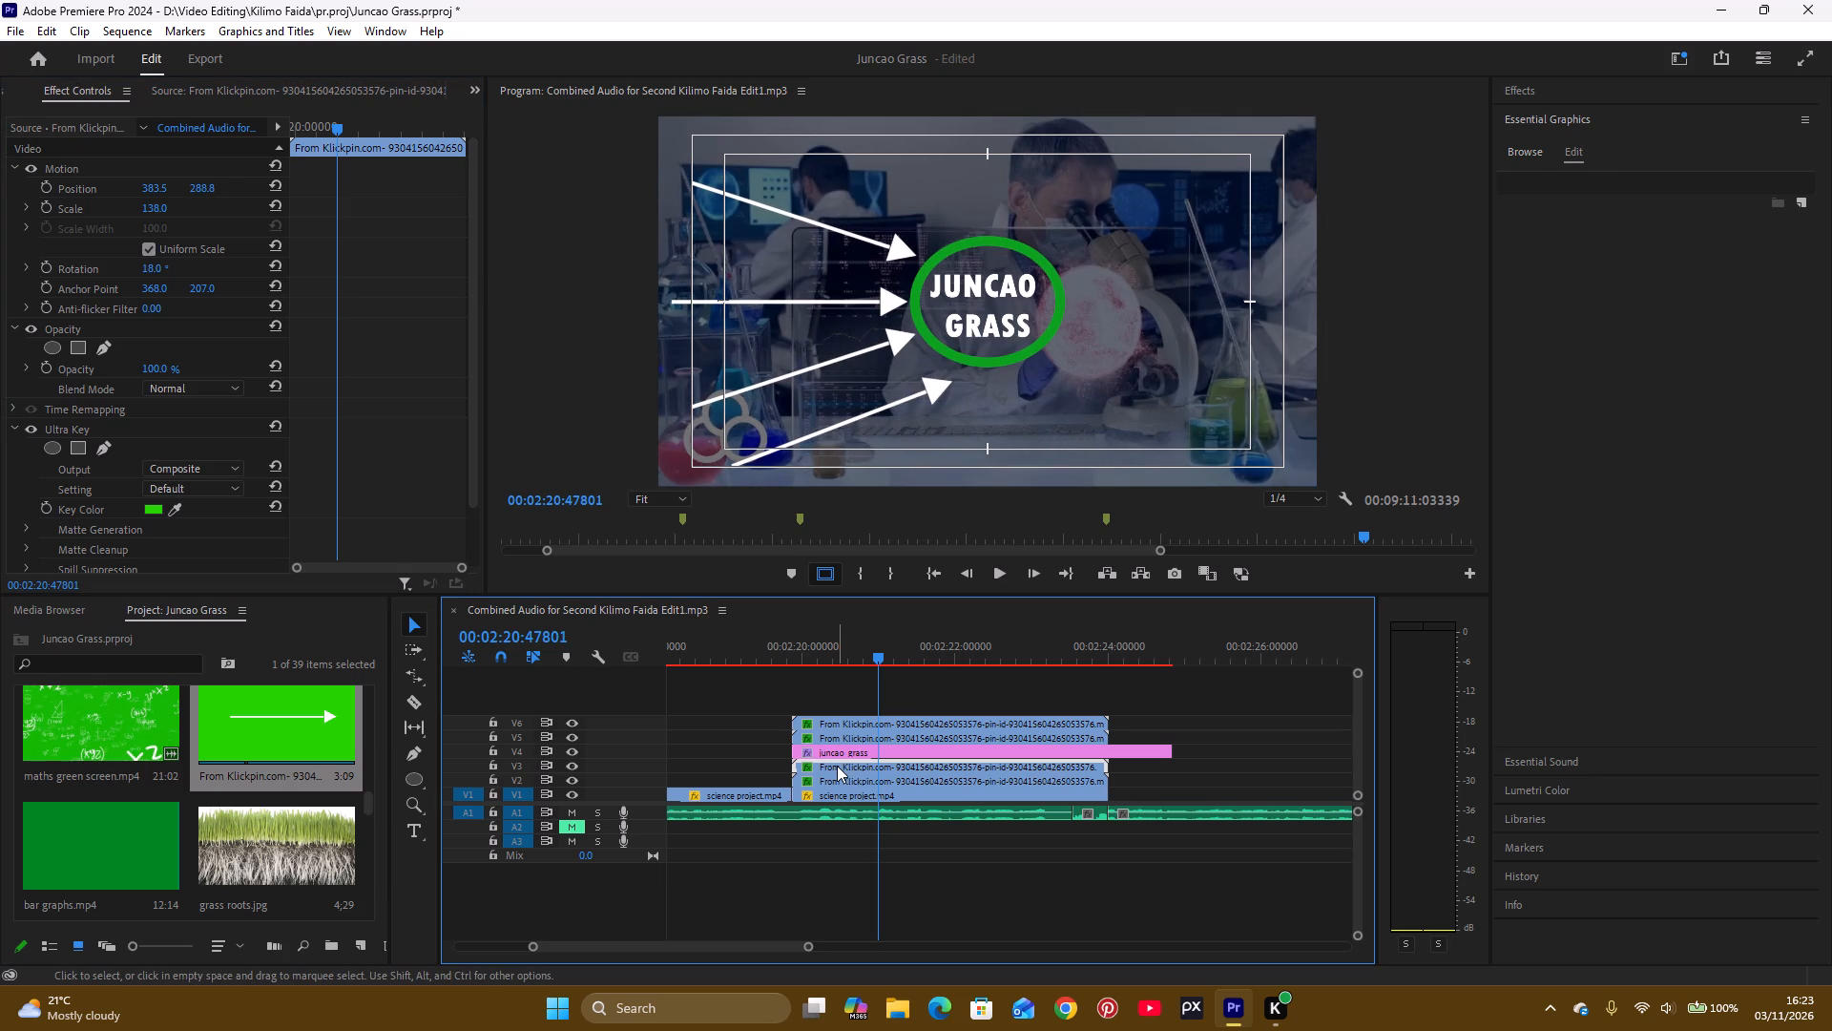
pyautogui.moveTo(837, 766); pyautogui.dragTo(840, 705)
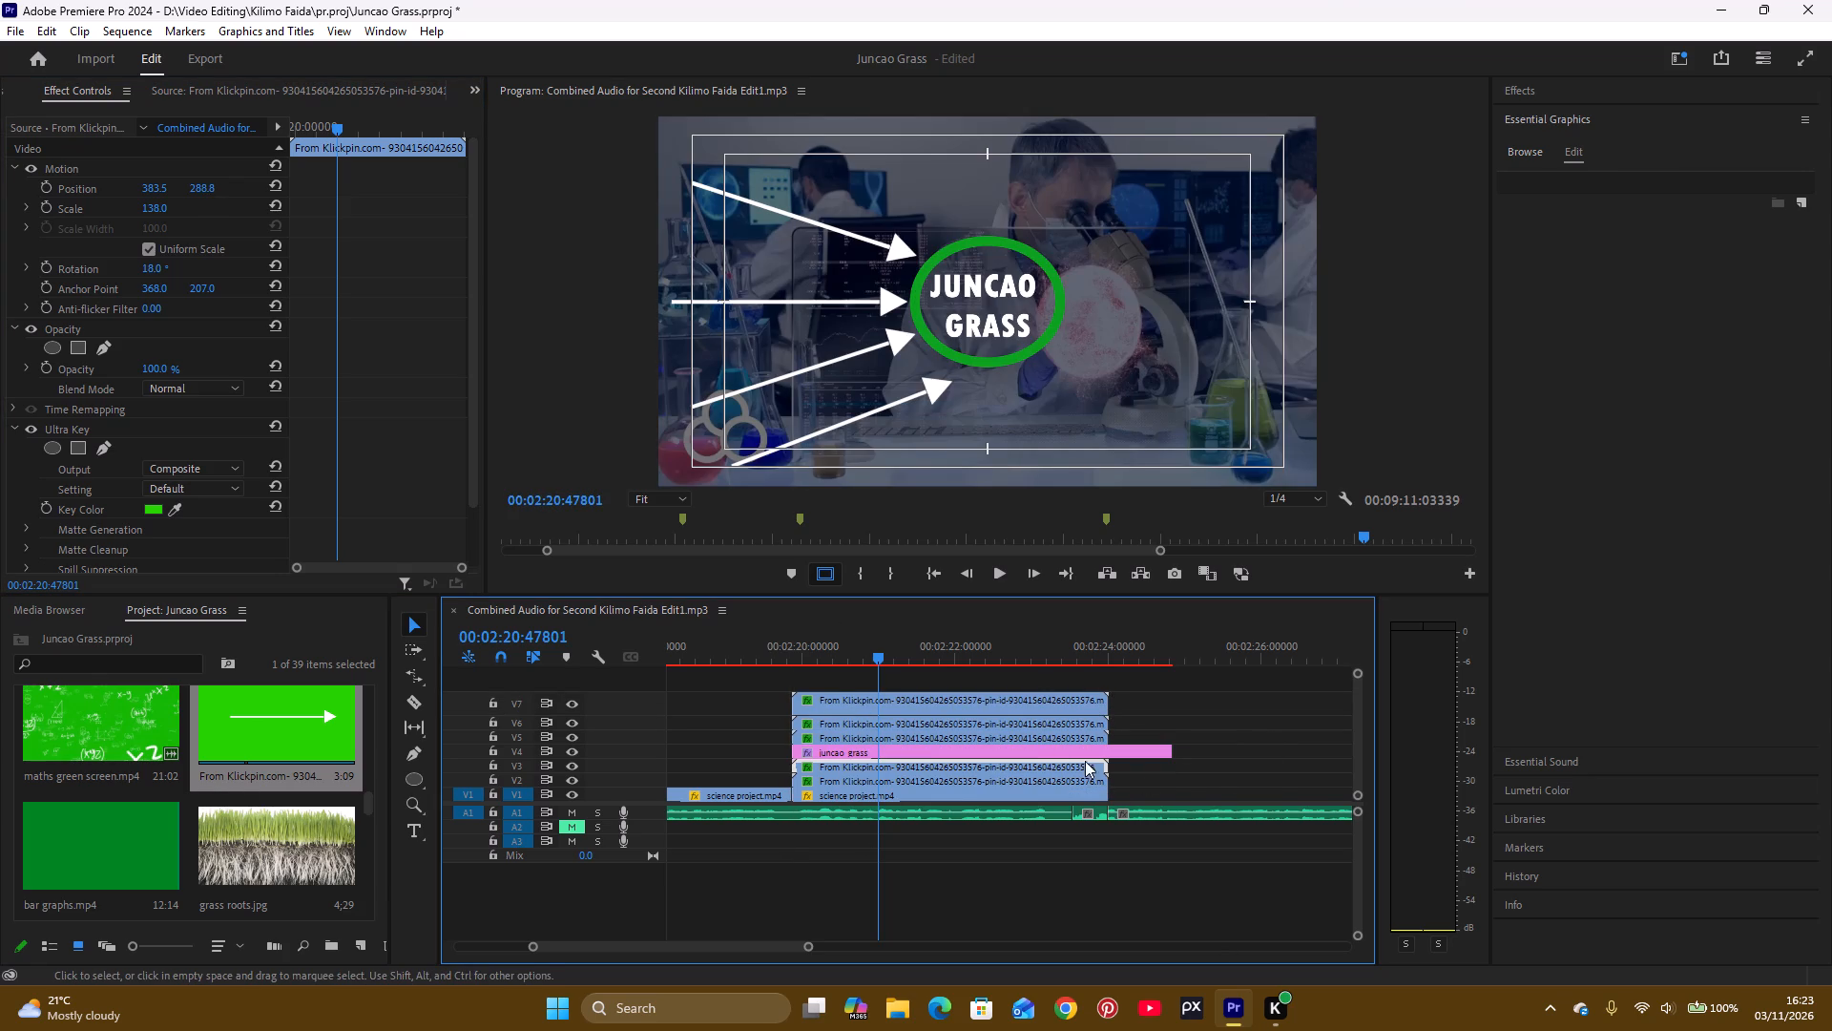
# Trim the juncao grass graphic to end with the arrow clips and move it above them to a new track V8.
pyautogui.moveTo(1169, 752); pyautogui.dragTo(1111, 754)
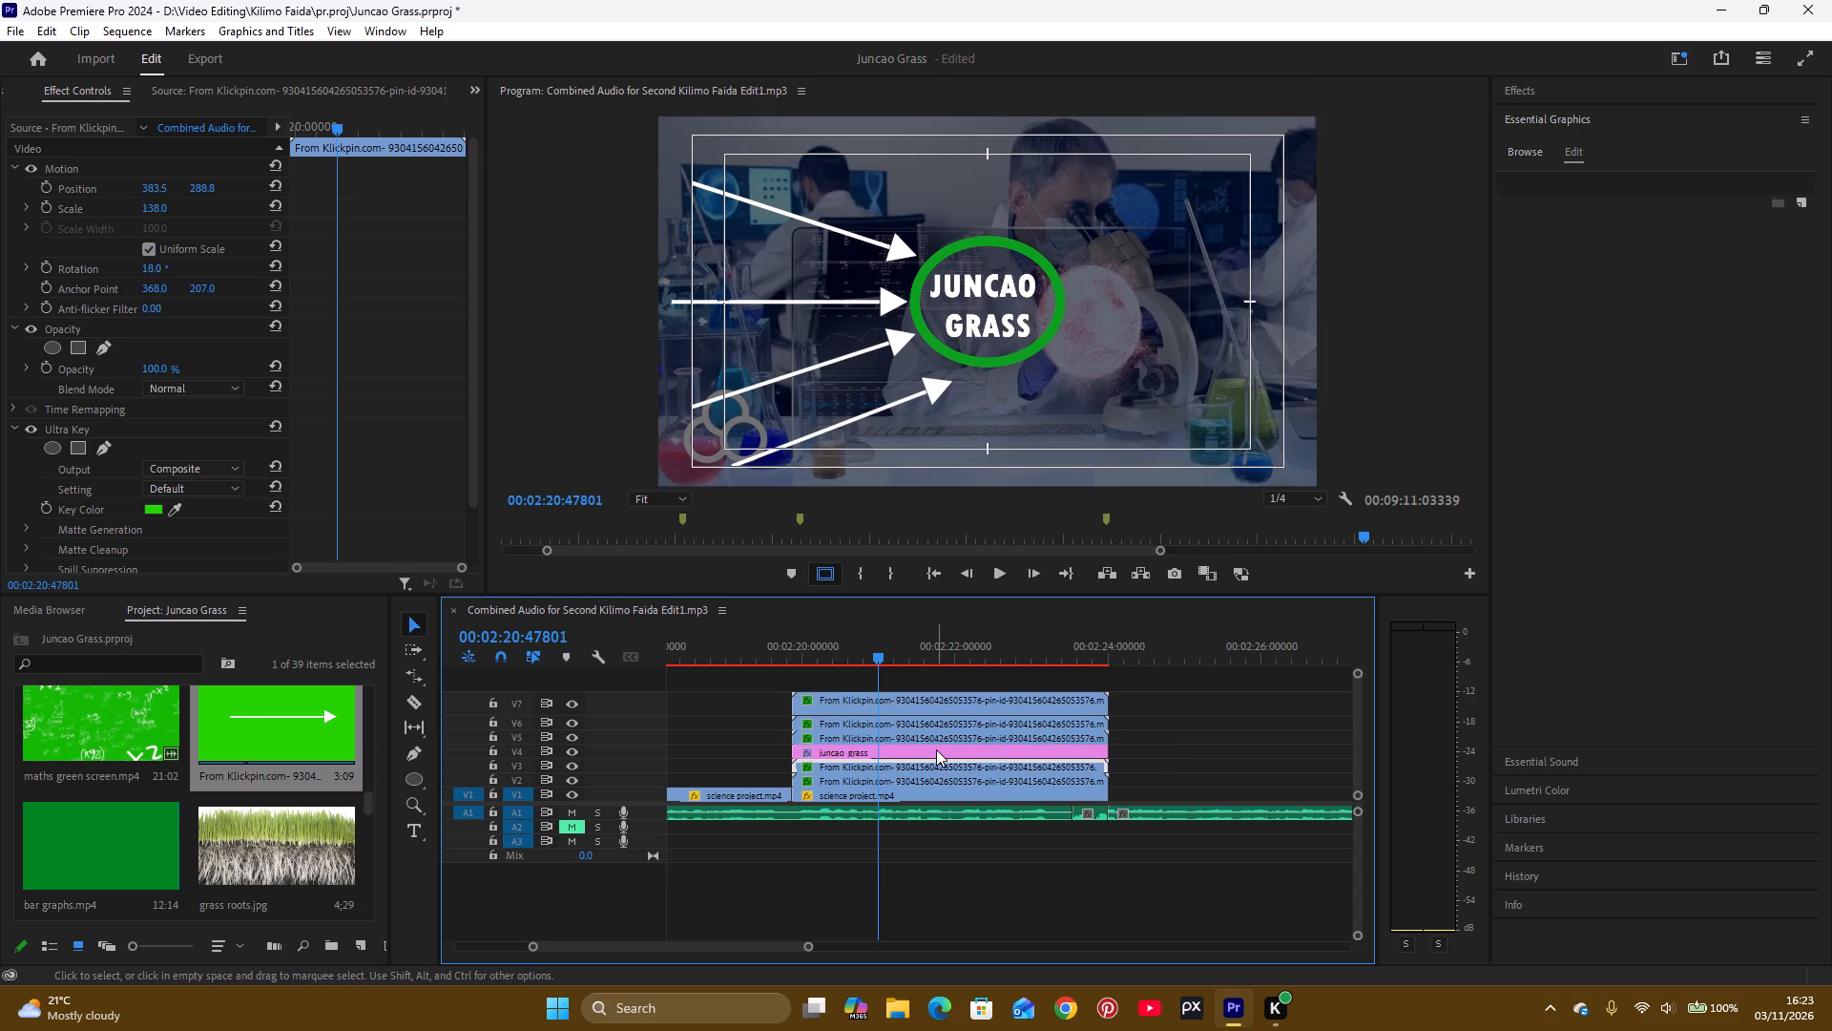
pyautogui.moveTo(936, 749); pyautogui.dragTo(926, 676)
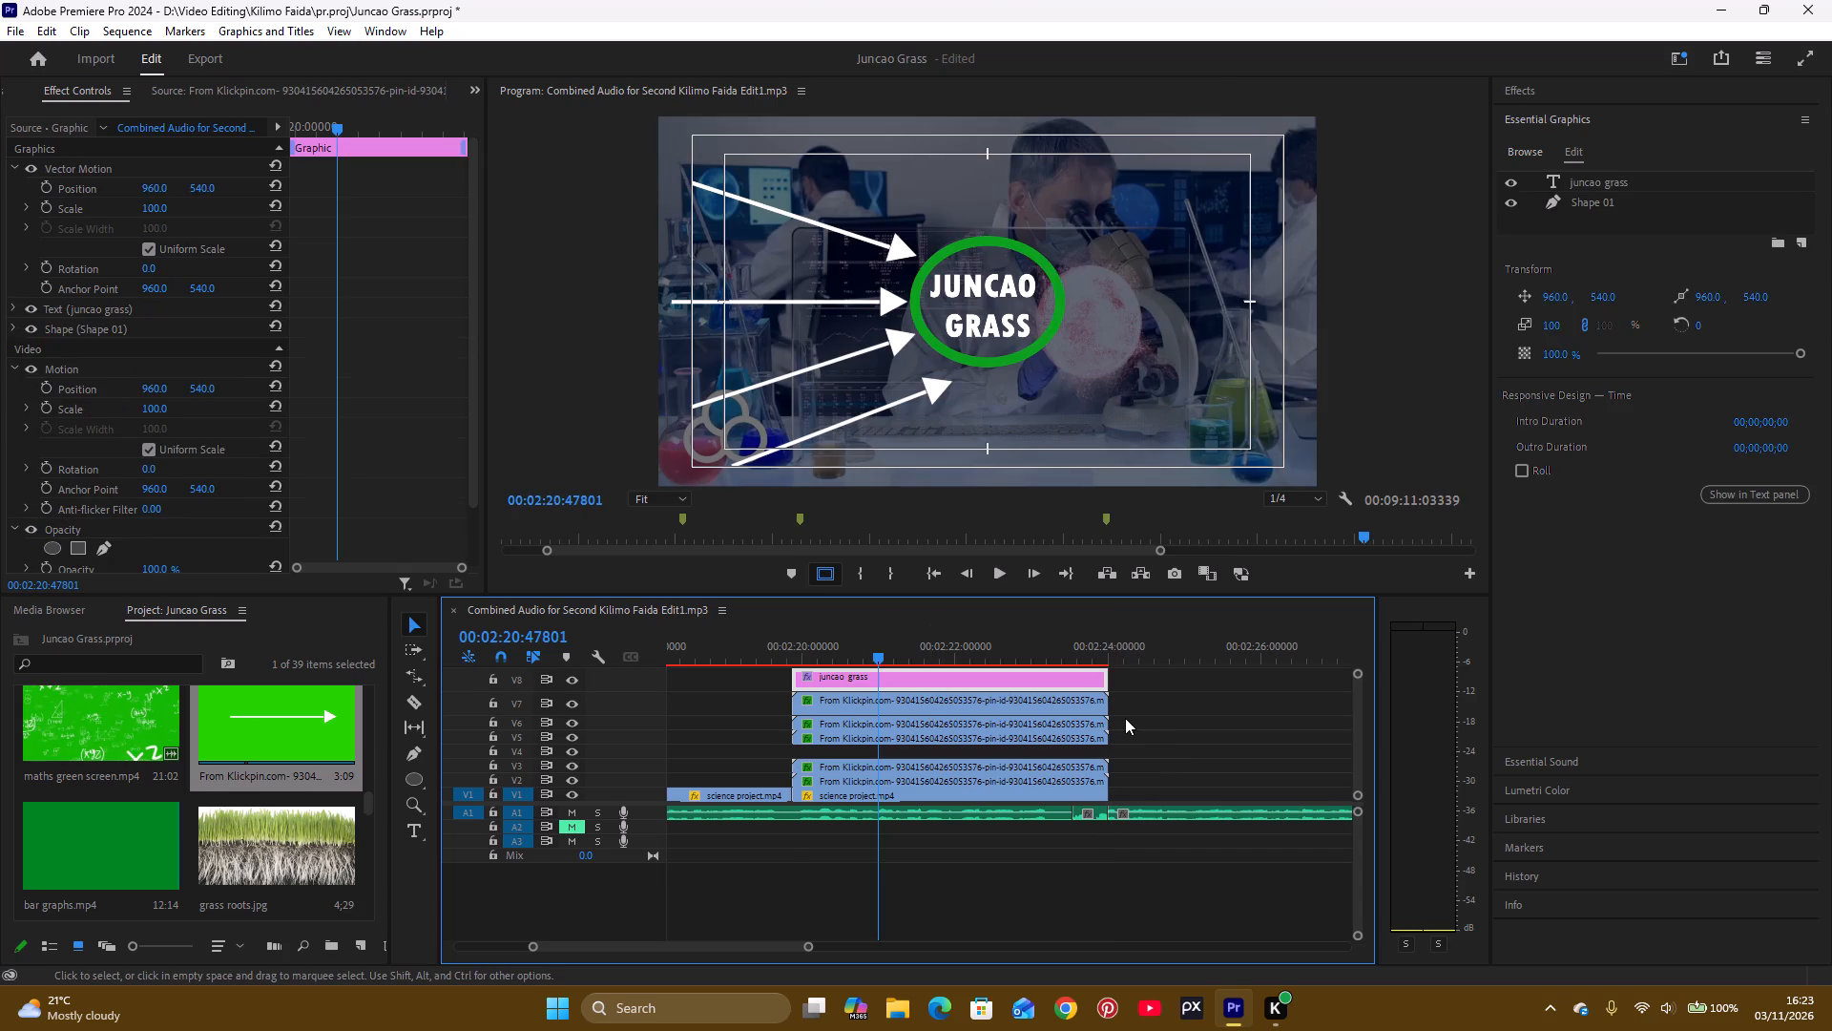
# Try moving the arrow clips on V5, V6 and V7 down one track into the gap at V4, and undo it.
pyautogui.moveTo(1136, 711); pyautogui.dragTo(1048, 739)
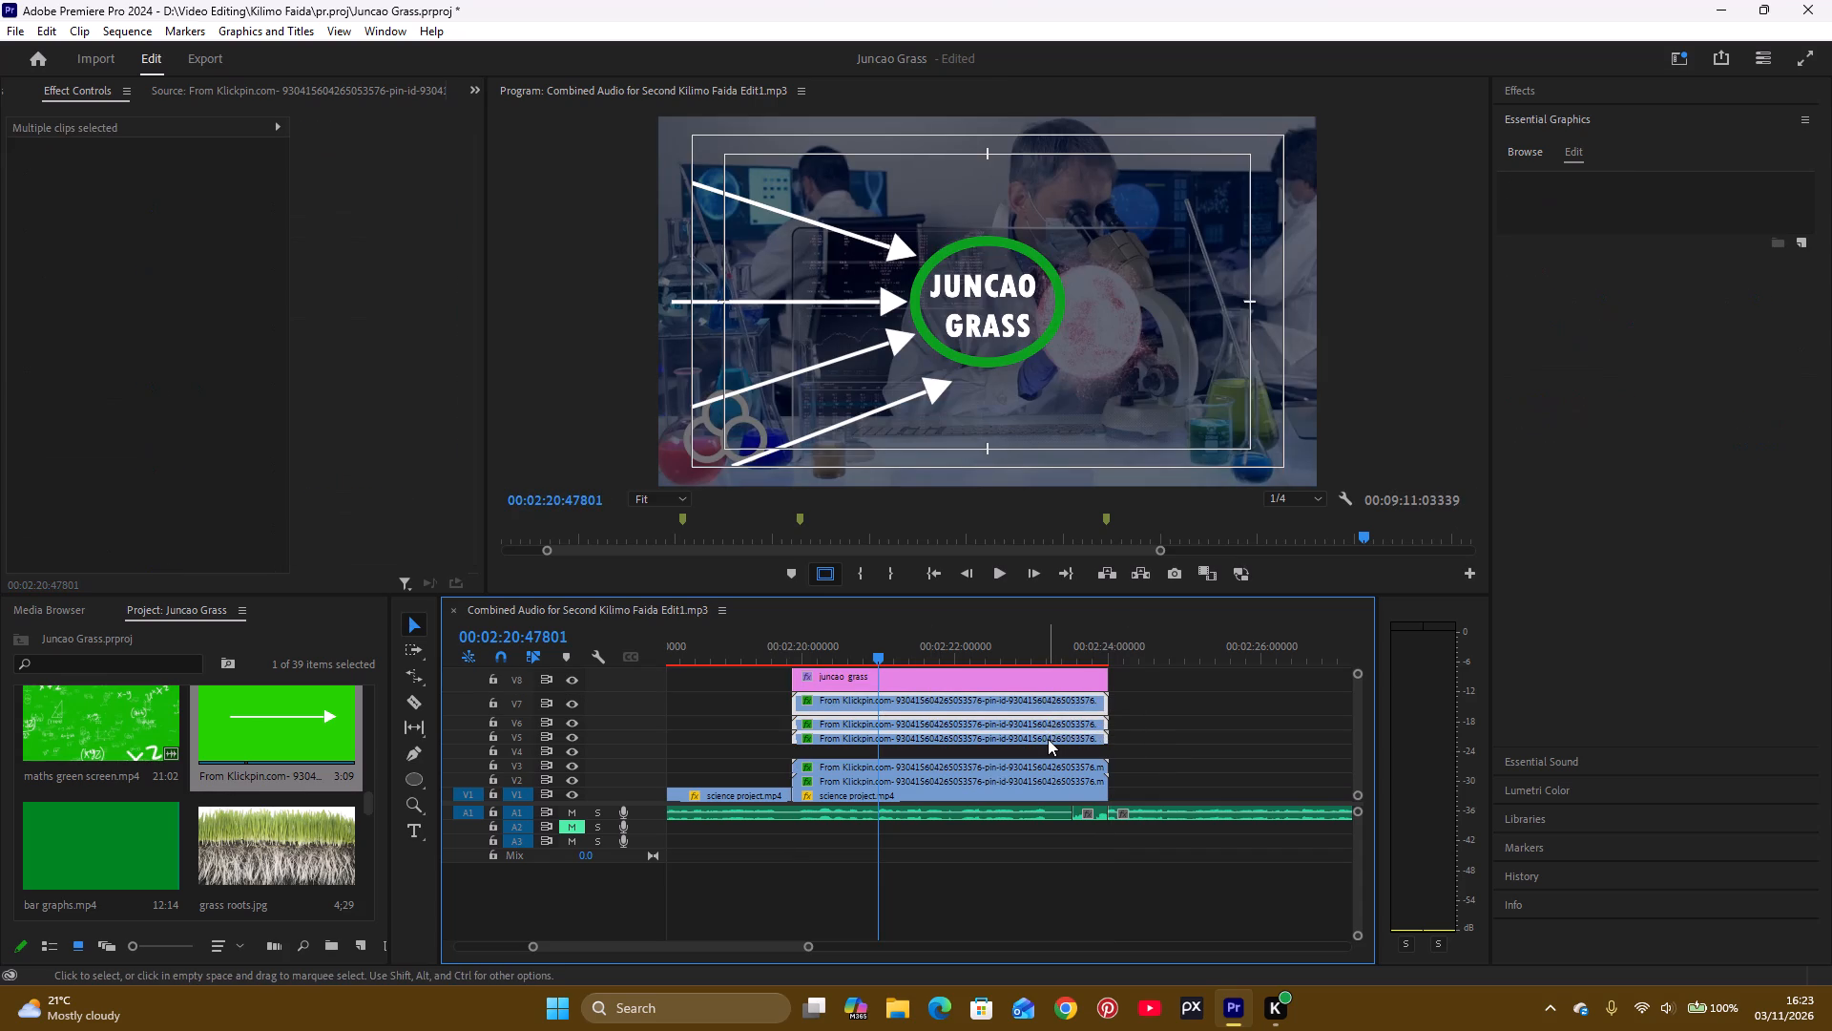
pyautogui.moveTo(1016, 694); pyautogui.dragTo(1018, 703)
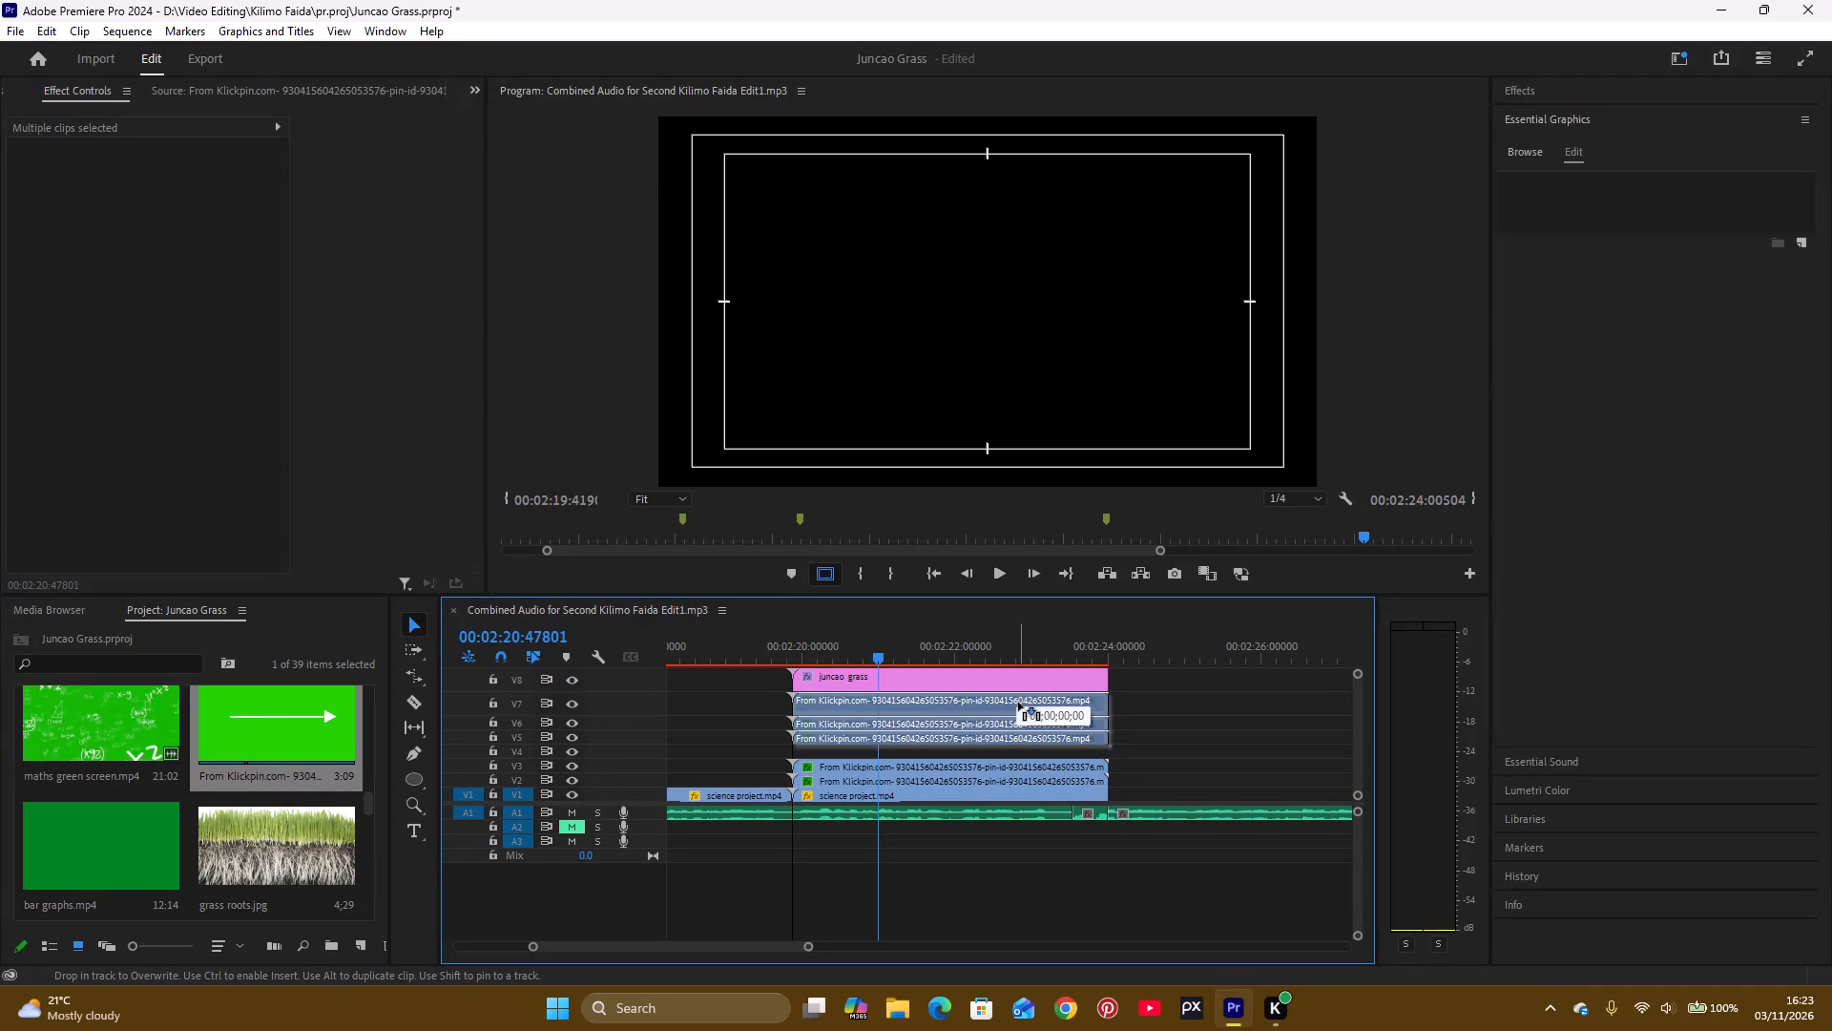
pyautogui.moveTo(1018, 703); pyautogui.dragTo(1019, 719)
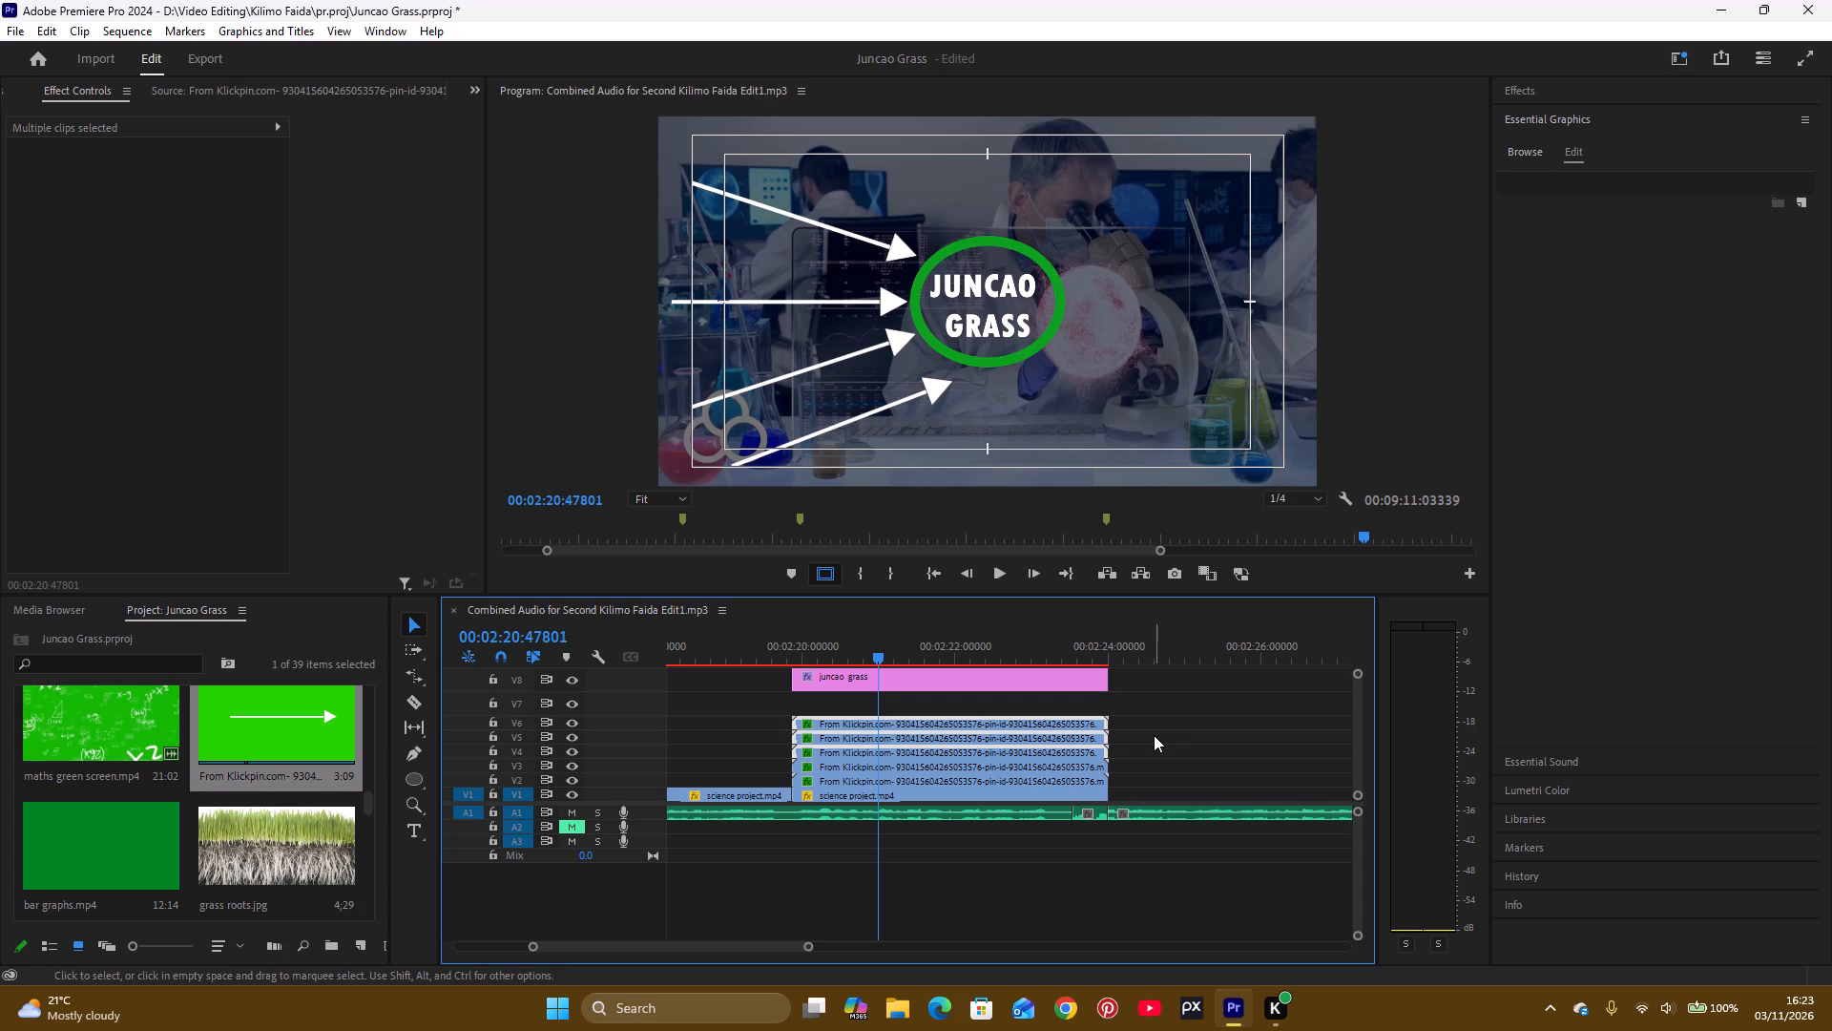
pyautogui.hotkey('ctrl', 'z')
# Reduce the height of tracks V7 and V8 to match the other video tracks.
pyautogui.moveTo(1168, 708); pyautogui.dragTo(1128, 729)
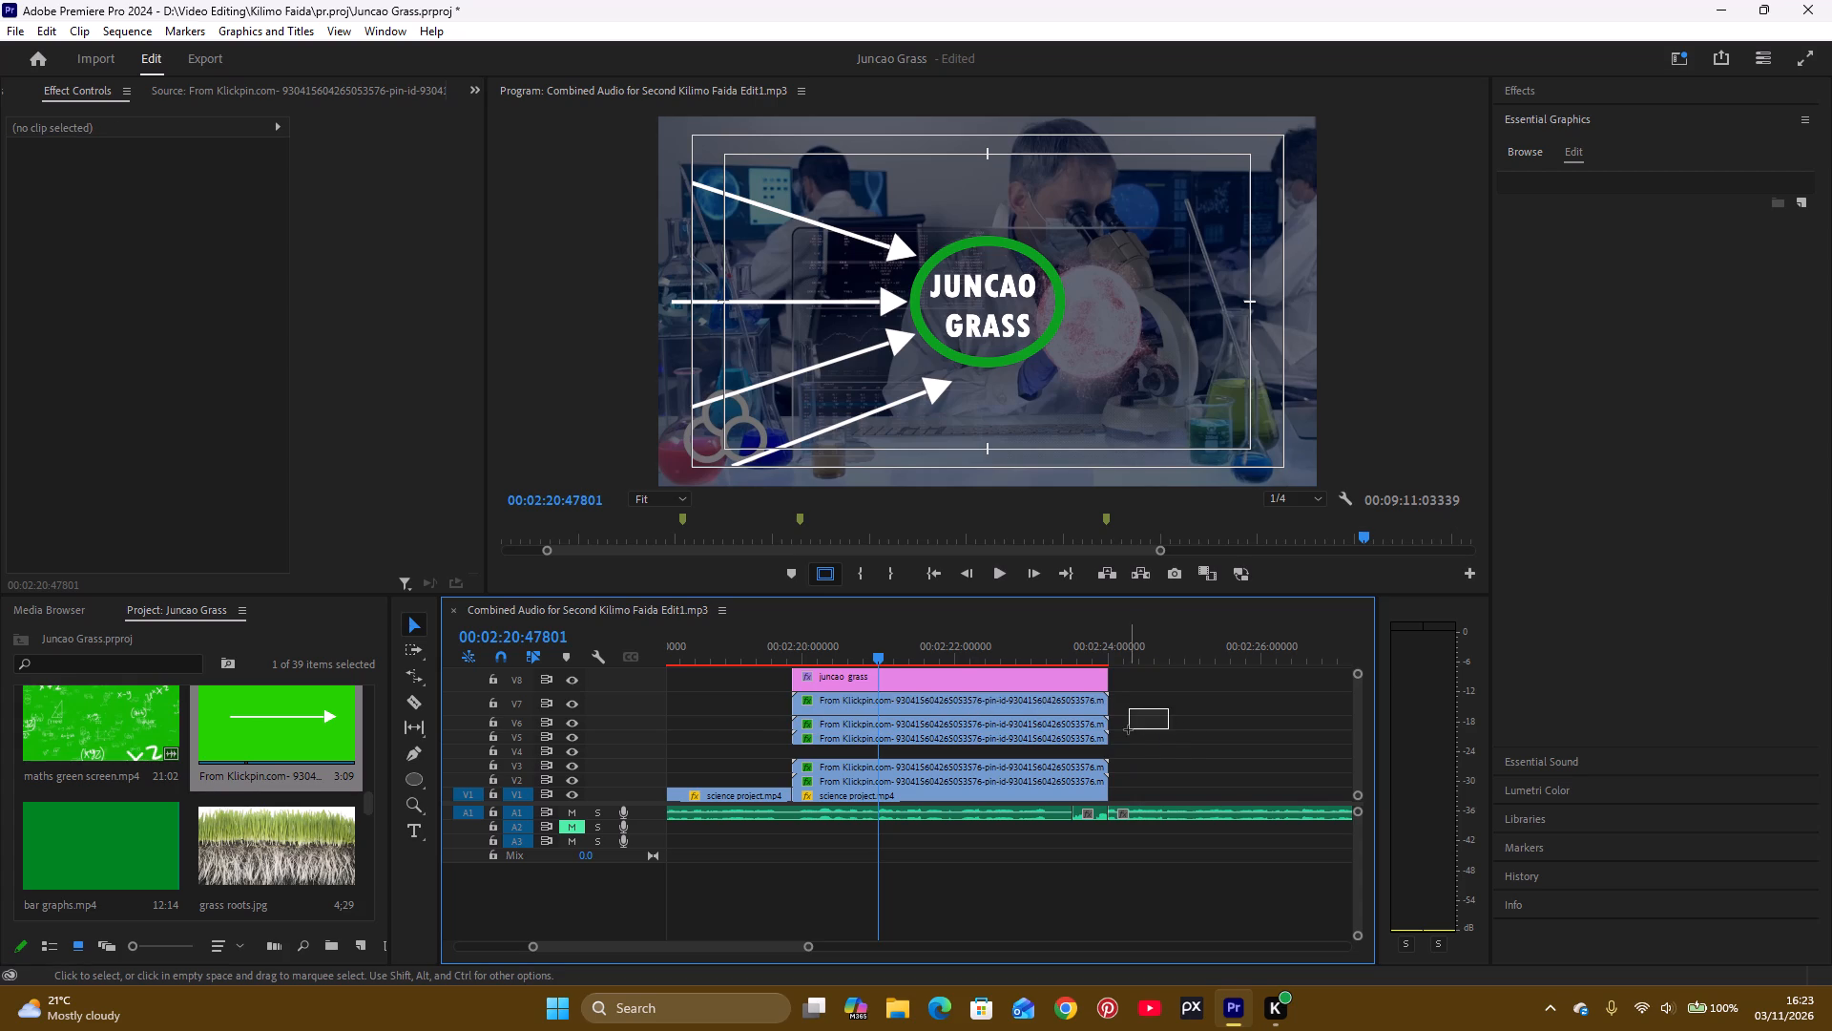
pyautogui.moveTo(1128, 729); pyautogui.dragTo(1128, 730)
pyautogui.click(1358, 672)
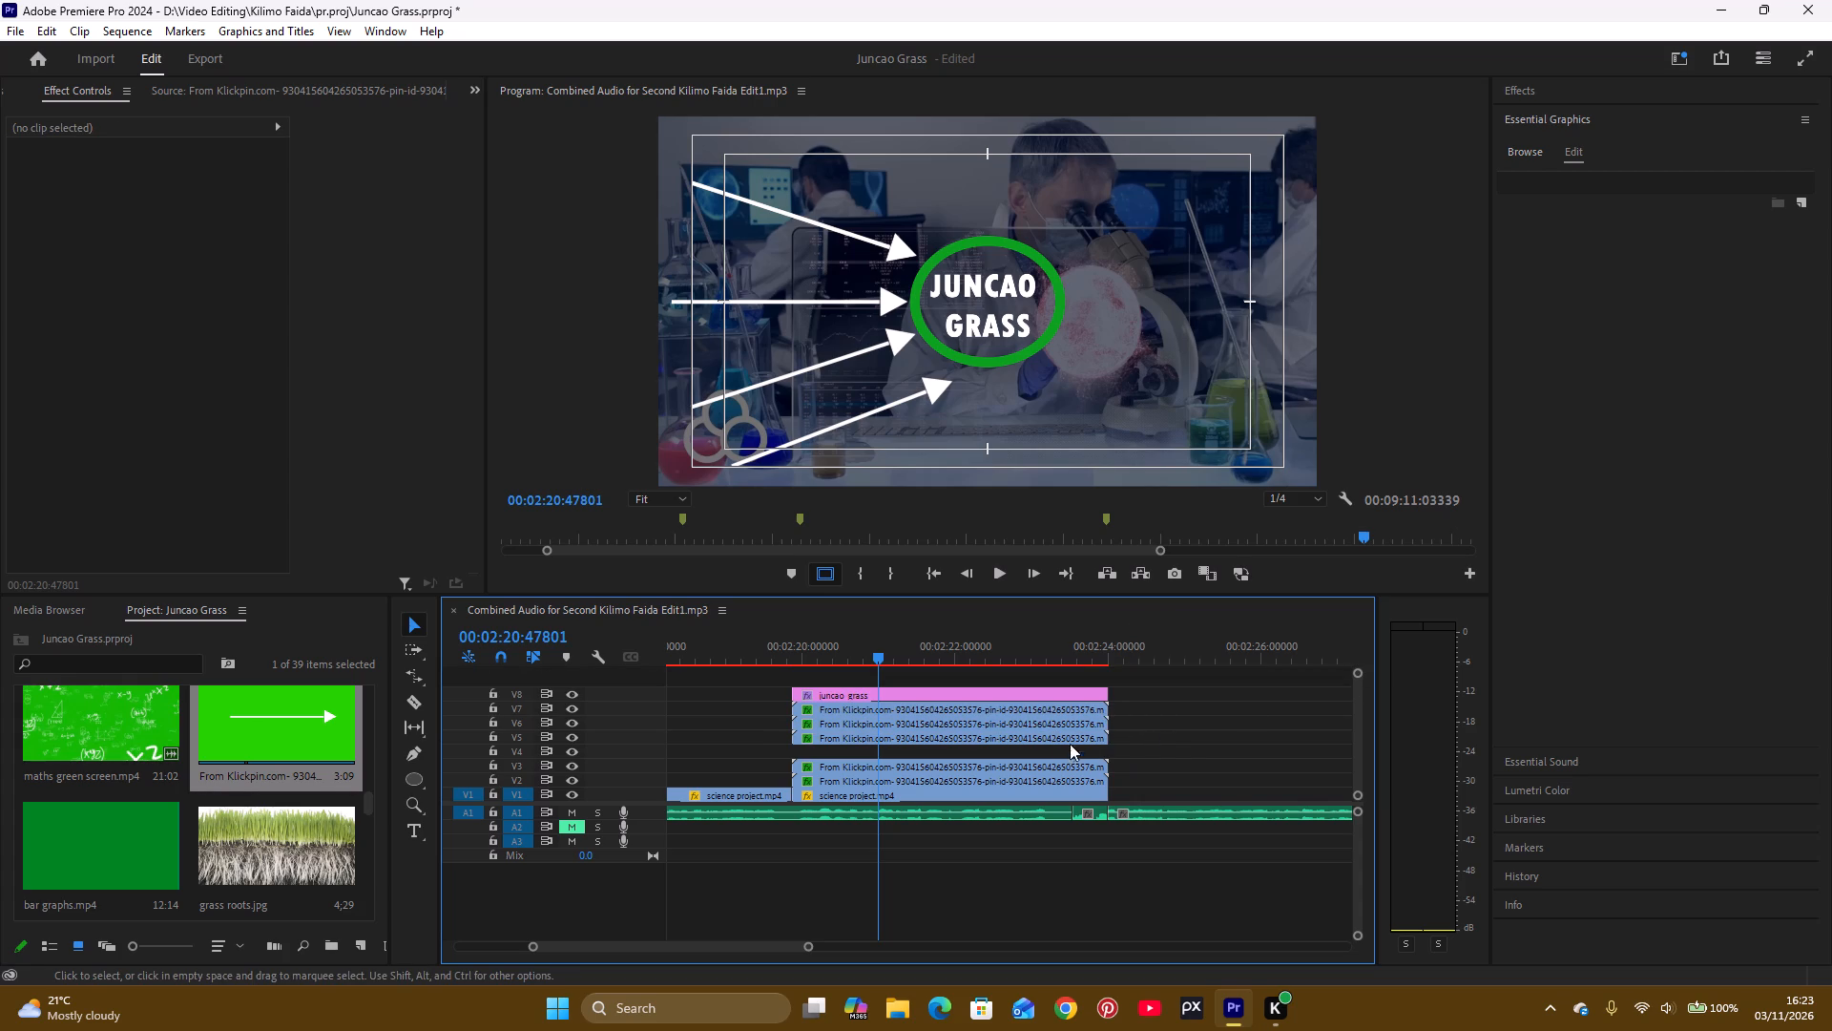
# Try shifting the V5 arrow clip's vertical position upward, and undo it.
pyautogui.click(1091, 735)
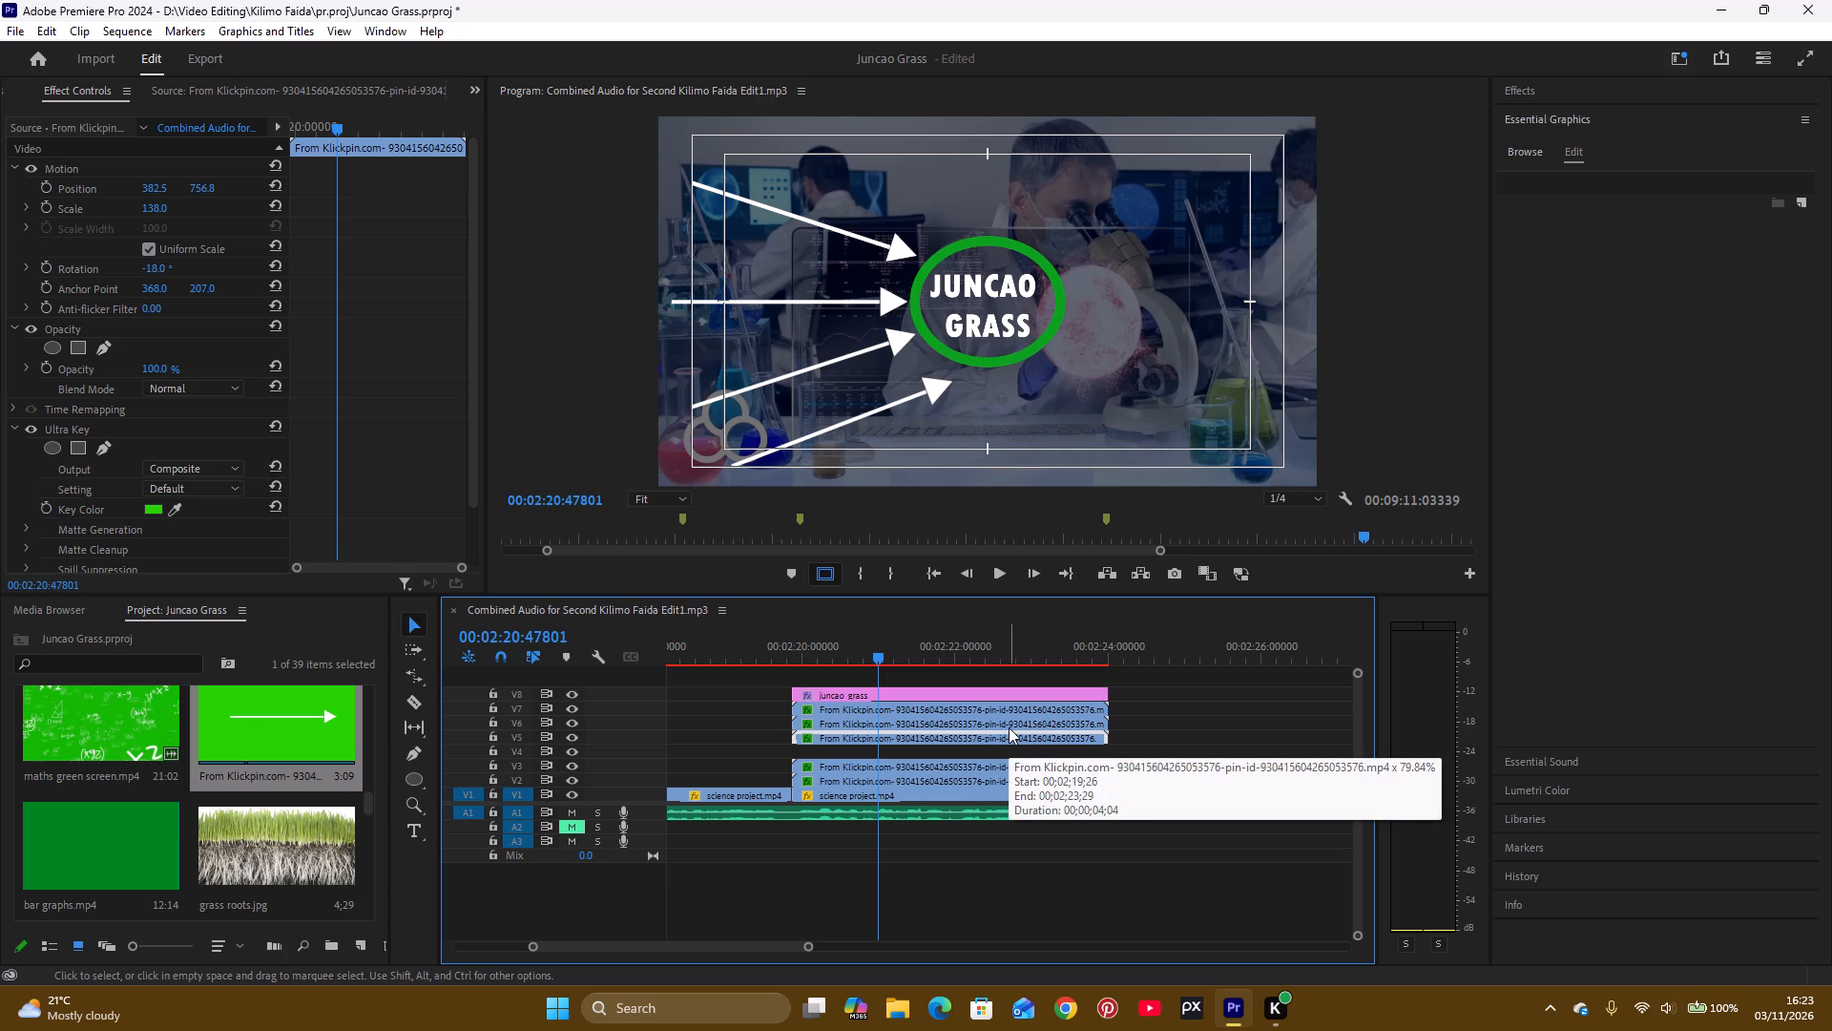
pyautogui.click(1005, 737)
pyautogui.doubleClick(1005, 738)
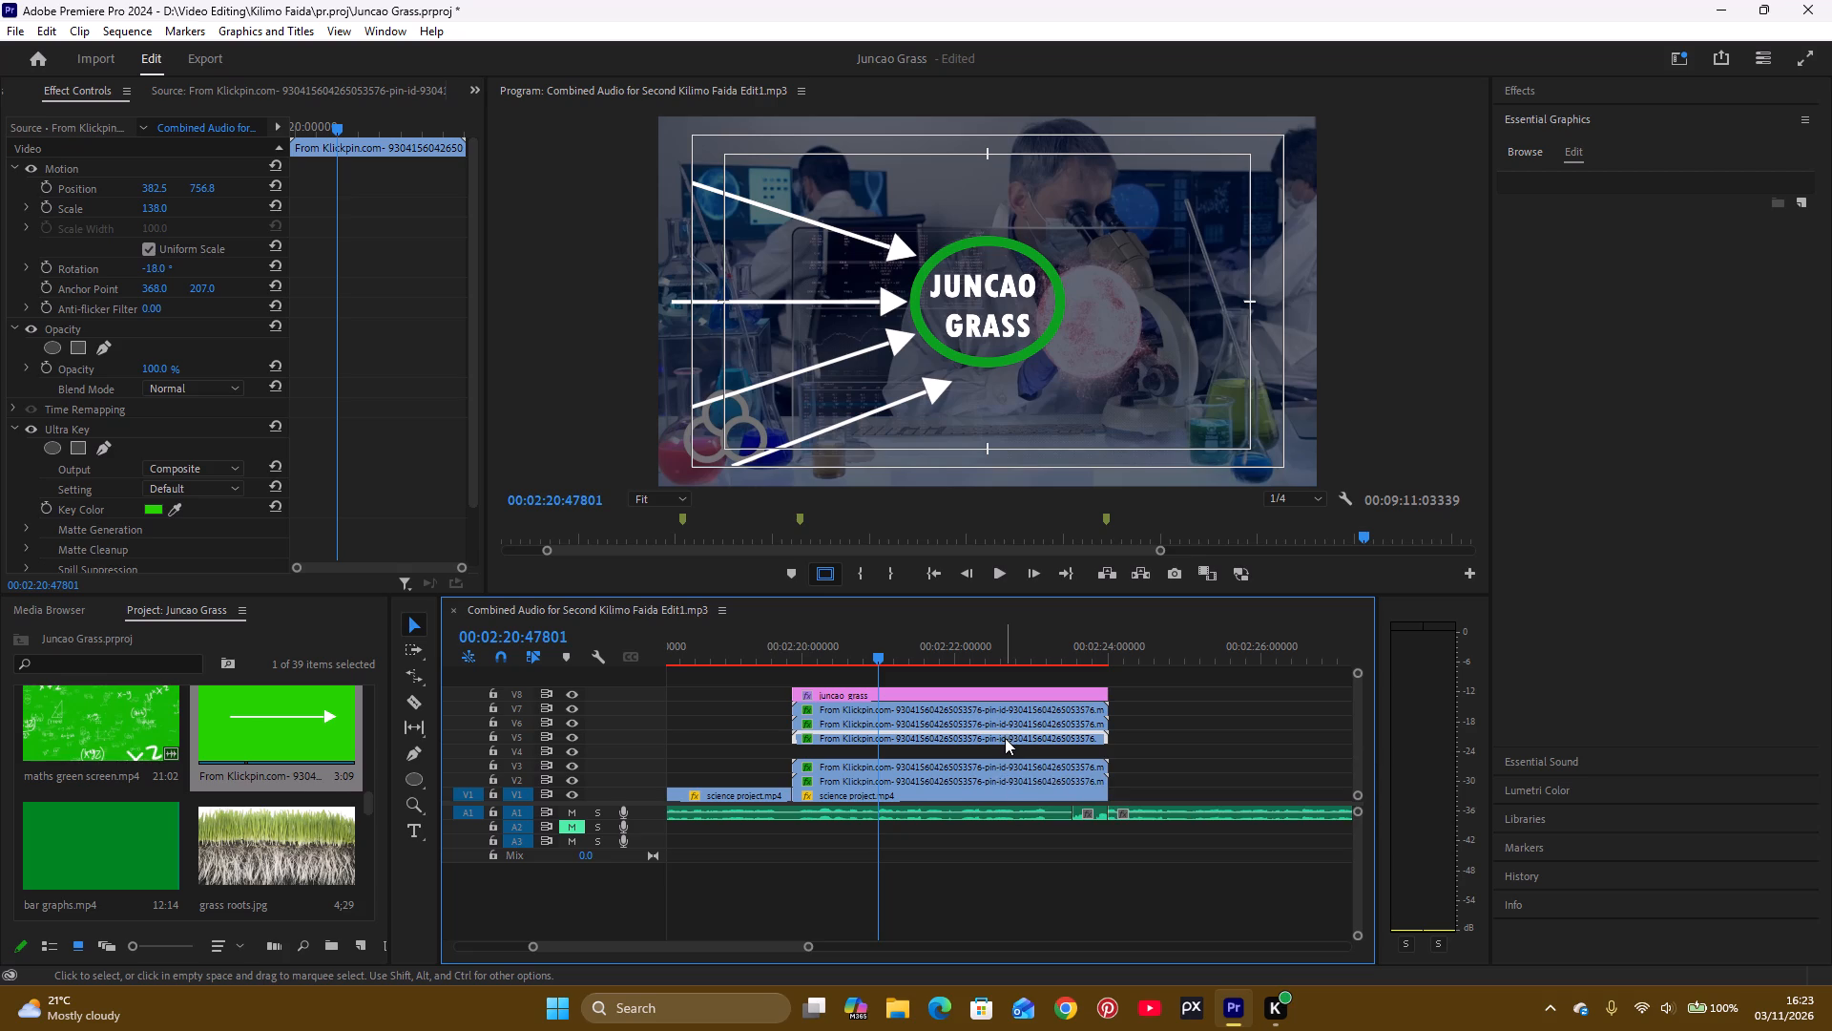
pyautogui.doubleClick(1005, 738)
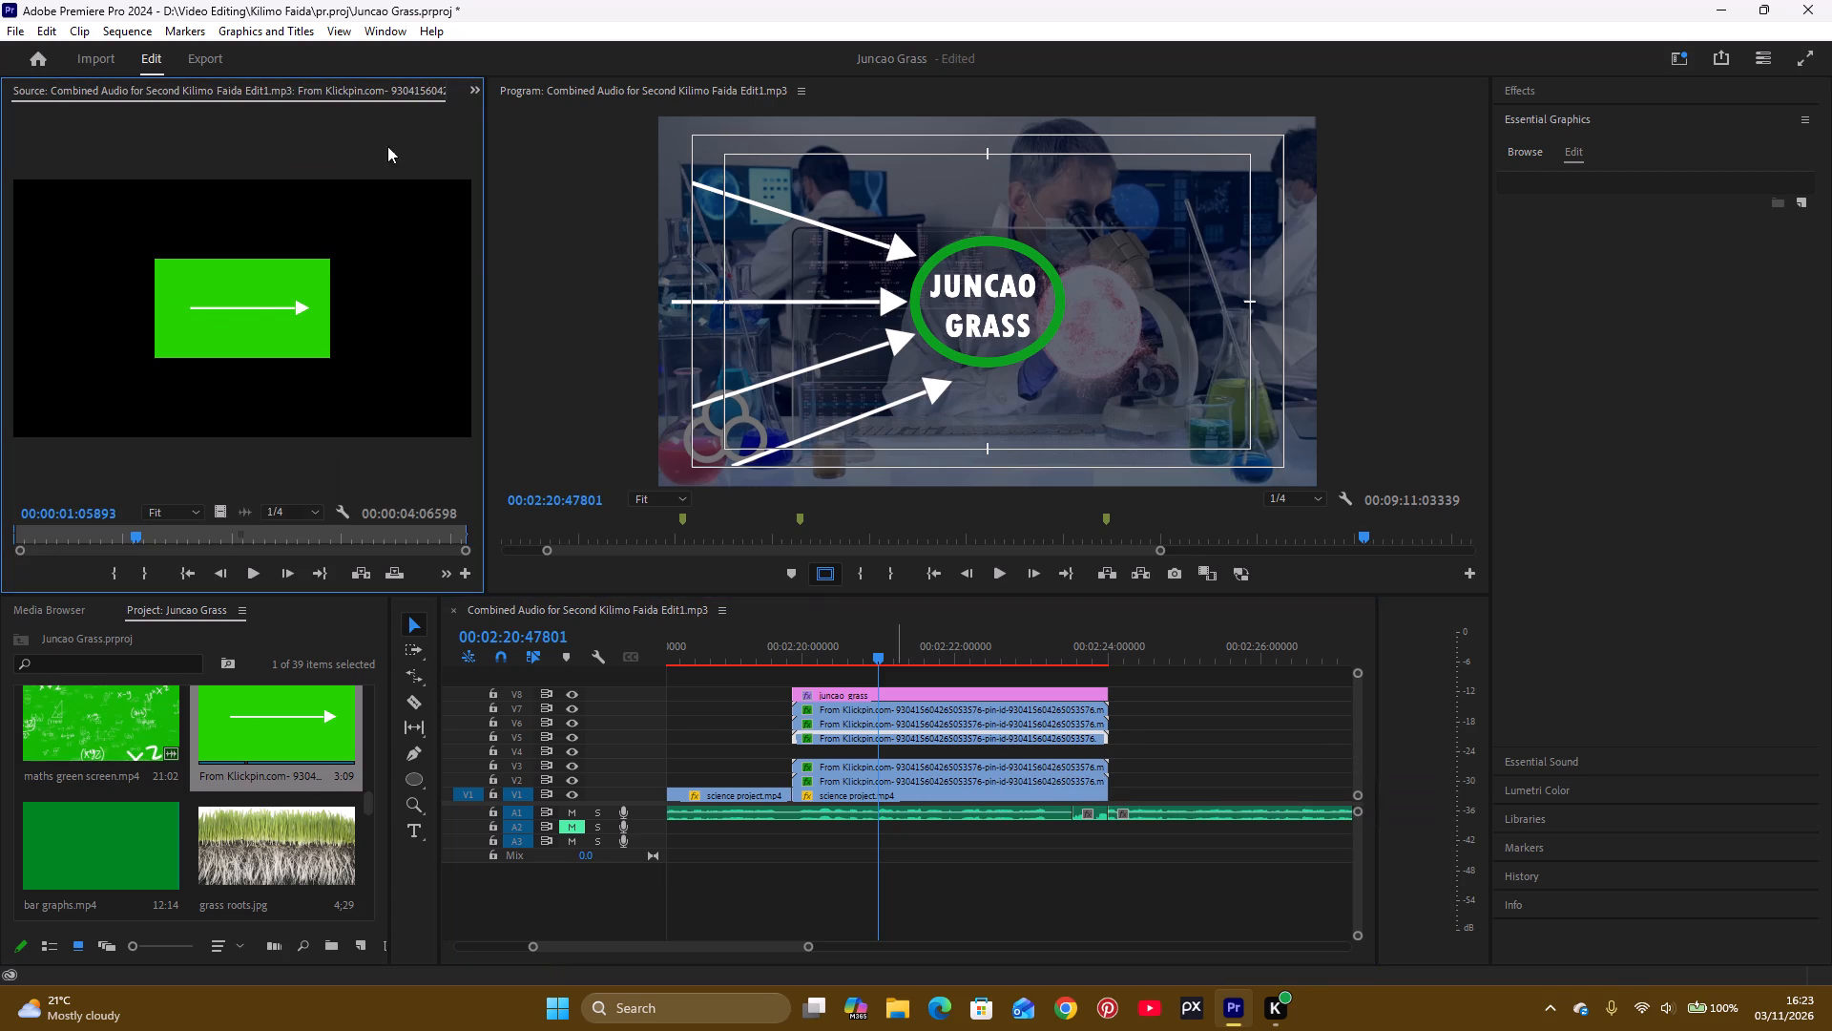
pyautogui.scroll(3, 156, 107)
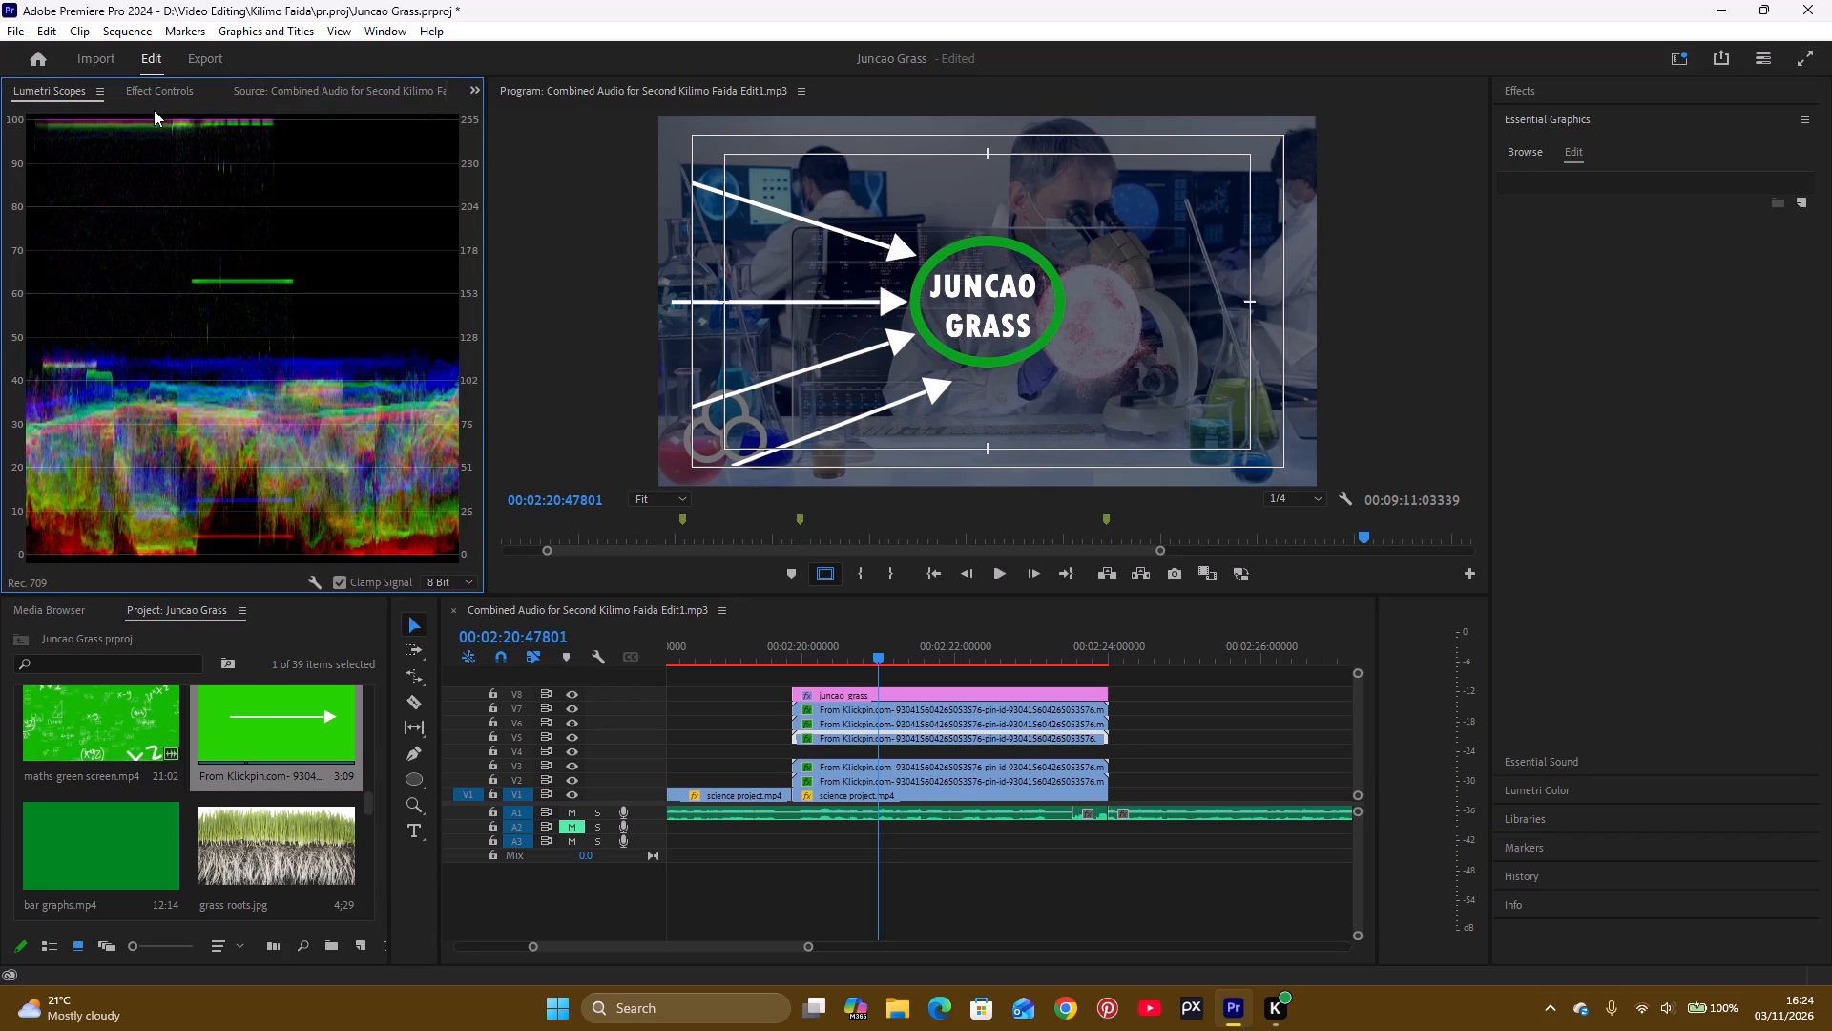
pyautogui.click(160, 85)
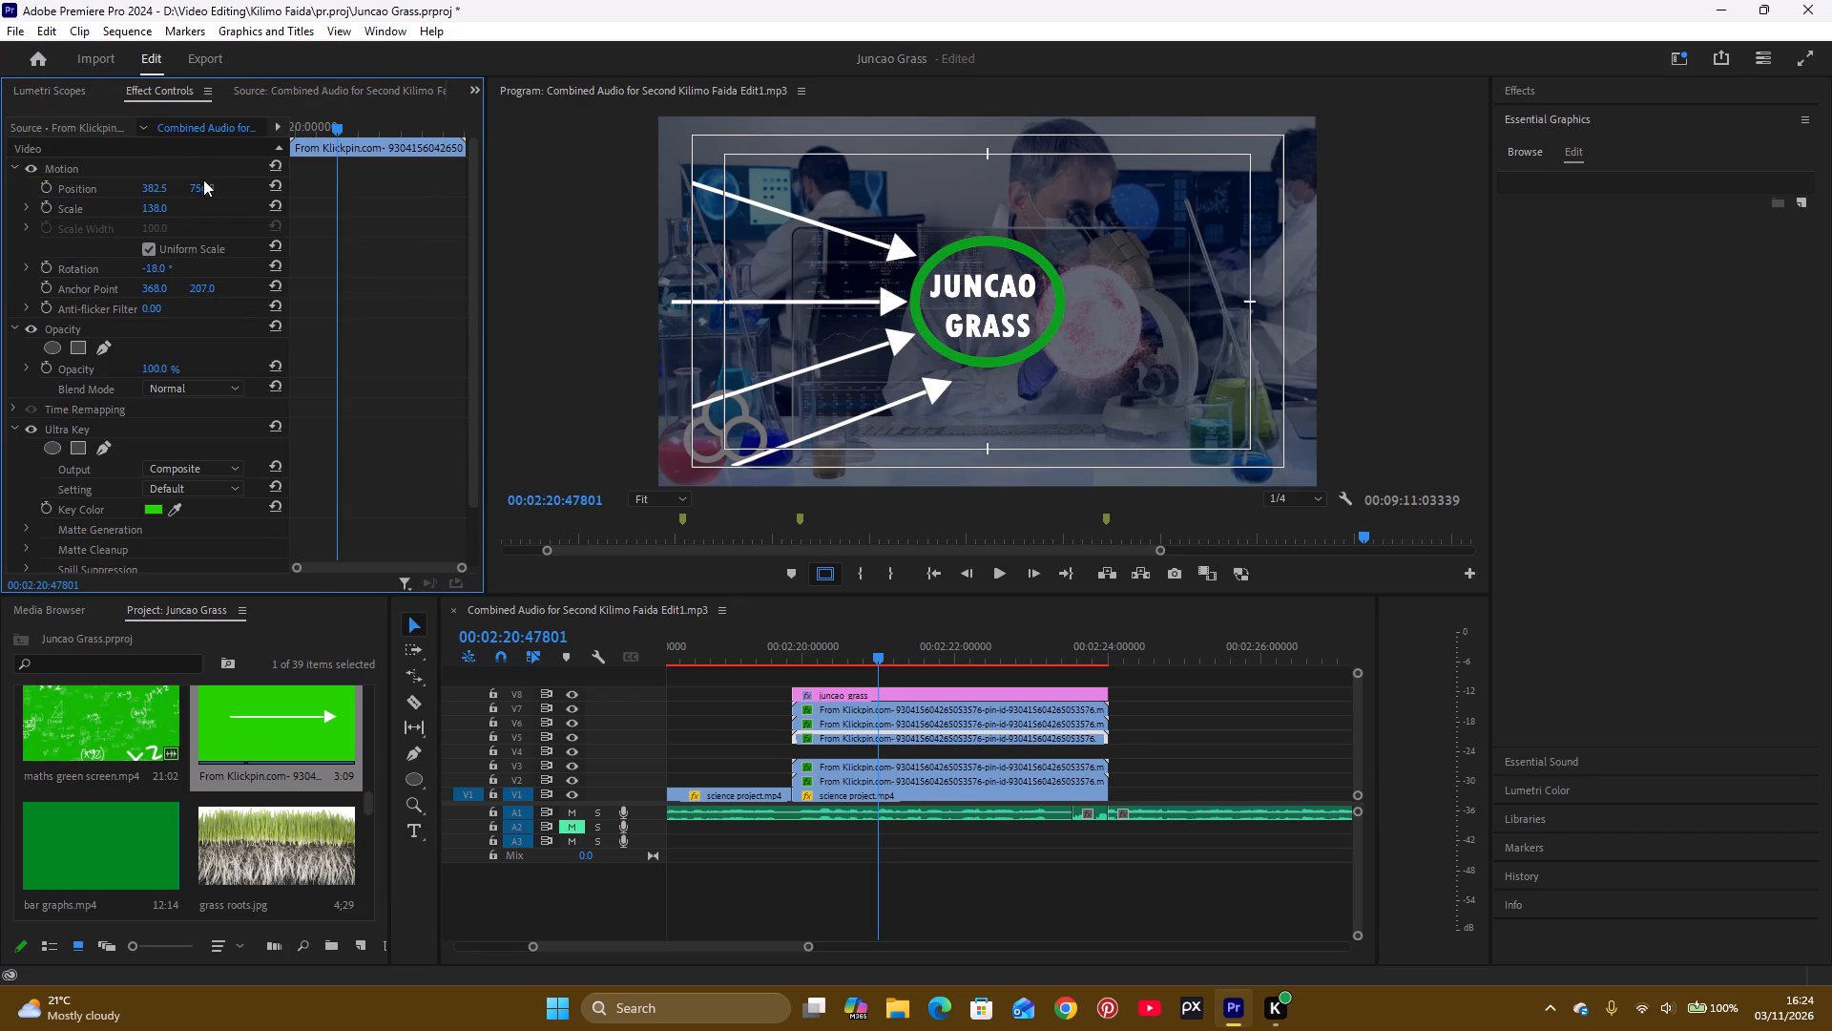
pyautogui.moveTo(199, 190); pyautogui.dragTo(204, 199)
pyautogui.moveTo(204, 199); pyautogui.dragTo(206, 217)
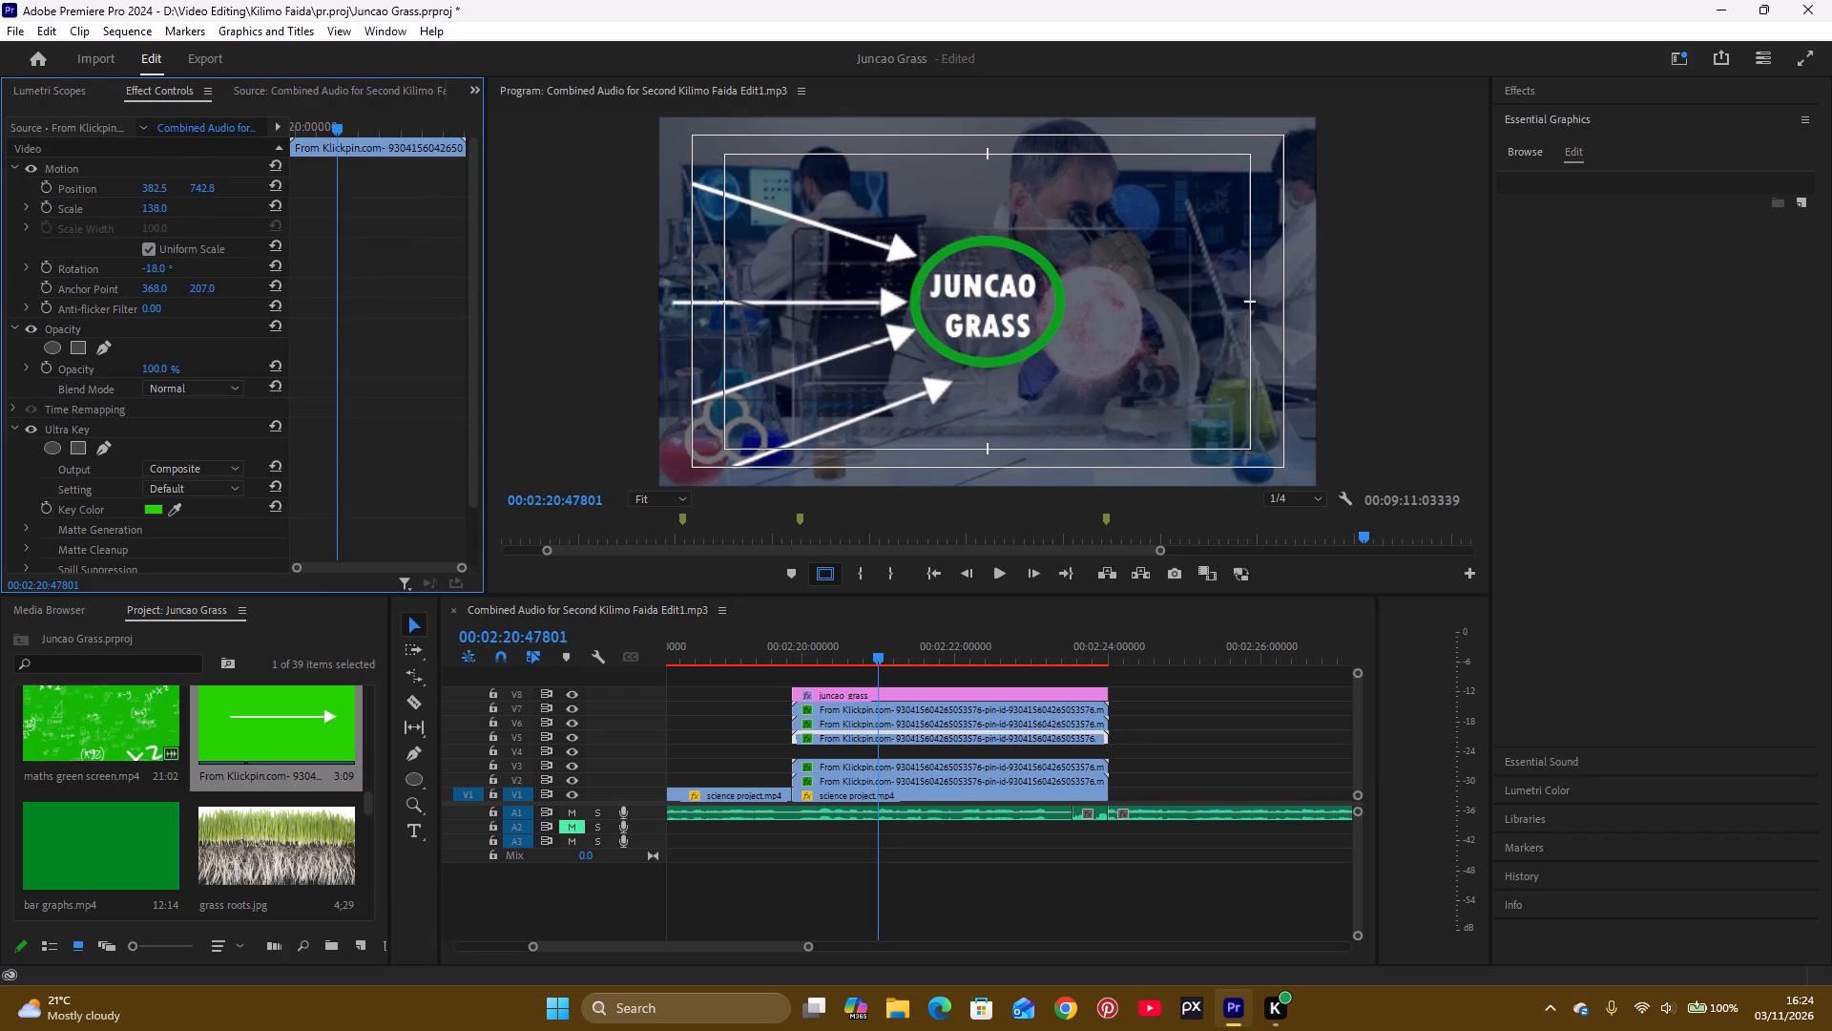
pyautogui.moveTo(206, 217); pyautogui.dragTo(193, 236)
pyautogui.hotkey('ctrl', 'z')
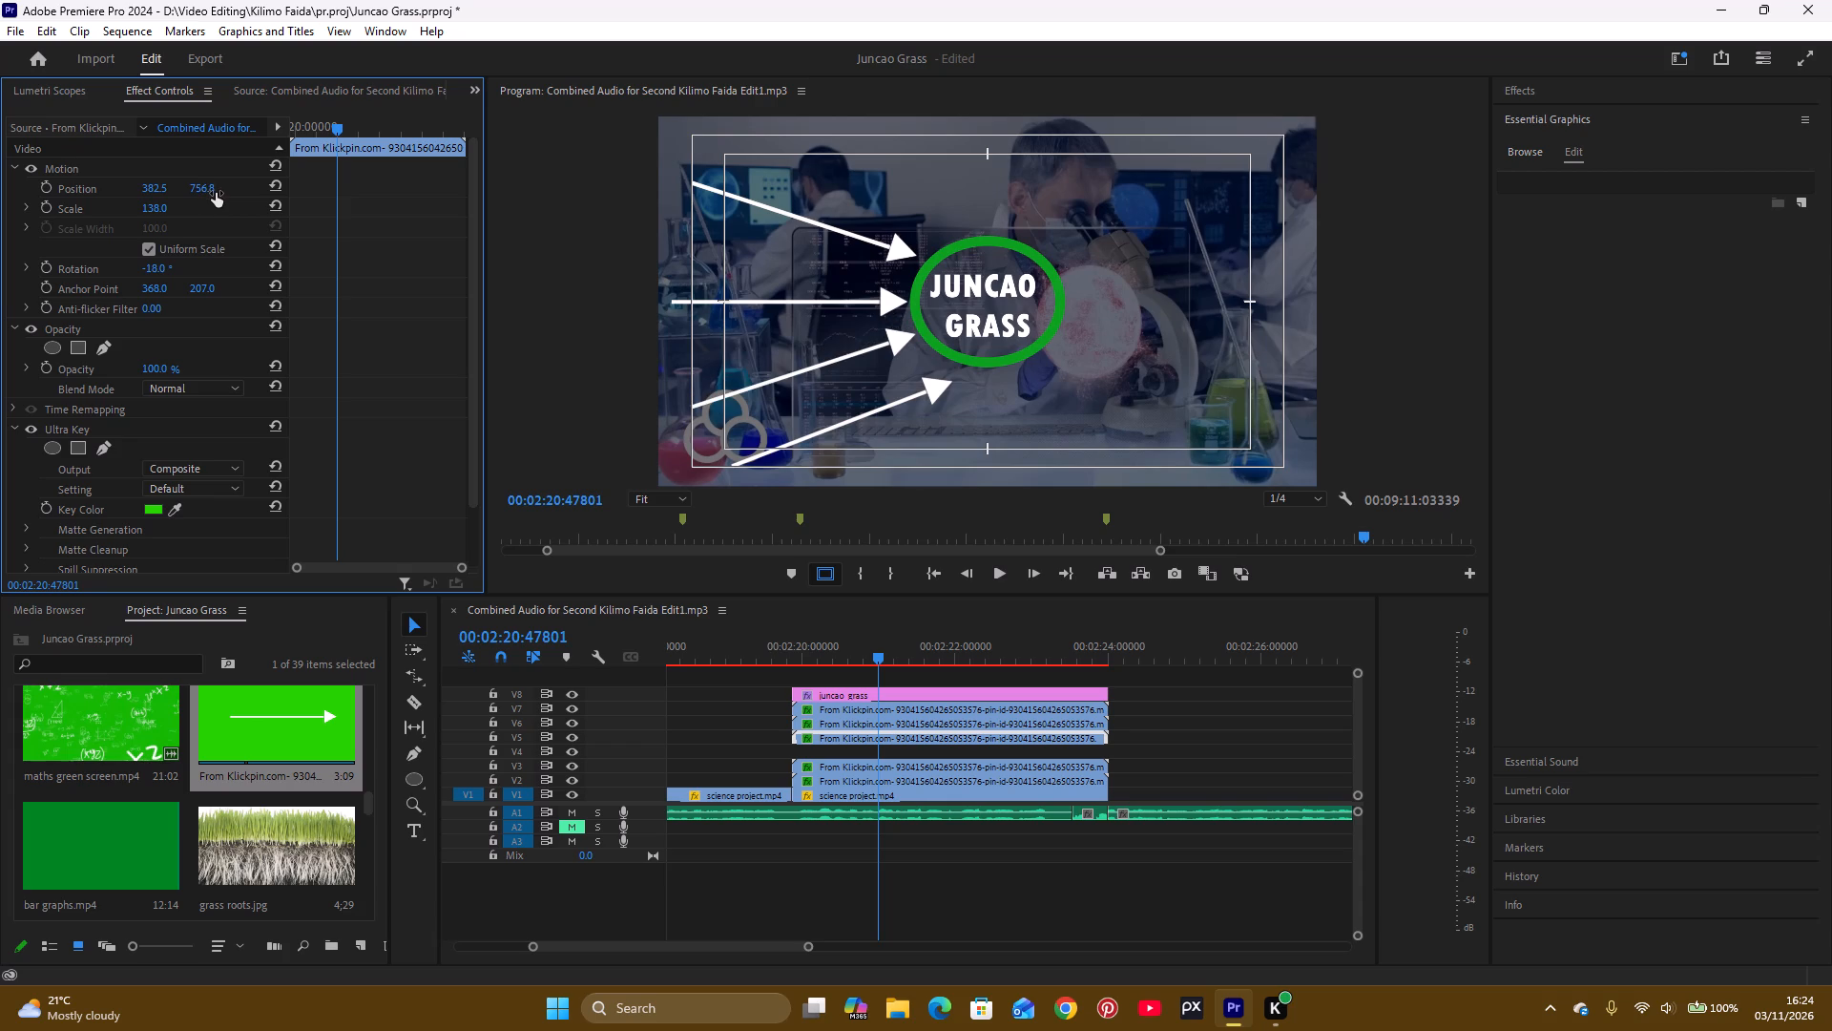
# Duplicate the V3 arrow clip into the gap on V4, aligned with the other arrow clips.
pyautogui.click(925, 765)
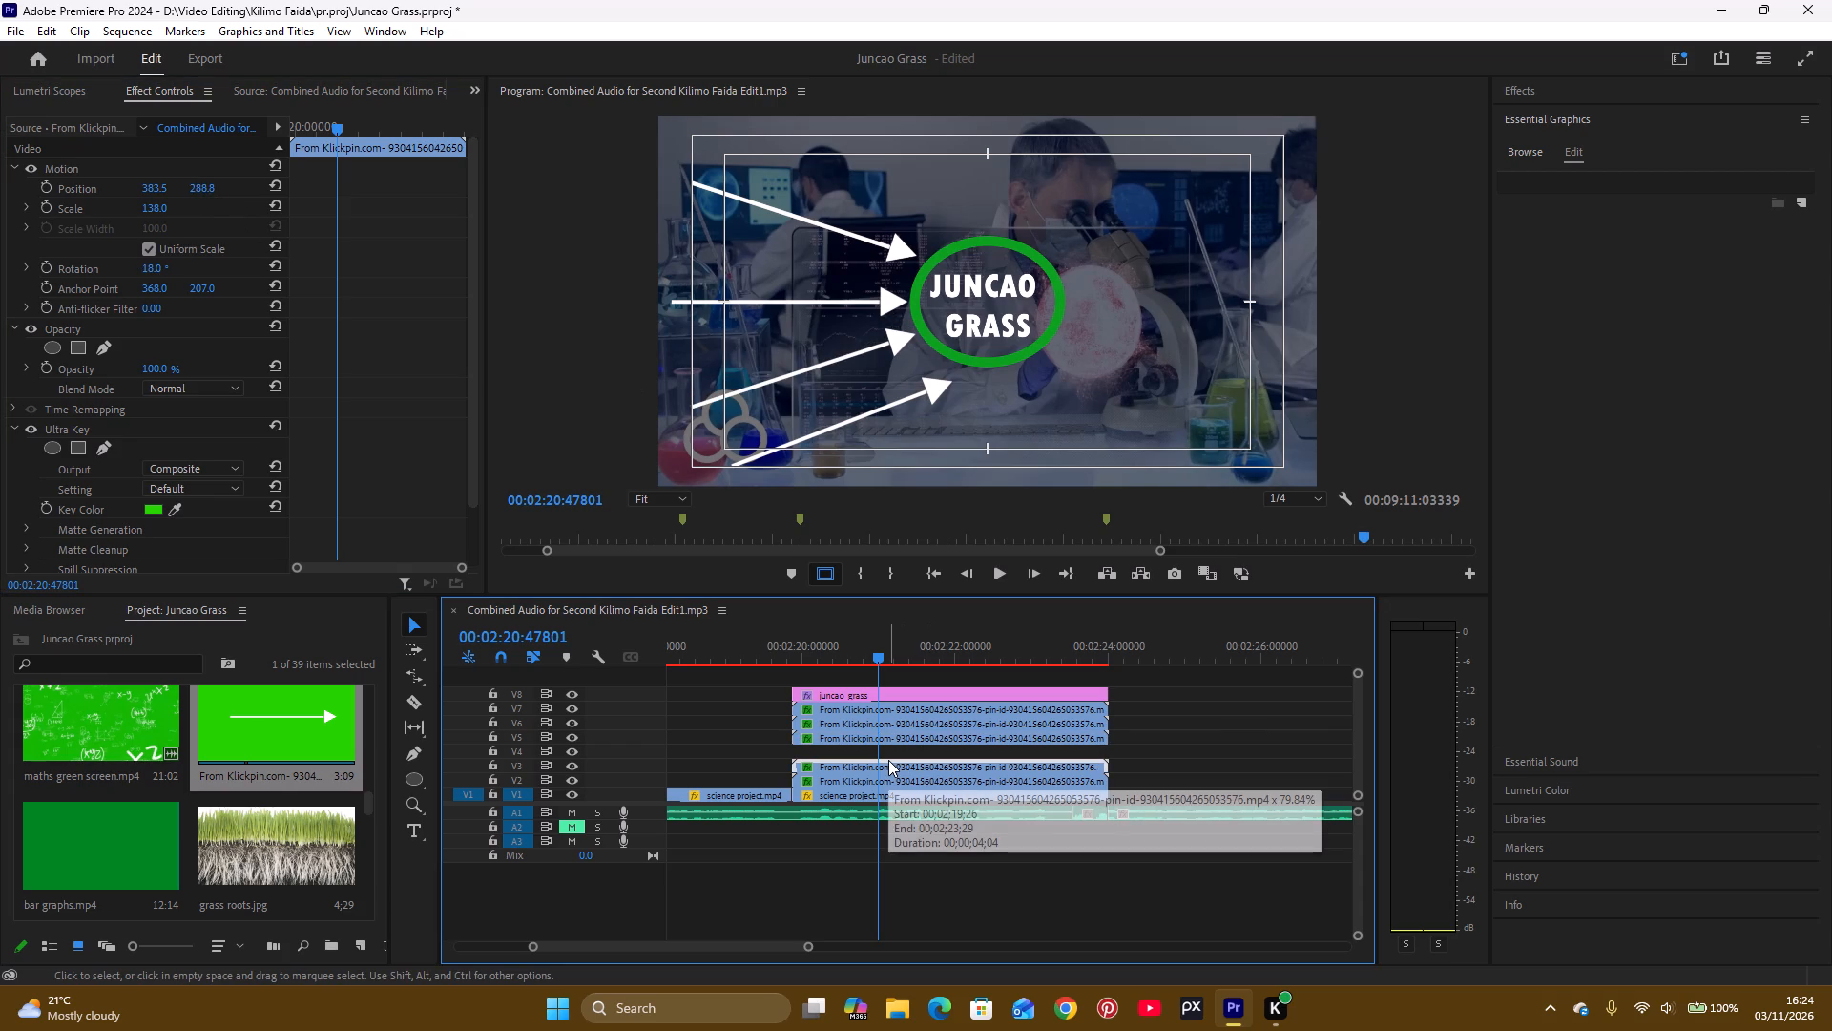
pyautogui.moveTo(888, 760); pyautogui.dragTo(888, 749)
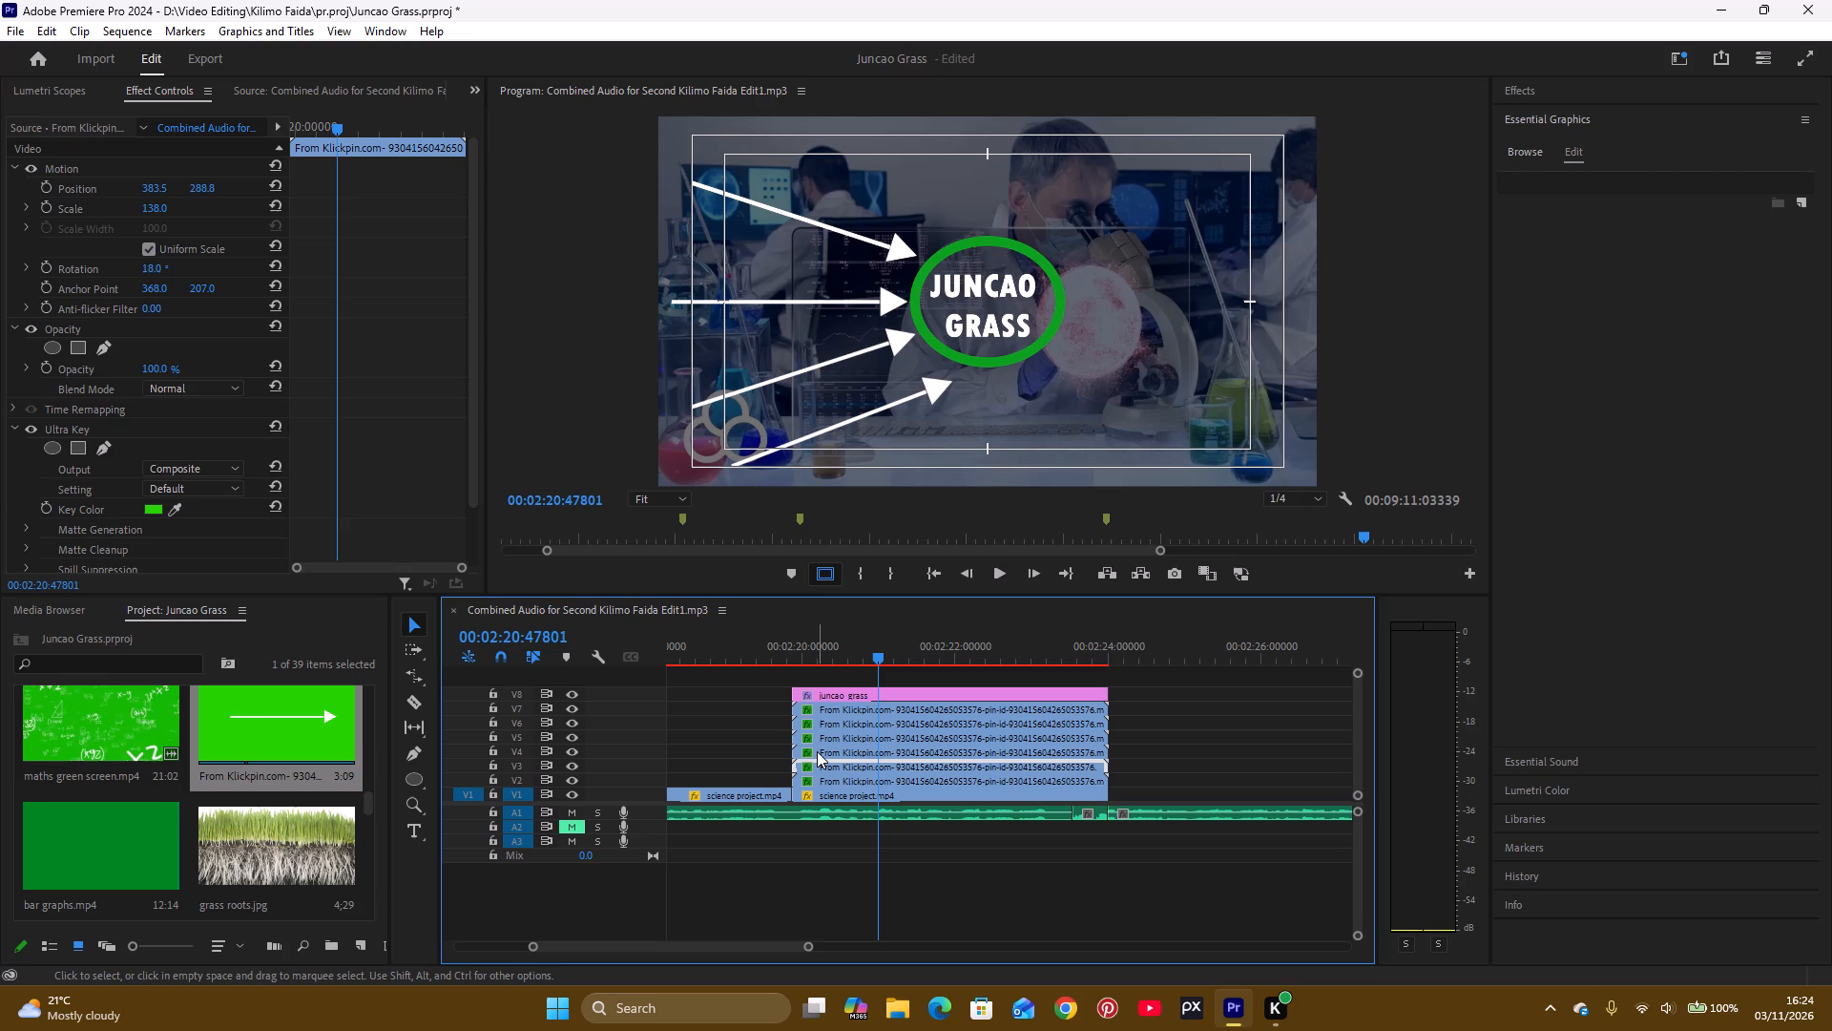
# Set the V4 arrow's position to 501.5, 168.8 and rotation to 24° so it points at the ellipse from the upper left.
pyautogui.click(817, 749)
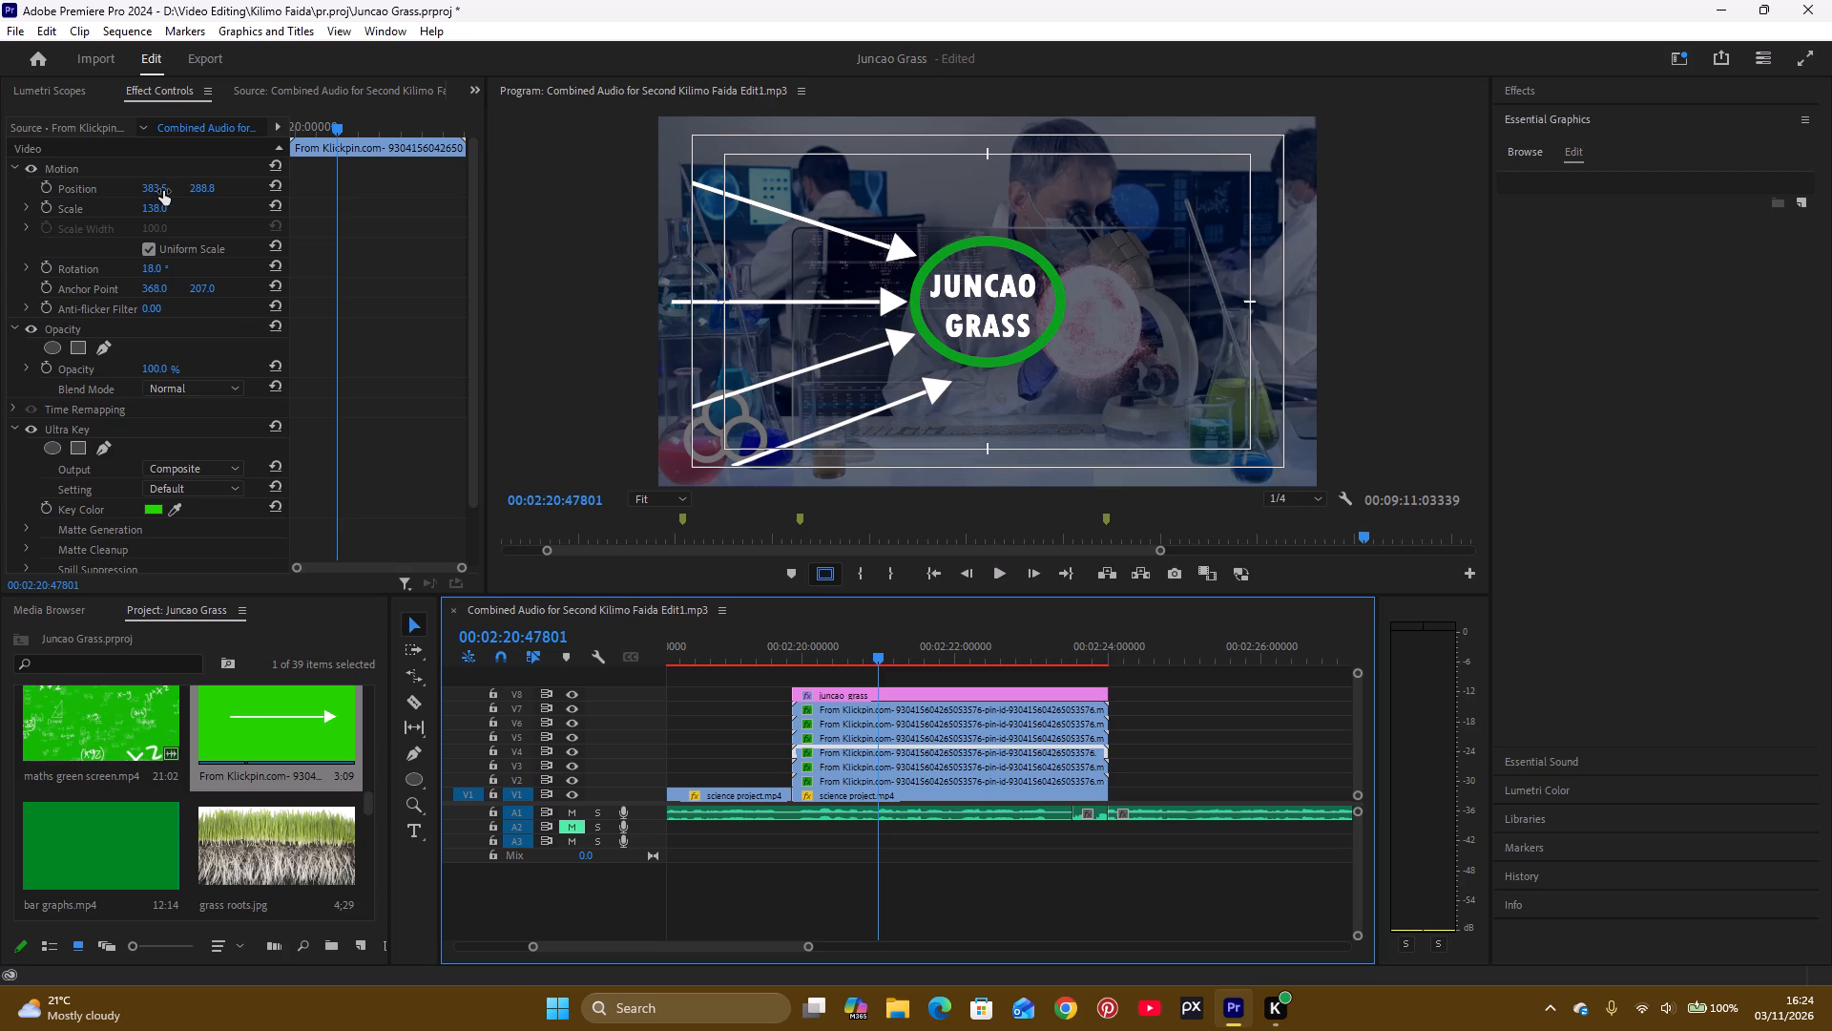
pyautogui.moveTo(206, 191); pyautogui.dragTo(181, 204)
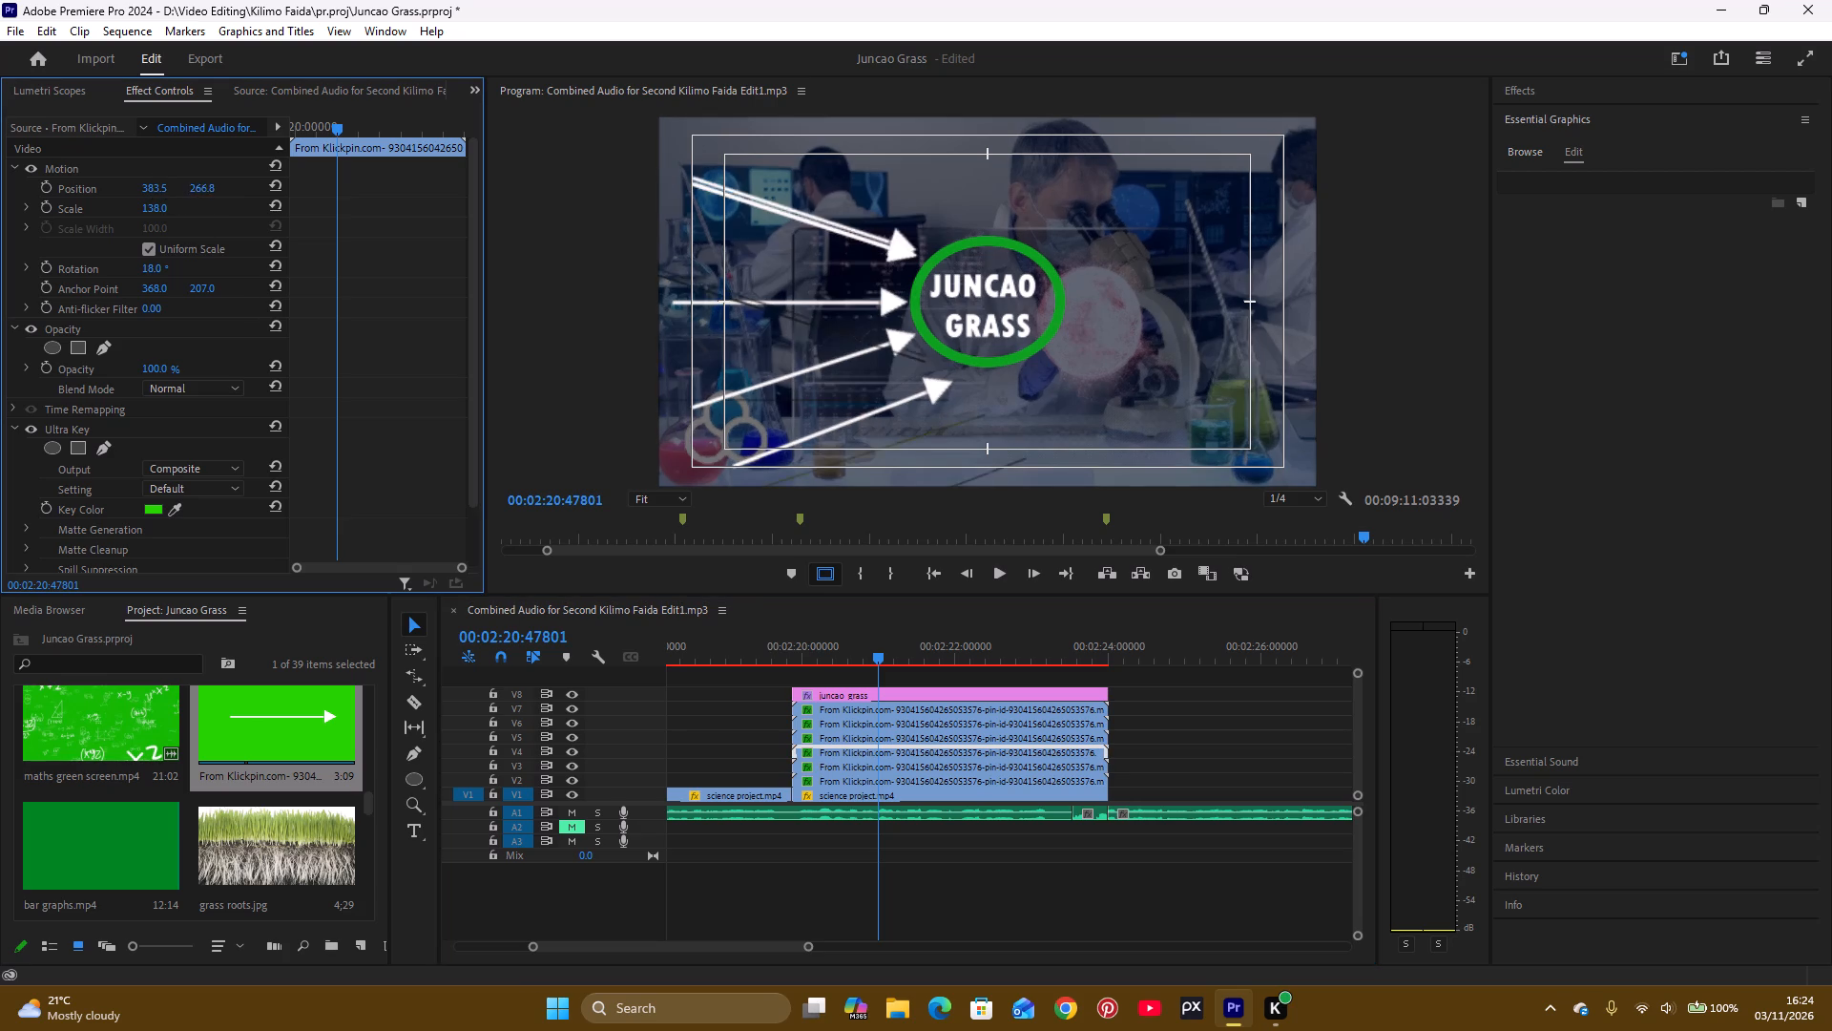
pyautogui.moveTo(181, 204); pyautogui.dragTo(135, 284)
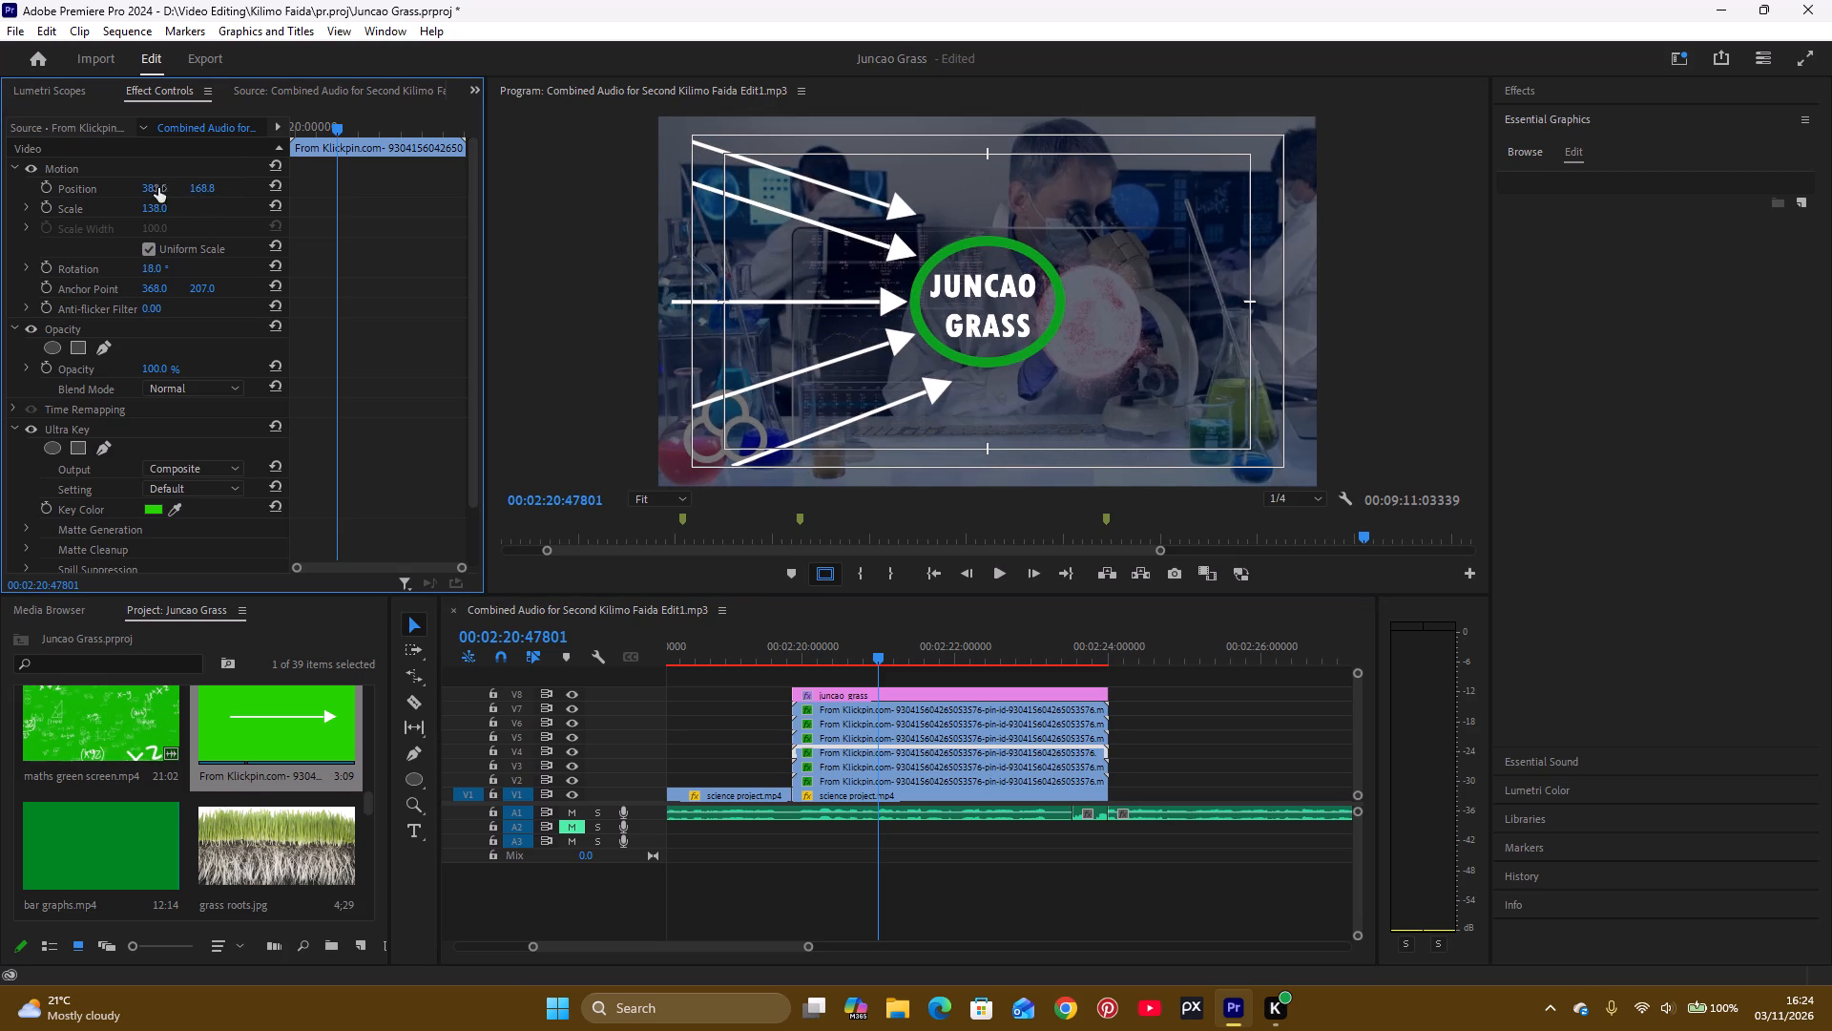
pyautogui.moveTo(158, 188); pyautogui.dragTo(248, 179)
pyautogui.moveTo(149, 268); pyautogui.dragTo(177, 263)
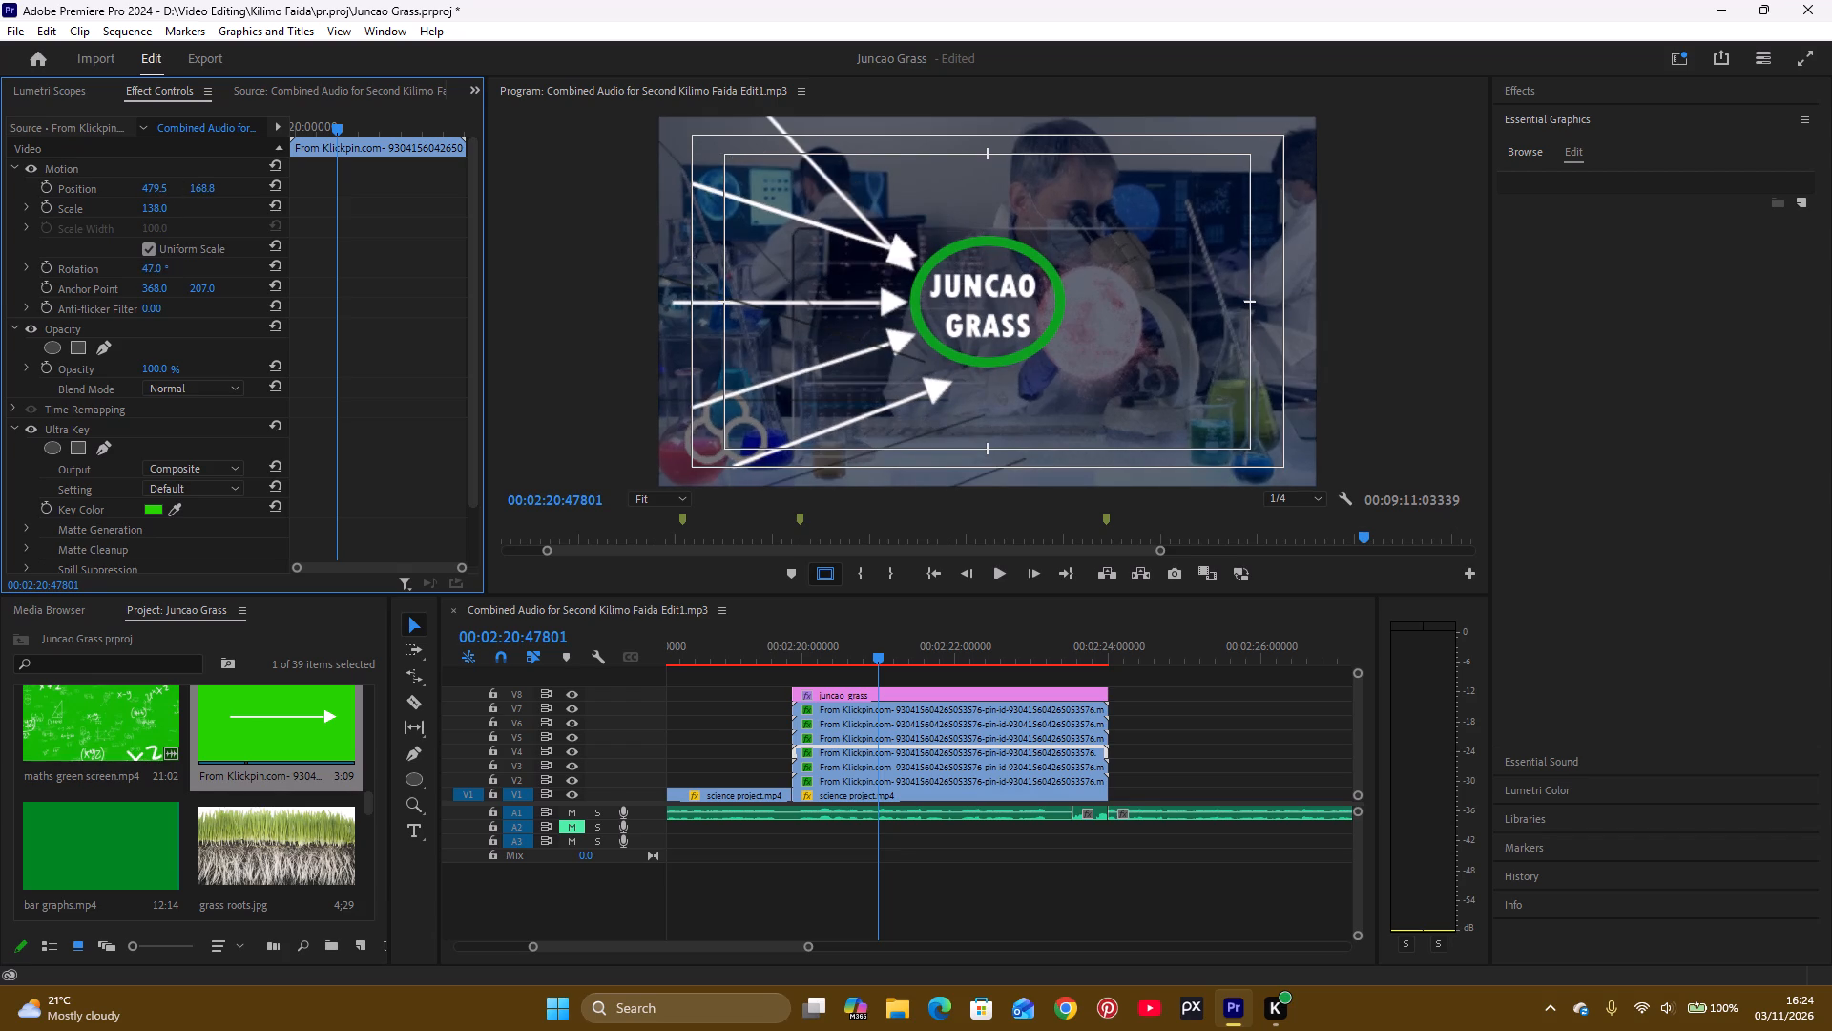
pyautogui.moveTo(177, 263); pyautogui.dragTo(166, 281)
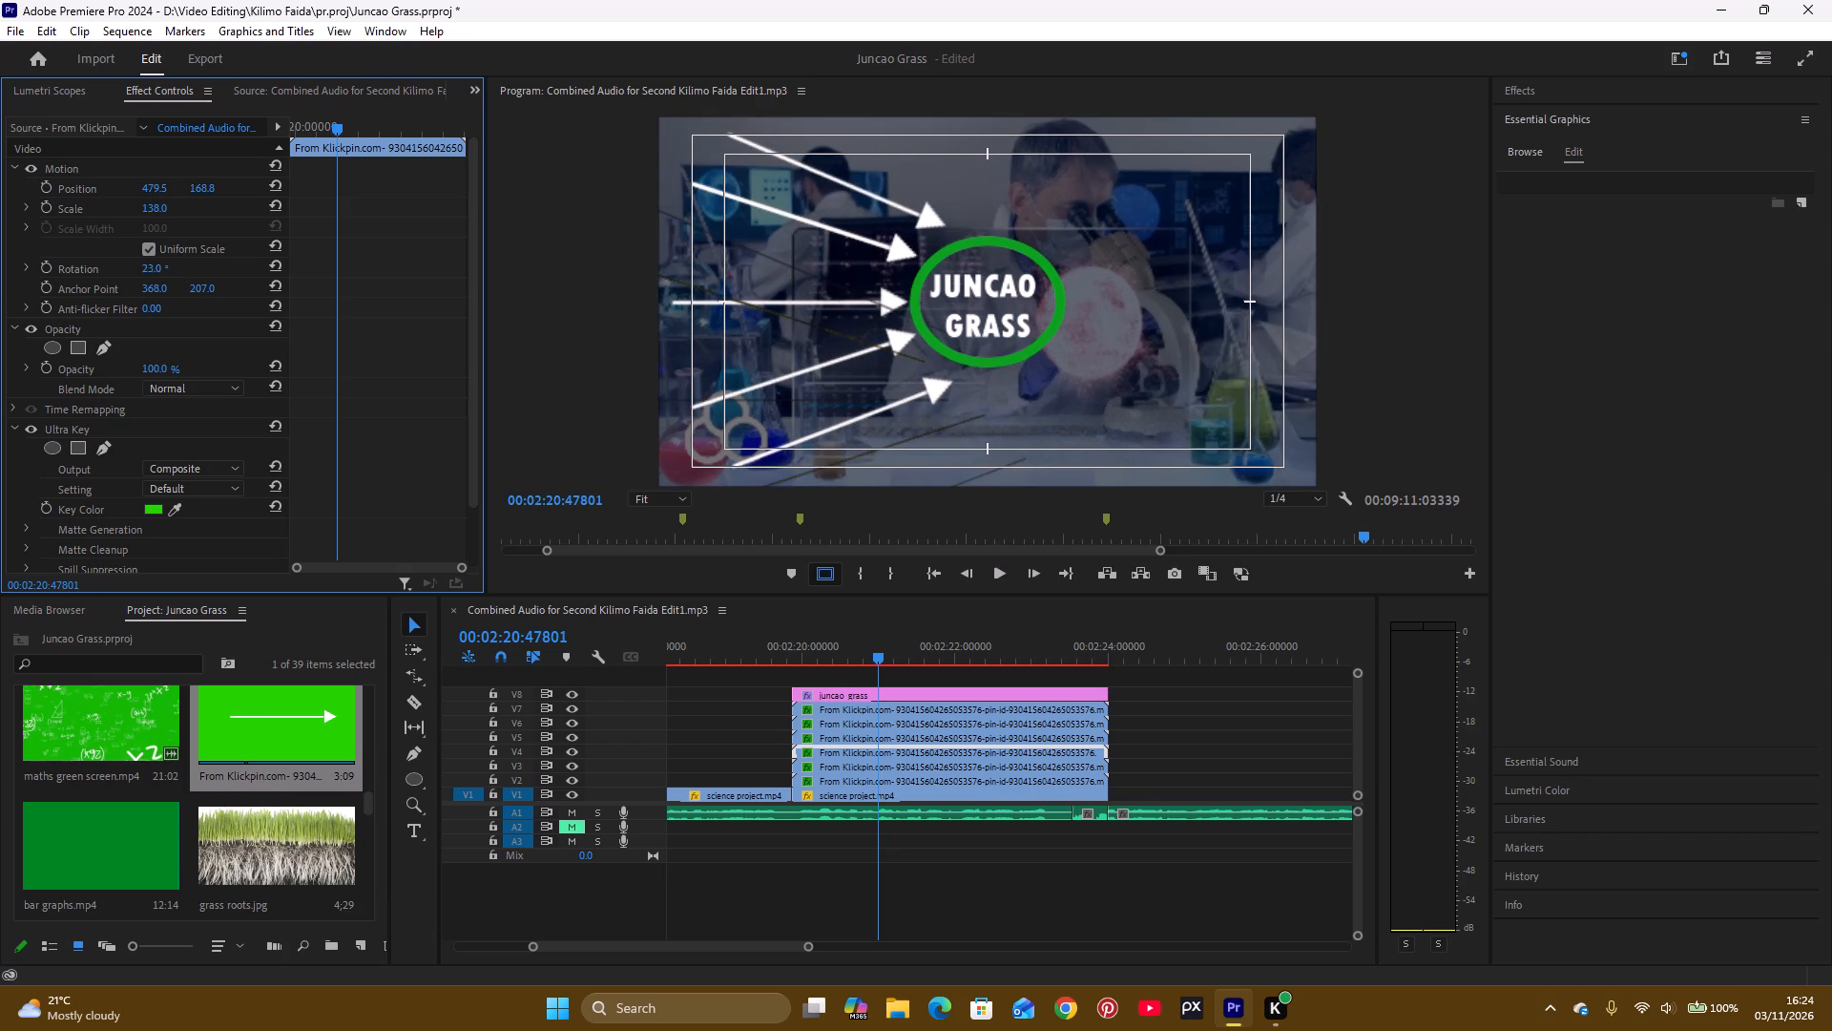
pyautogui.moveTo(166, 281); pyautogui.dragTo(166, 280)
pyautogui.moveTo(150, 189); pyautogui.dragTo(156, 188)
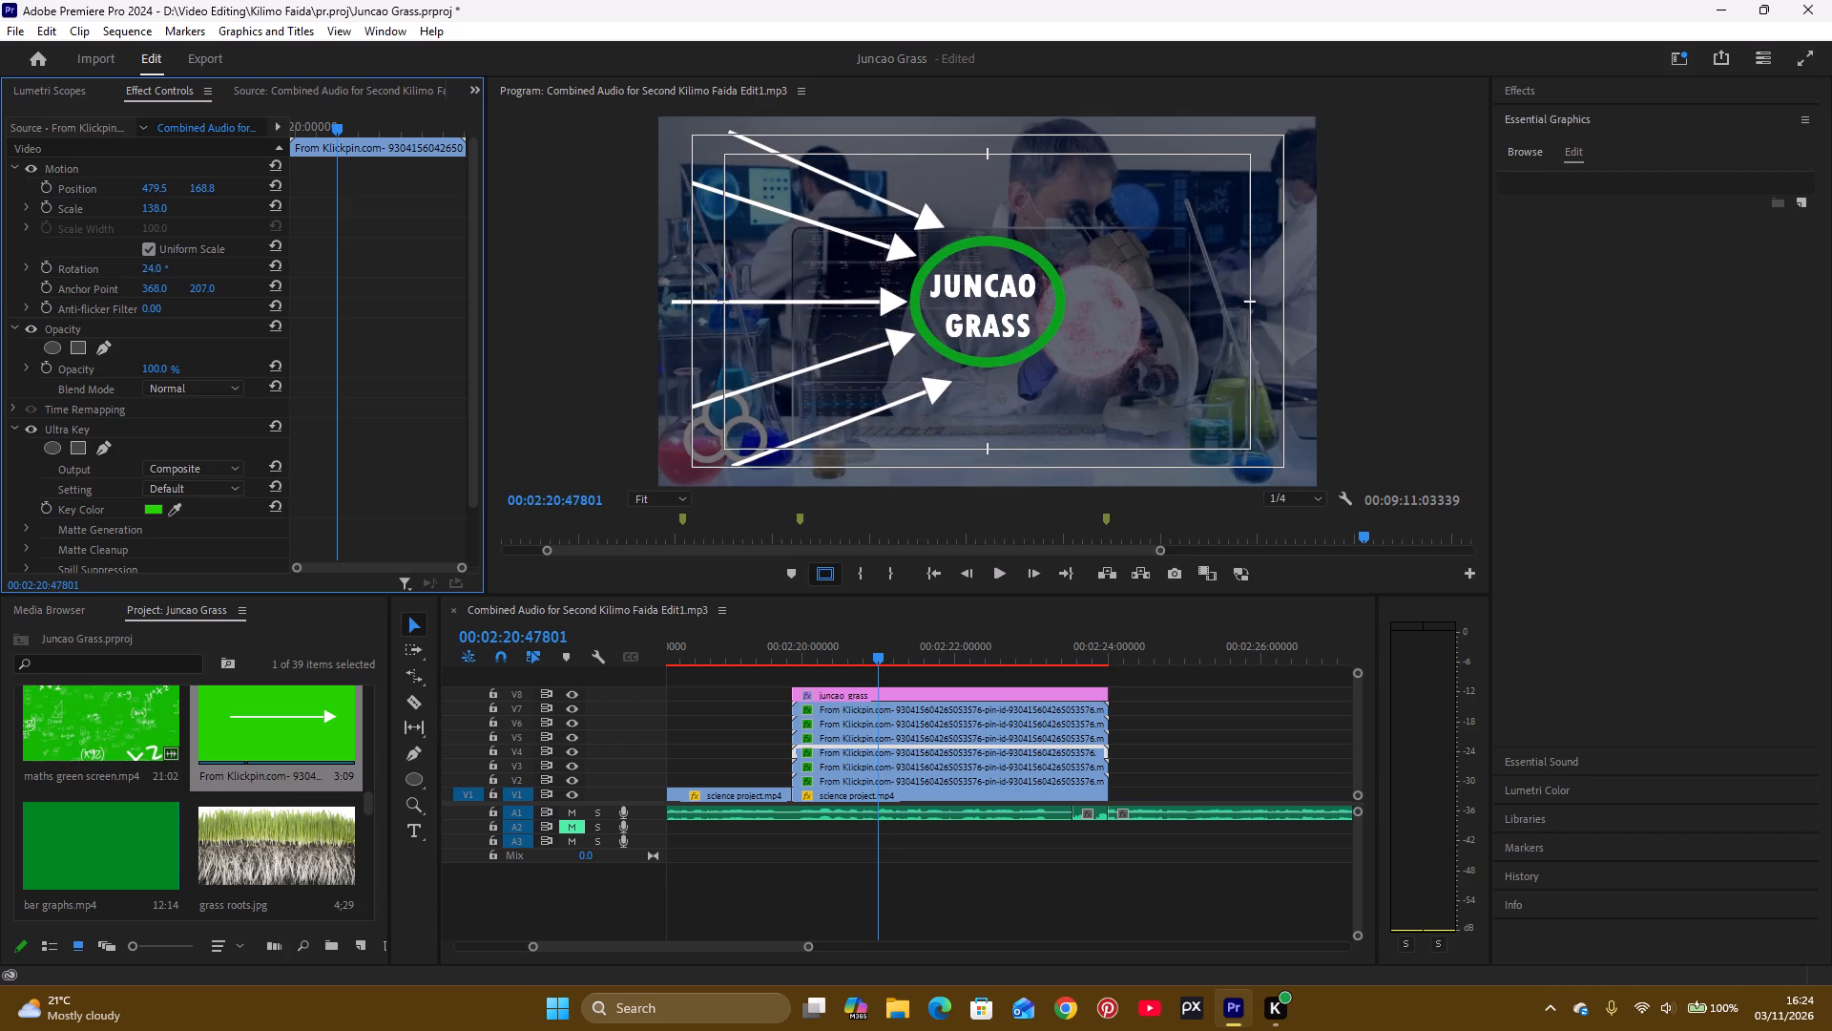
pyautogui.moveTo(156, 188); pyautogui.dragTo(172, 188)
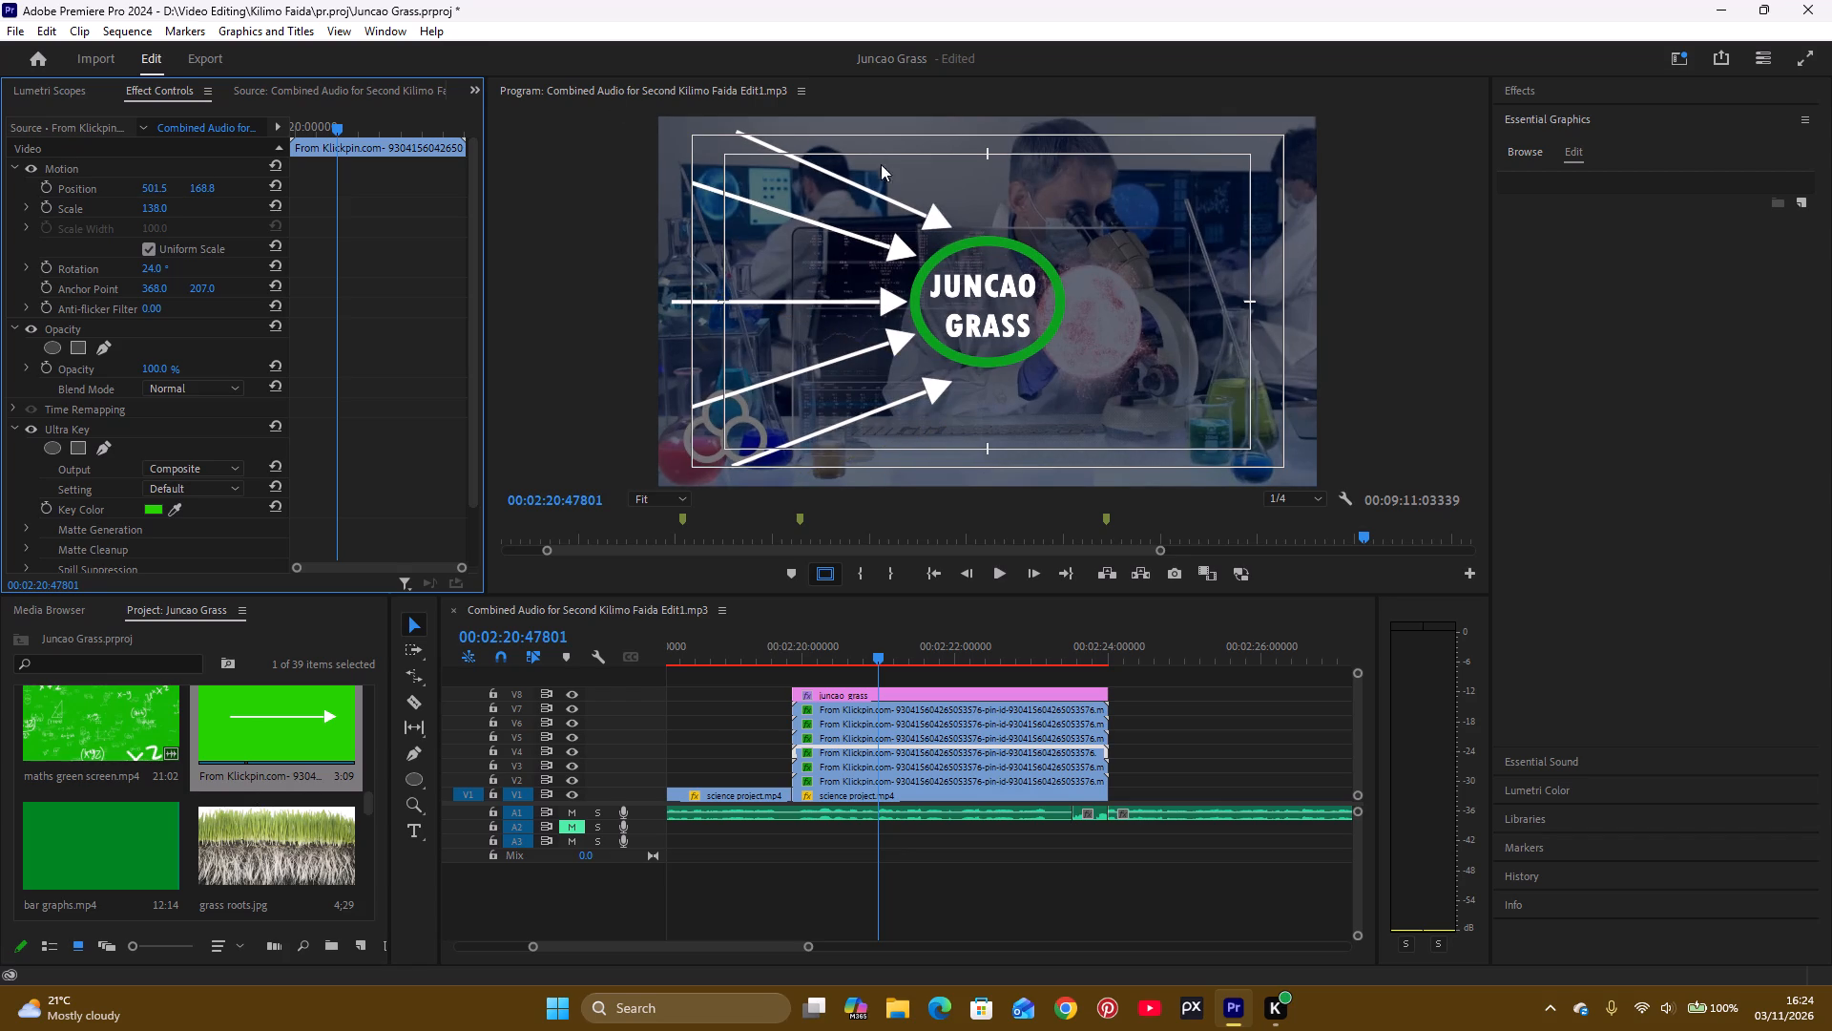
# Nest the six arrow clips on V2 to V7 into one sequence with the default name, leaving out the juncao grass graphic.
pyautogui.moveTo(1174, 710); pyautogui.dragTo(1114, 793)
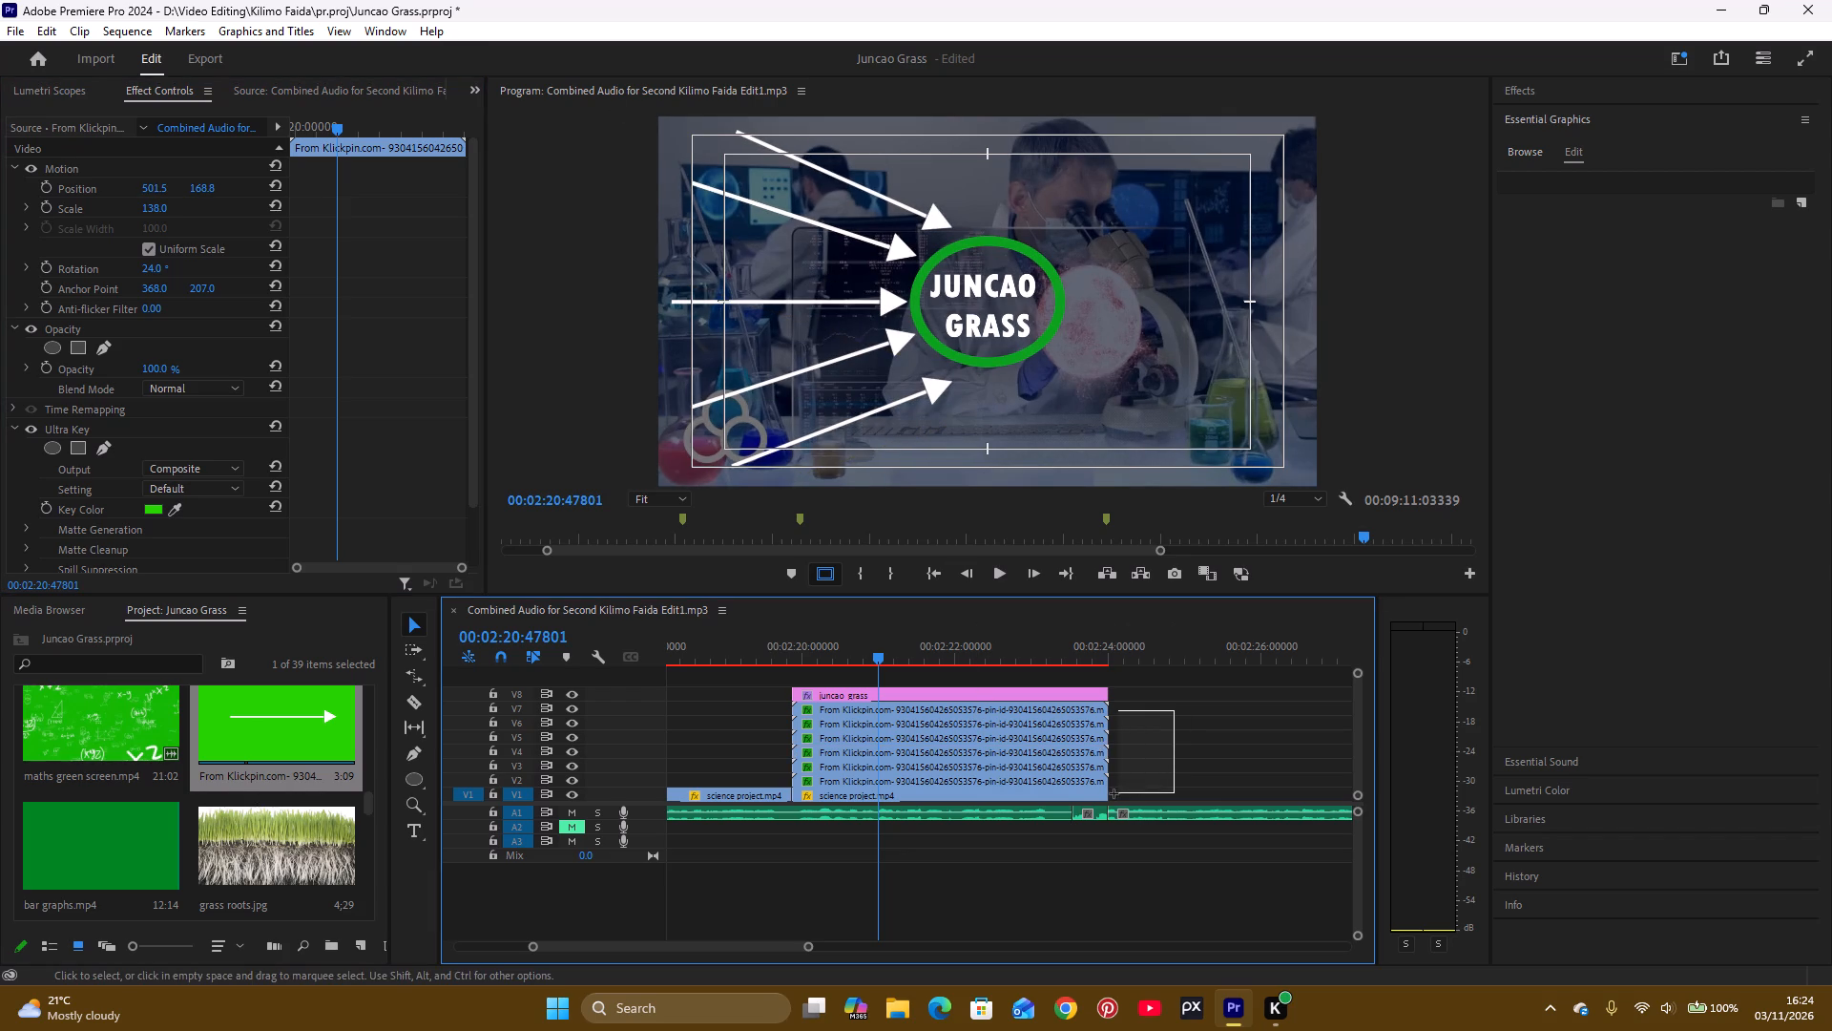
pyautogui.moveTo(1114, 793); pyautogui.dragTo(1141, 768)
pyautogui.moveTo(1178, 720); pyautogui.dragTo(1155, 712)
pyautogui.moveTo(1127, 701); pyautogui.dragTo(1123, 725)
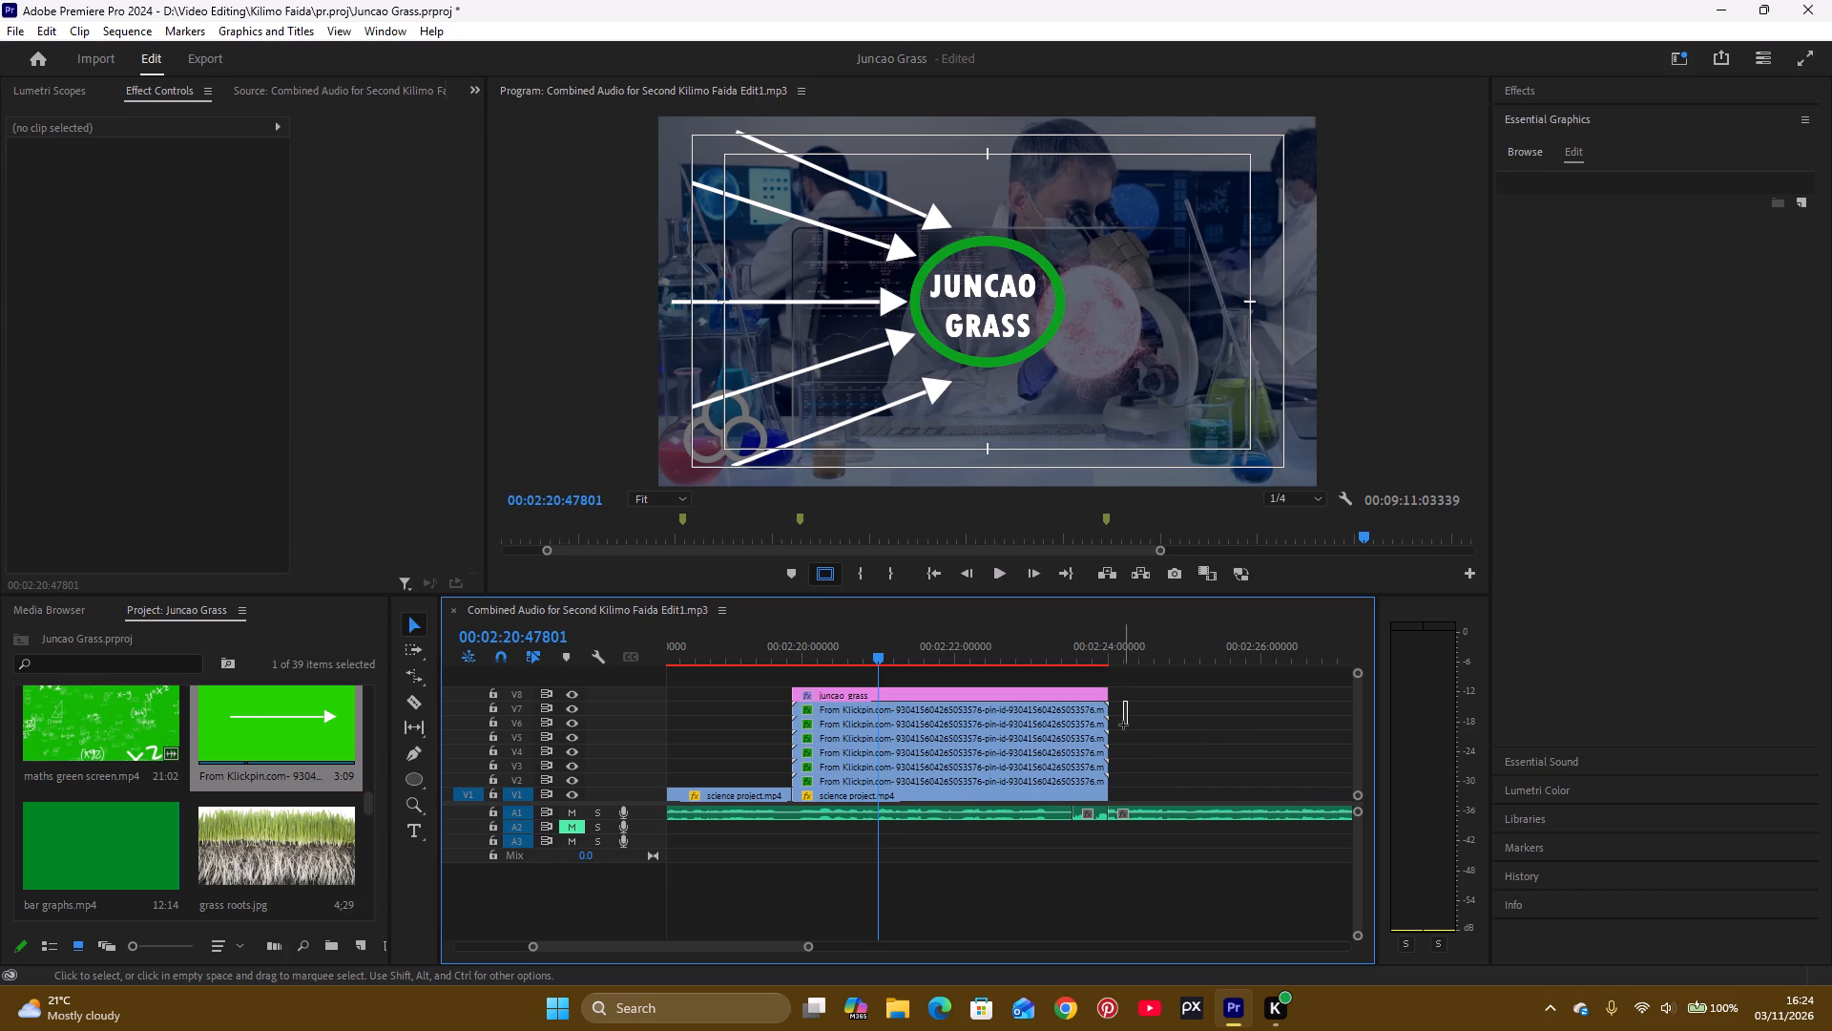
pyautogui.moveTo(1123, 725); pyautogui.dragTo(1116, 752)
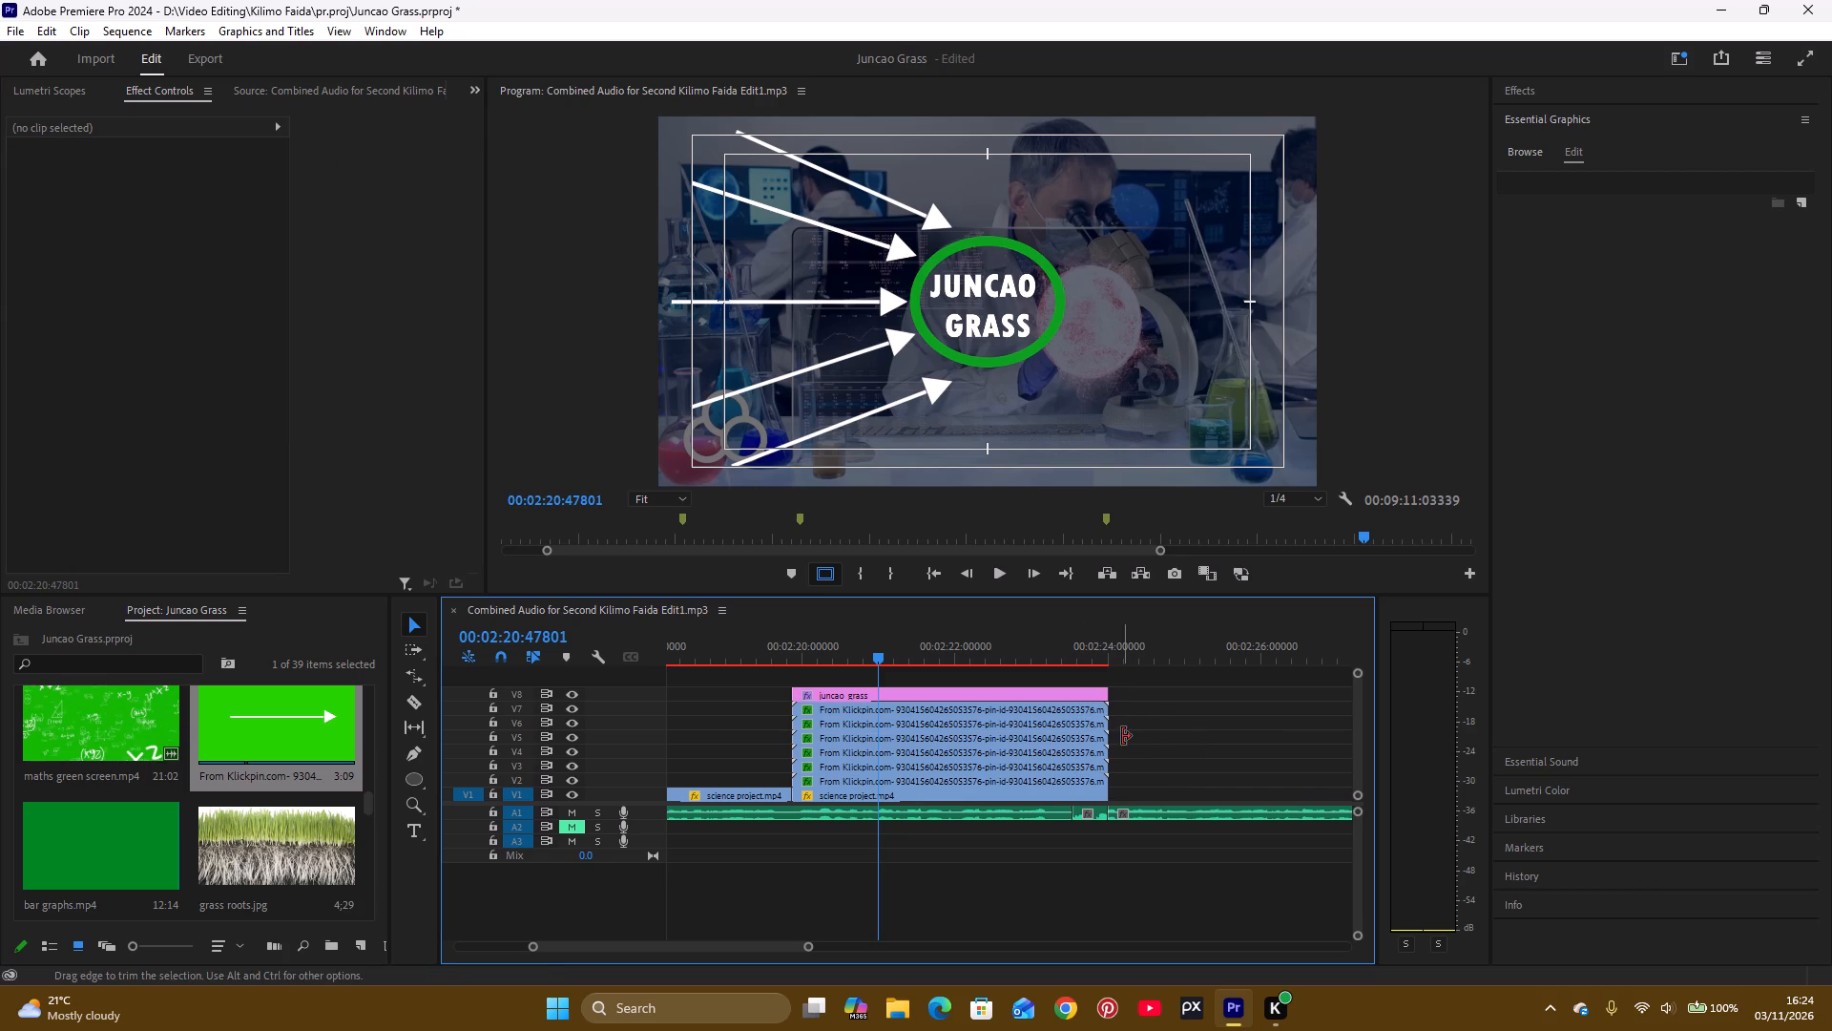
pyautogui.moveTo(777, 698); pyautogui.dragTo(792, 728)
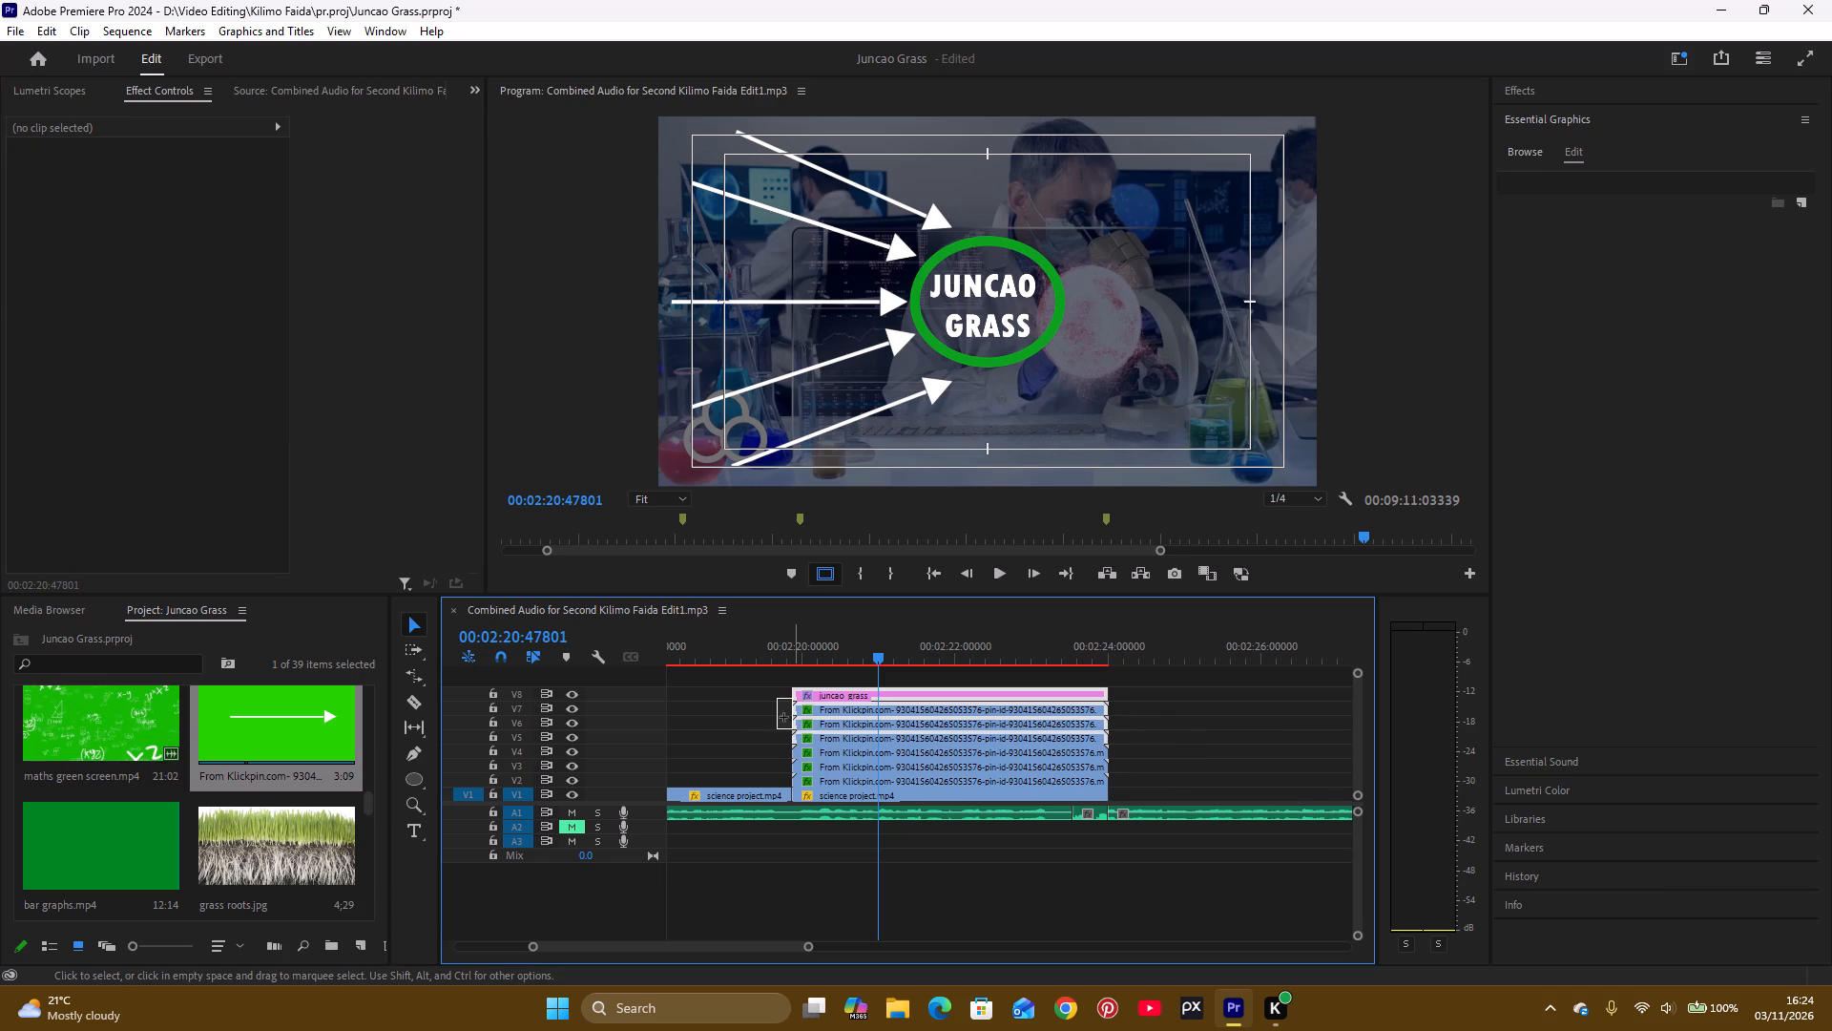
pyautogui.moveTo(777, 707); pyautogui.dragTo(786, 733)
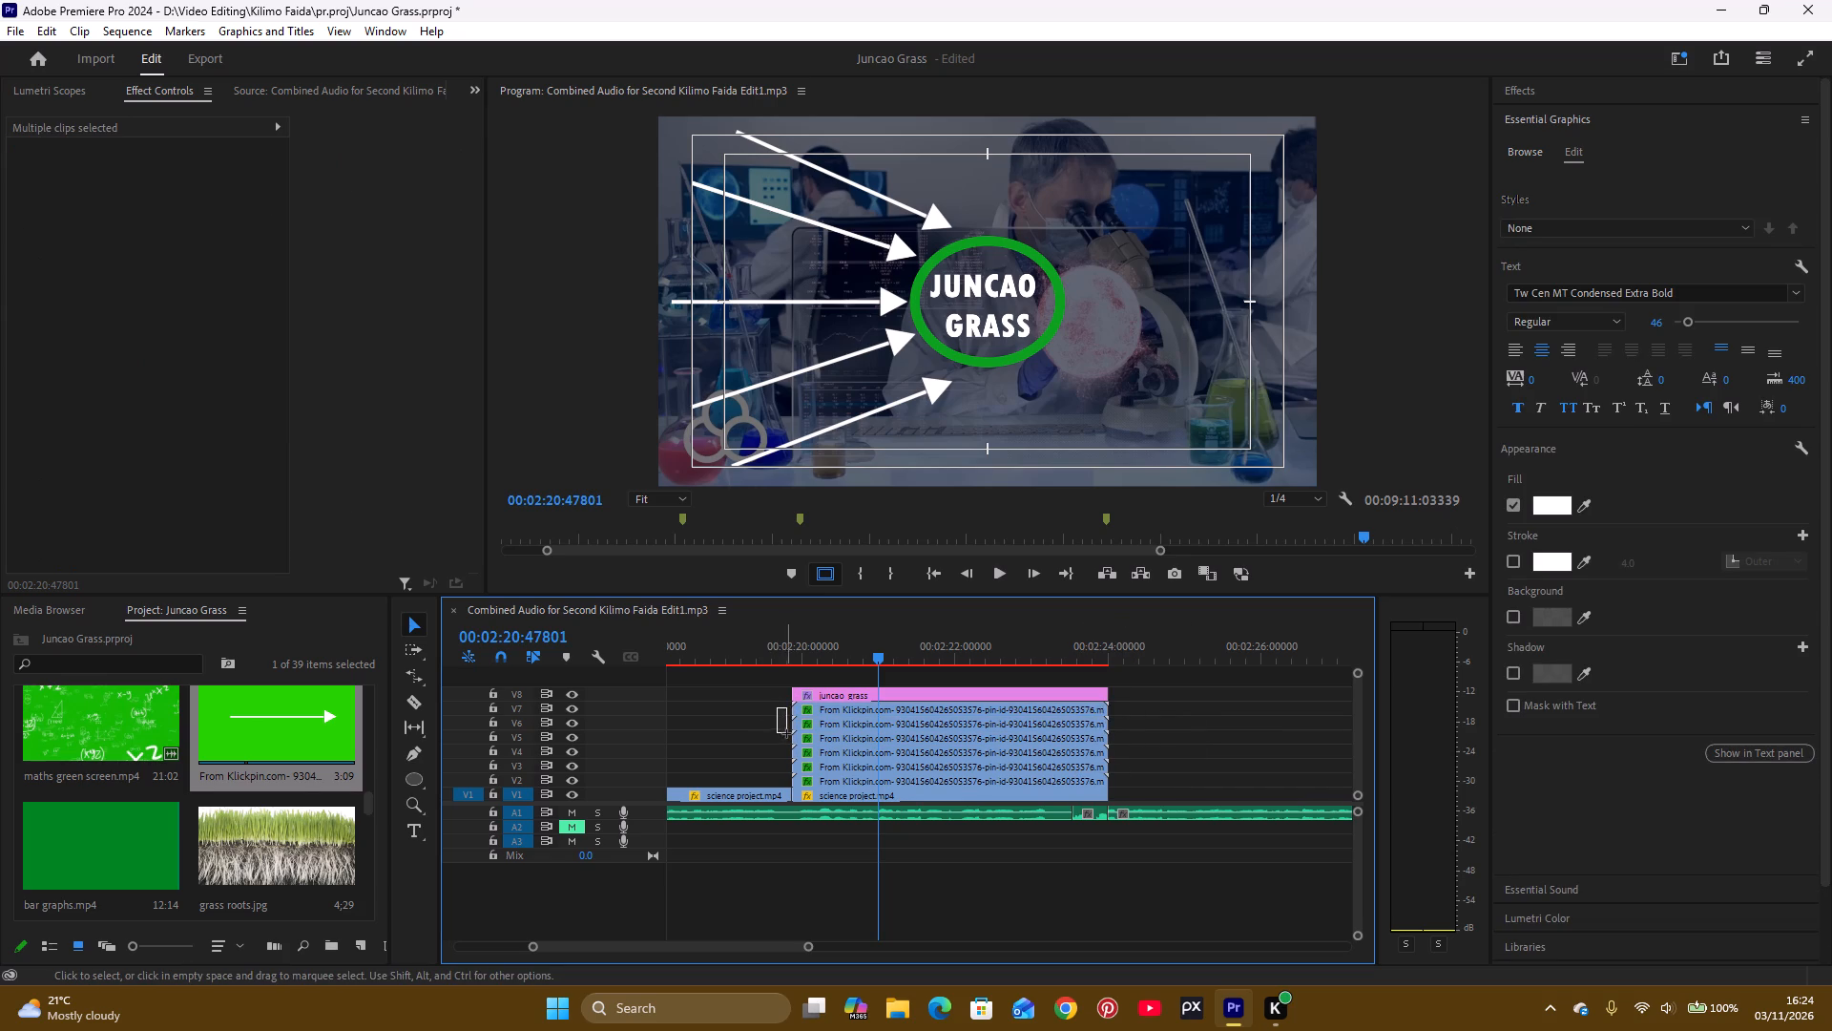
pyautogui.moveTo(786, 733); pyautogui.dragTo(851, 775)
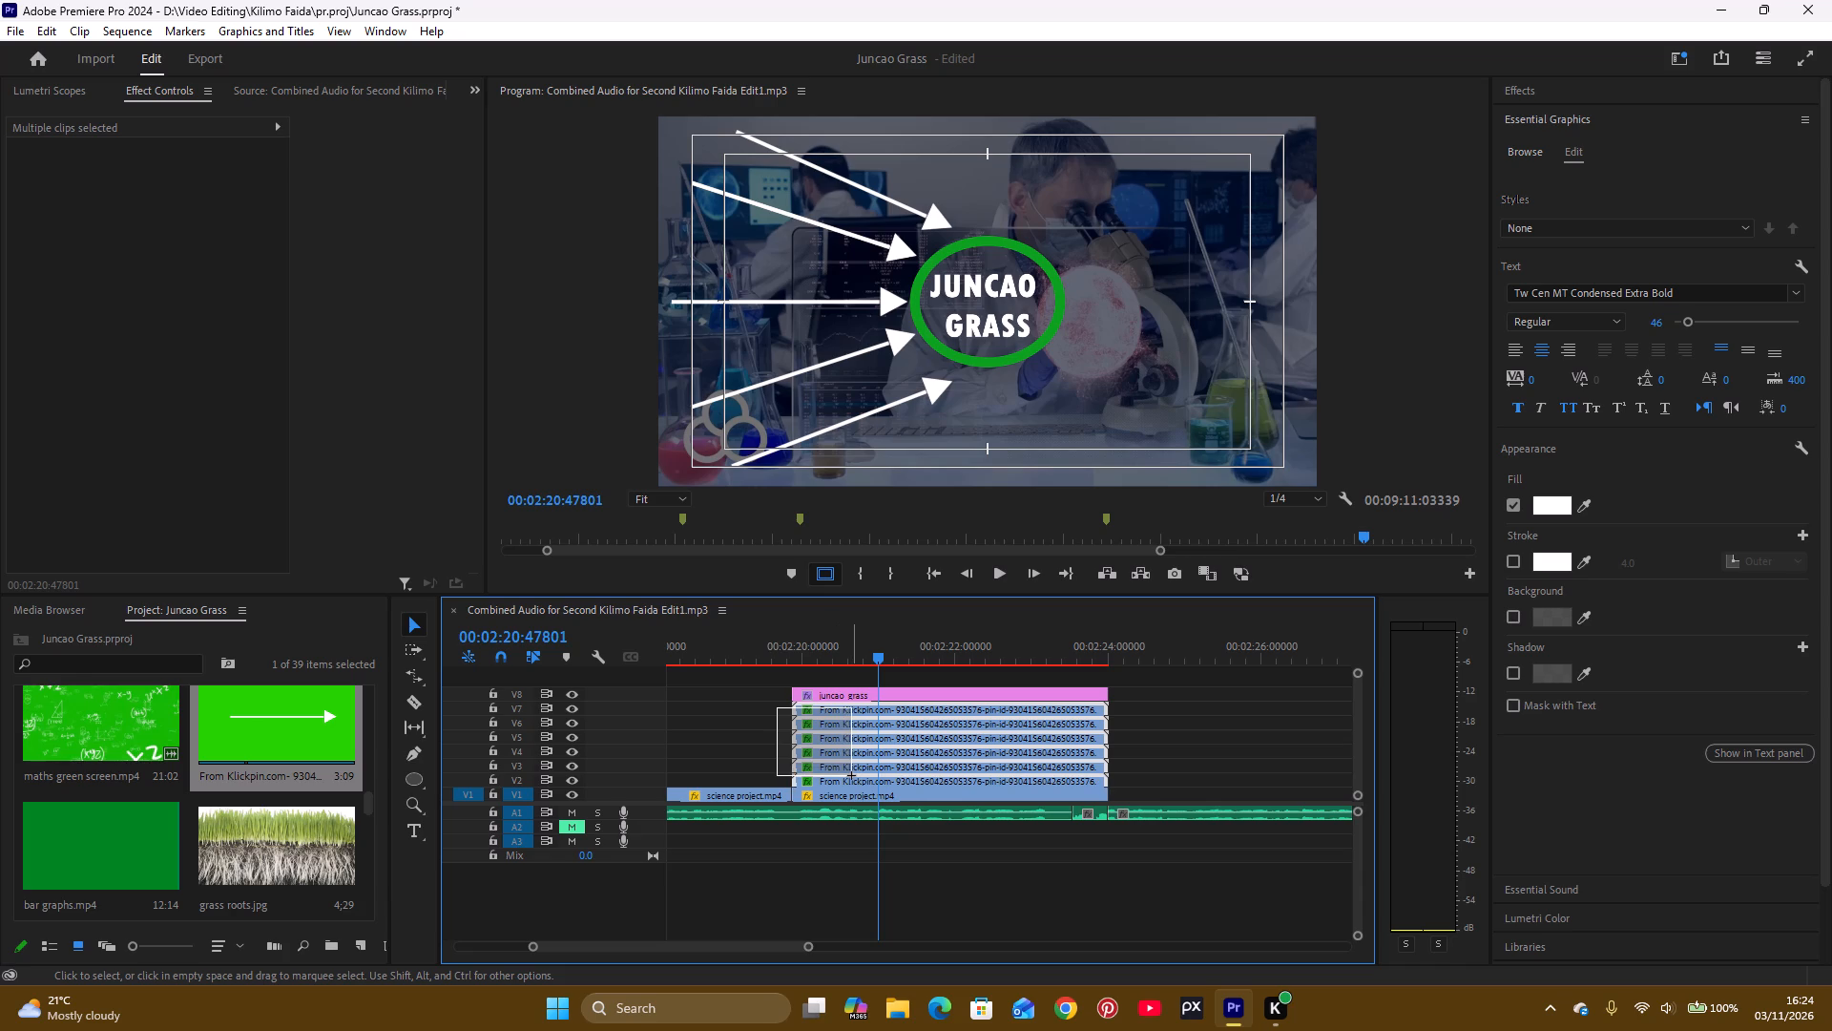
pyautogui.moveTo(851, 775); pyautogui.dragTo(861, 780)
pyautogui.rightClick(857, 766)
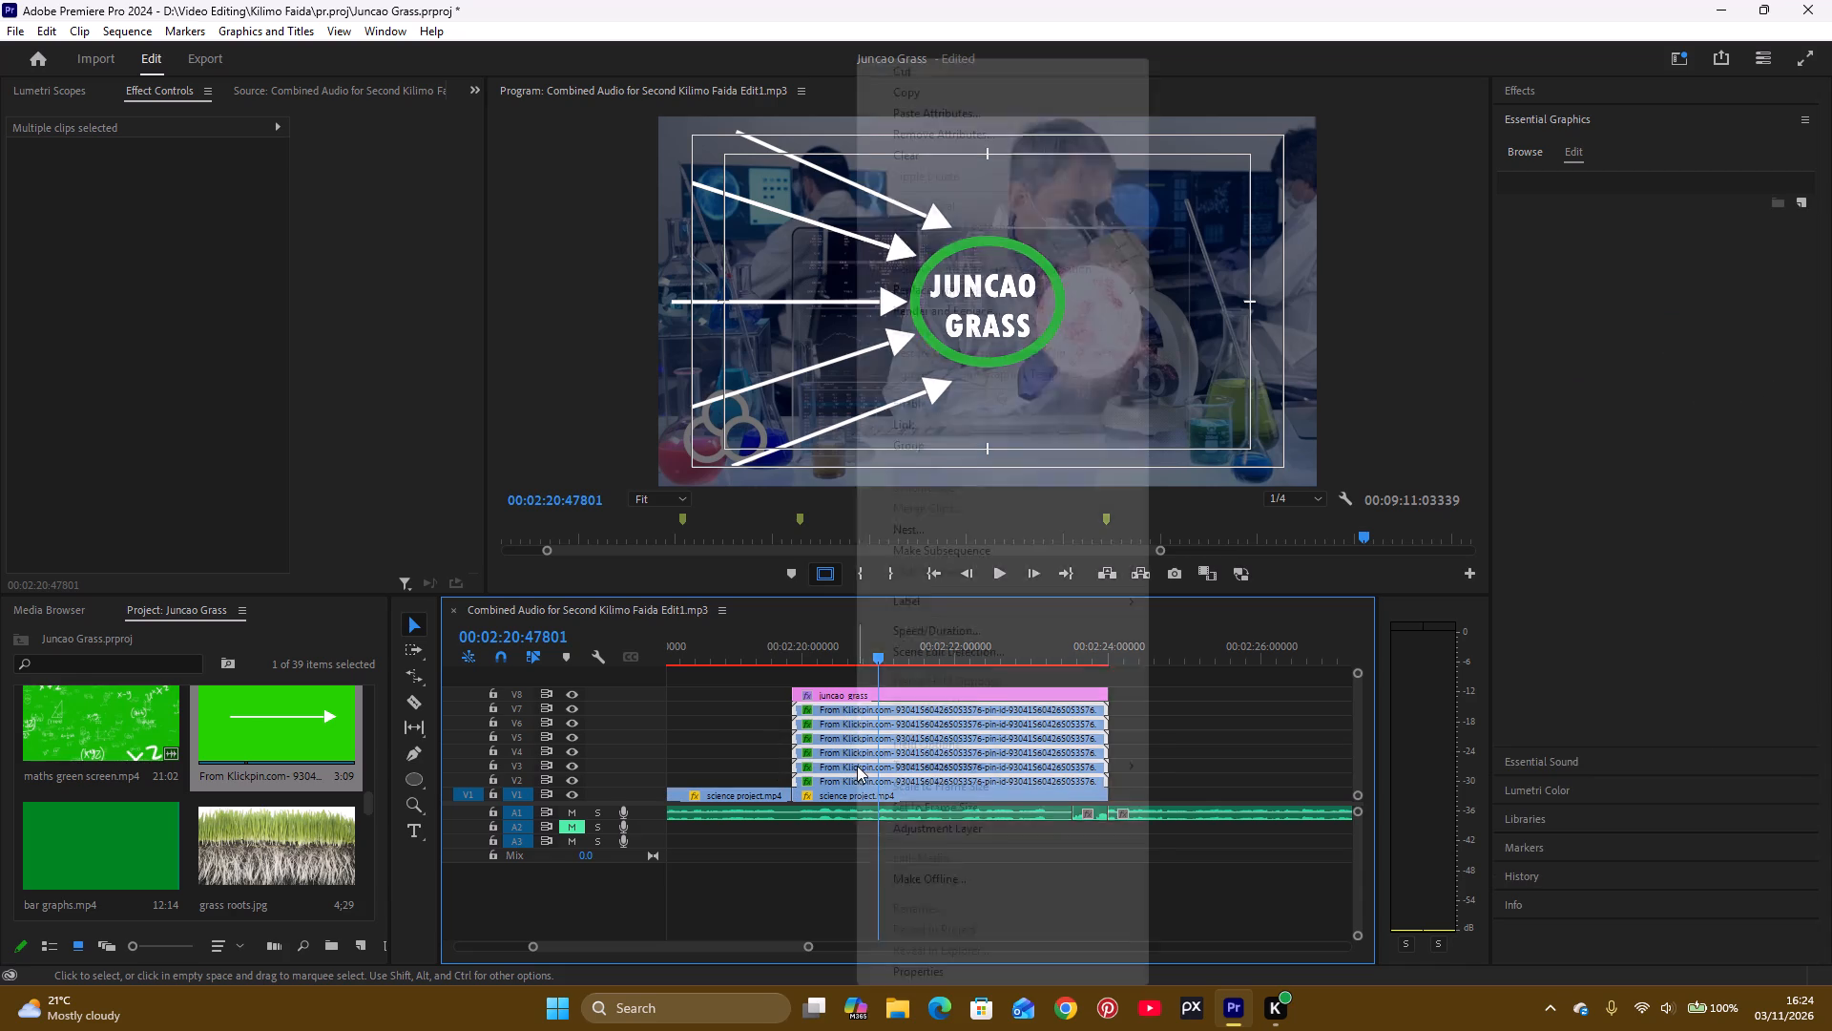
pyautogui.click(902, 537)
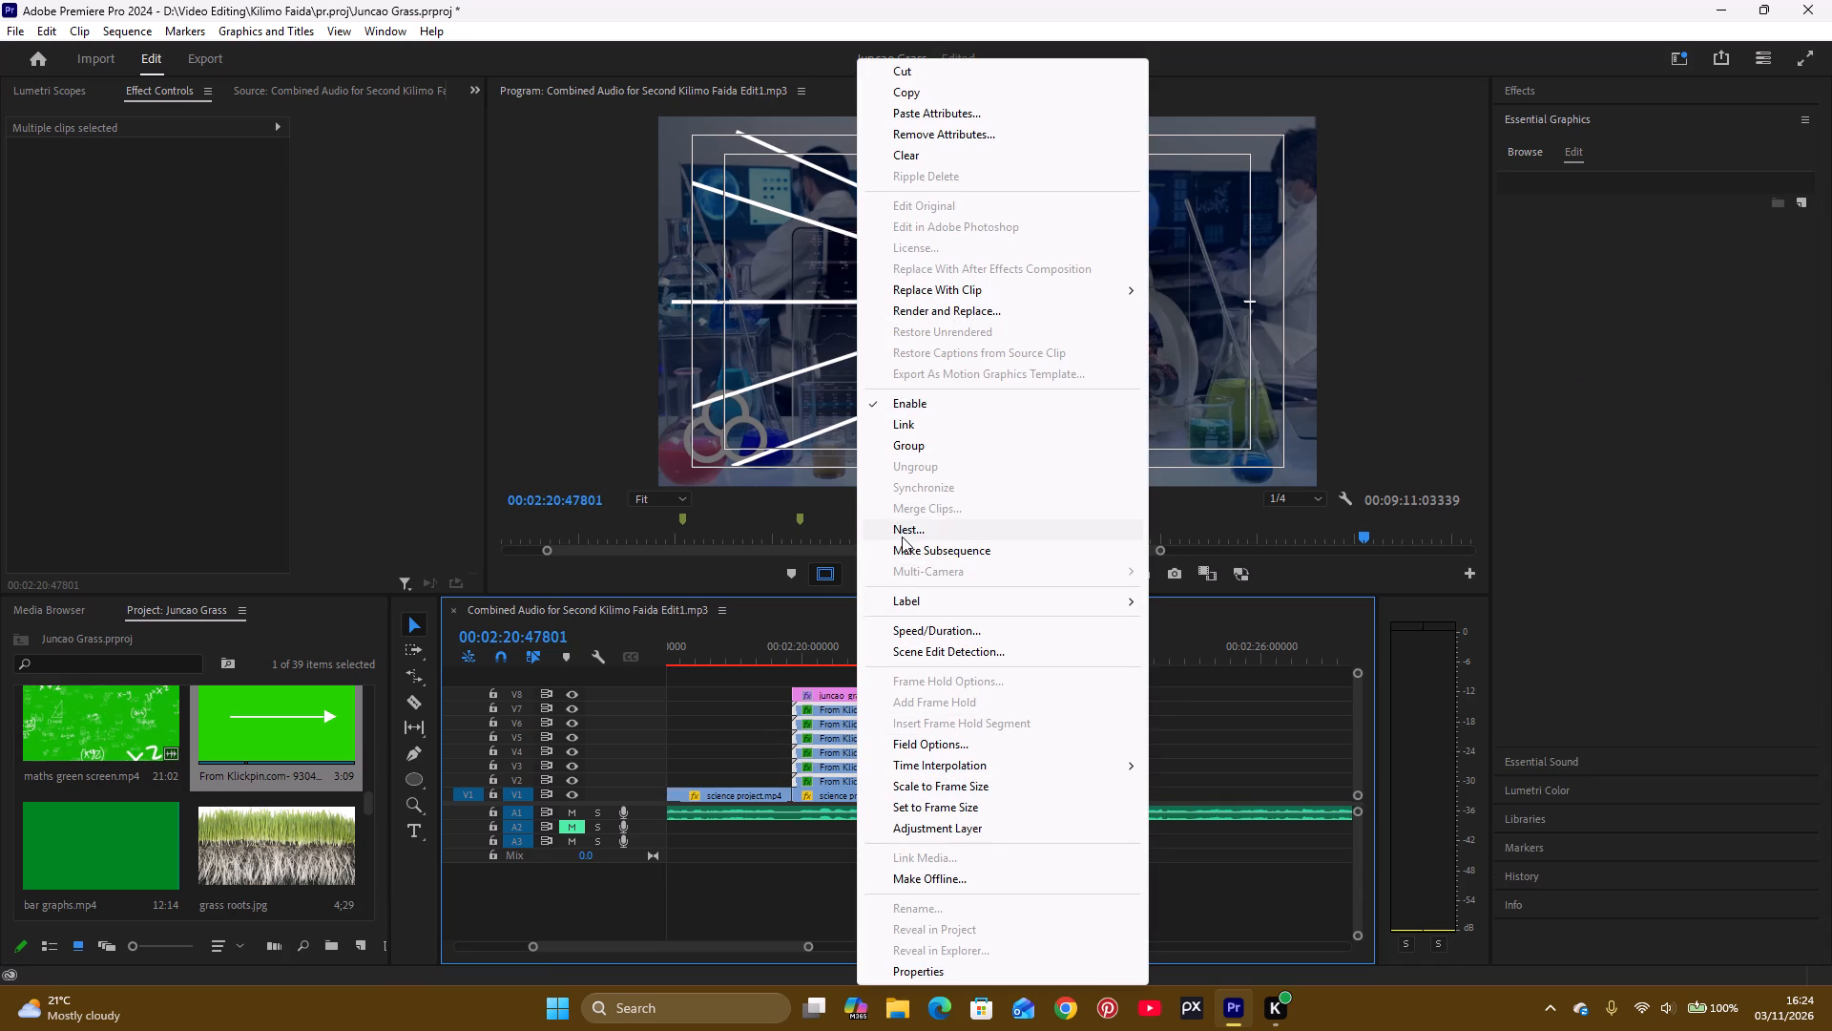
pyautogui.click(887, 513)
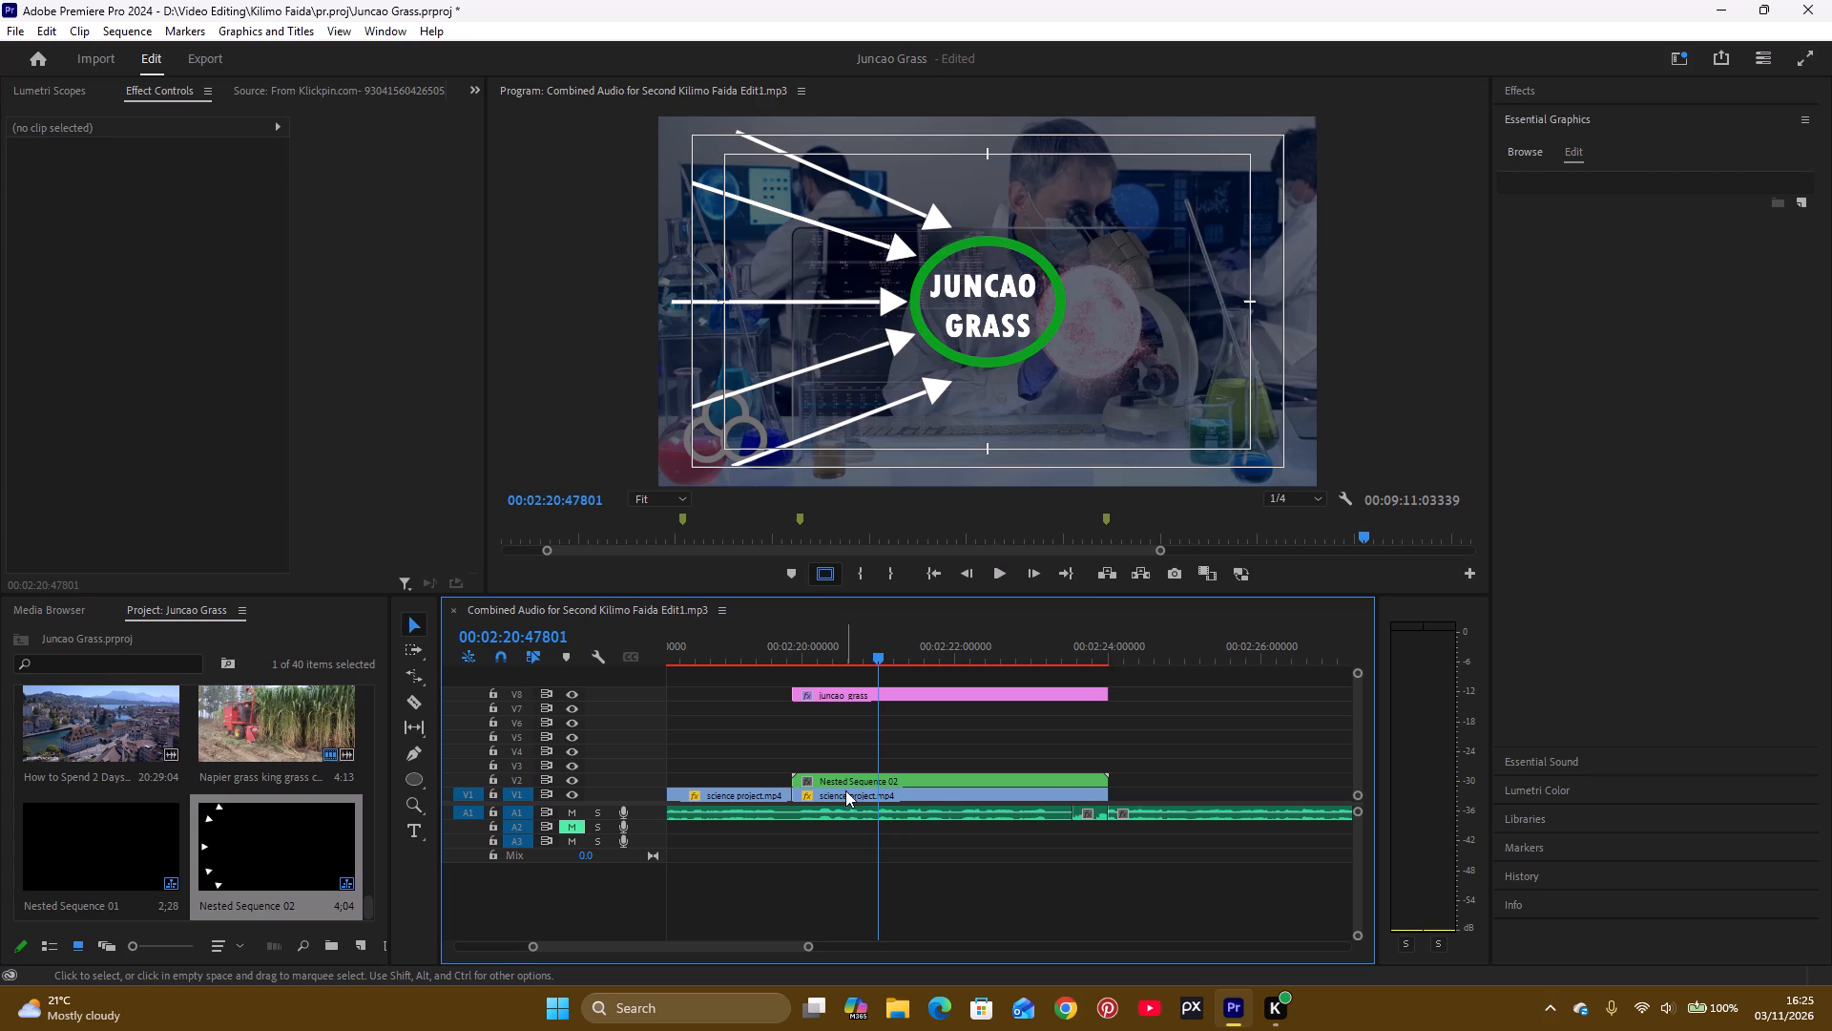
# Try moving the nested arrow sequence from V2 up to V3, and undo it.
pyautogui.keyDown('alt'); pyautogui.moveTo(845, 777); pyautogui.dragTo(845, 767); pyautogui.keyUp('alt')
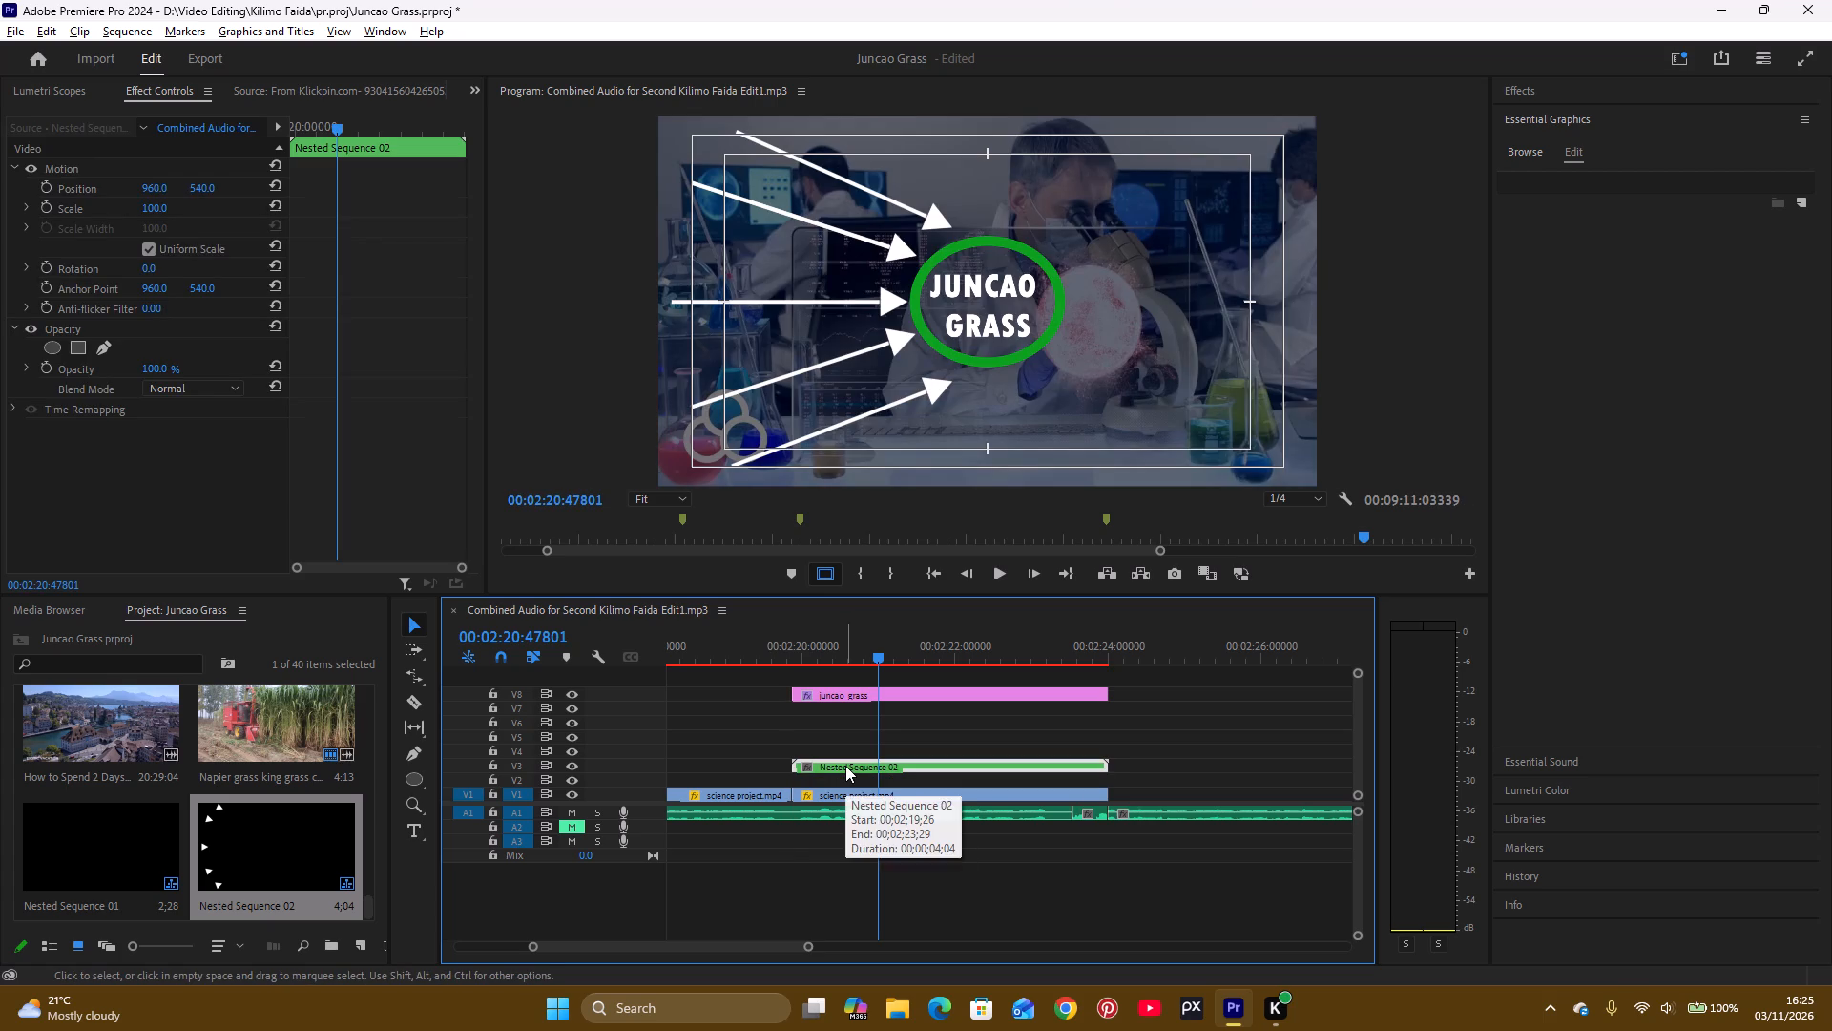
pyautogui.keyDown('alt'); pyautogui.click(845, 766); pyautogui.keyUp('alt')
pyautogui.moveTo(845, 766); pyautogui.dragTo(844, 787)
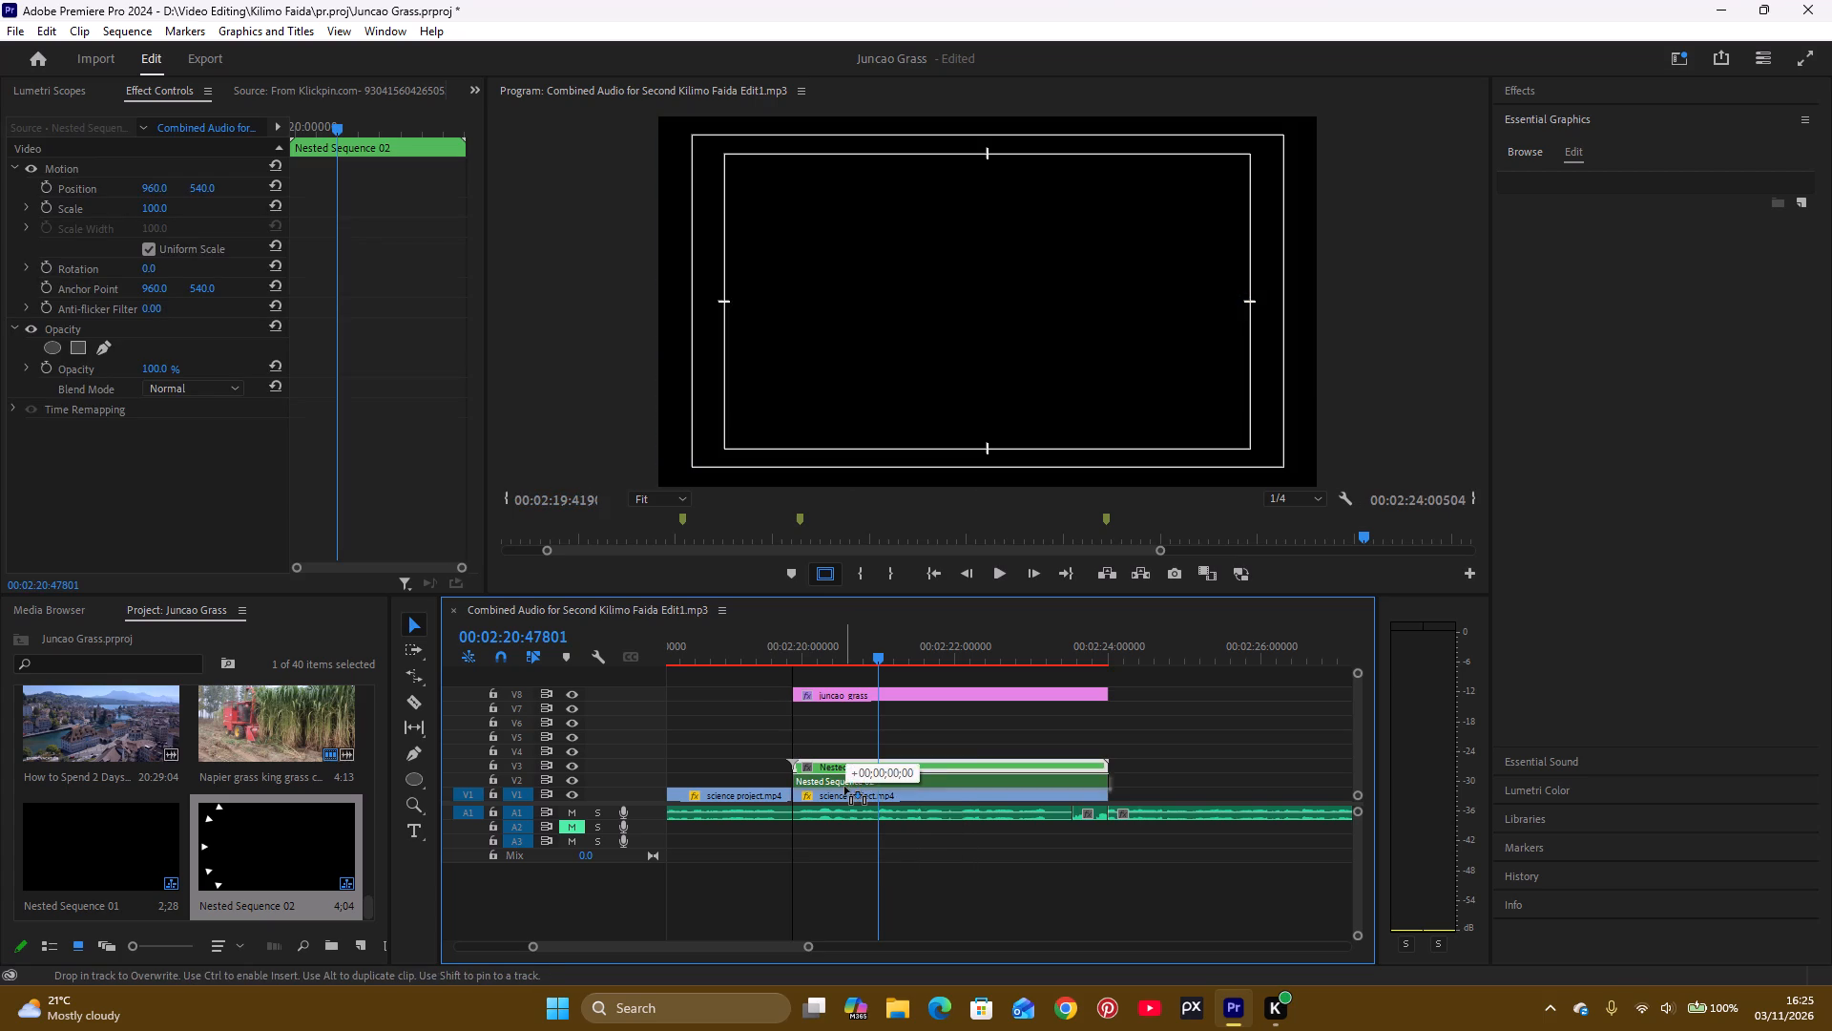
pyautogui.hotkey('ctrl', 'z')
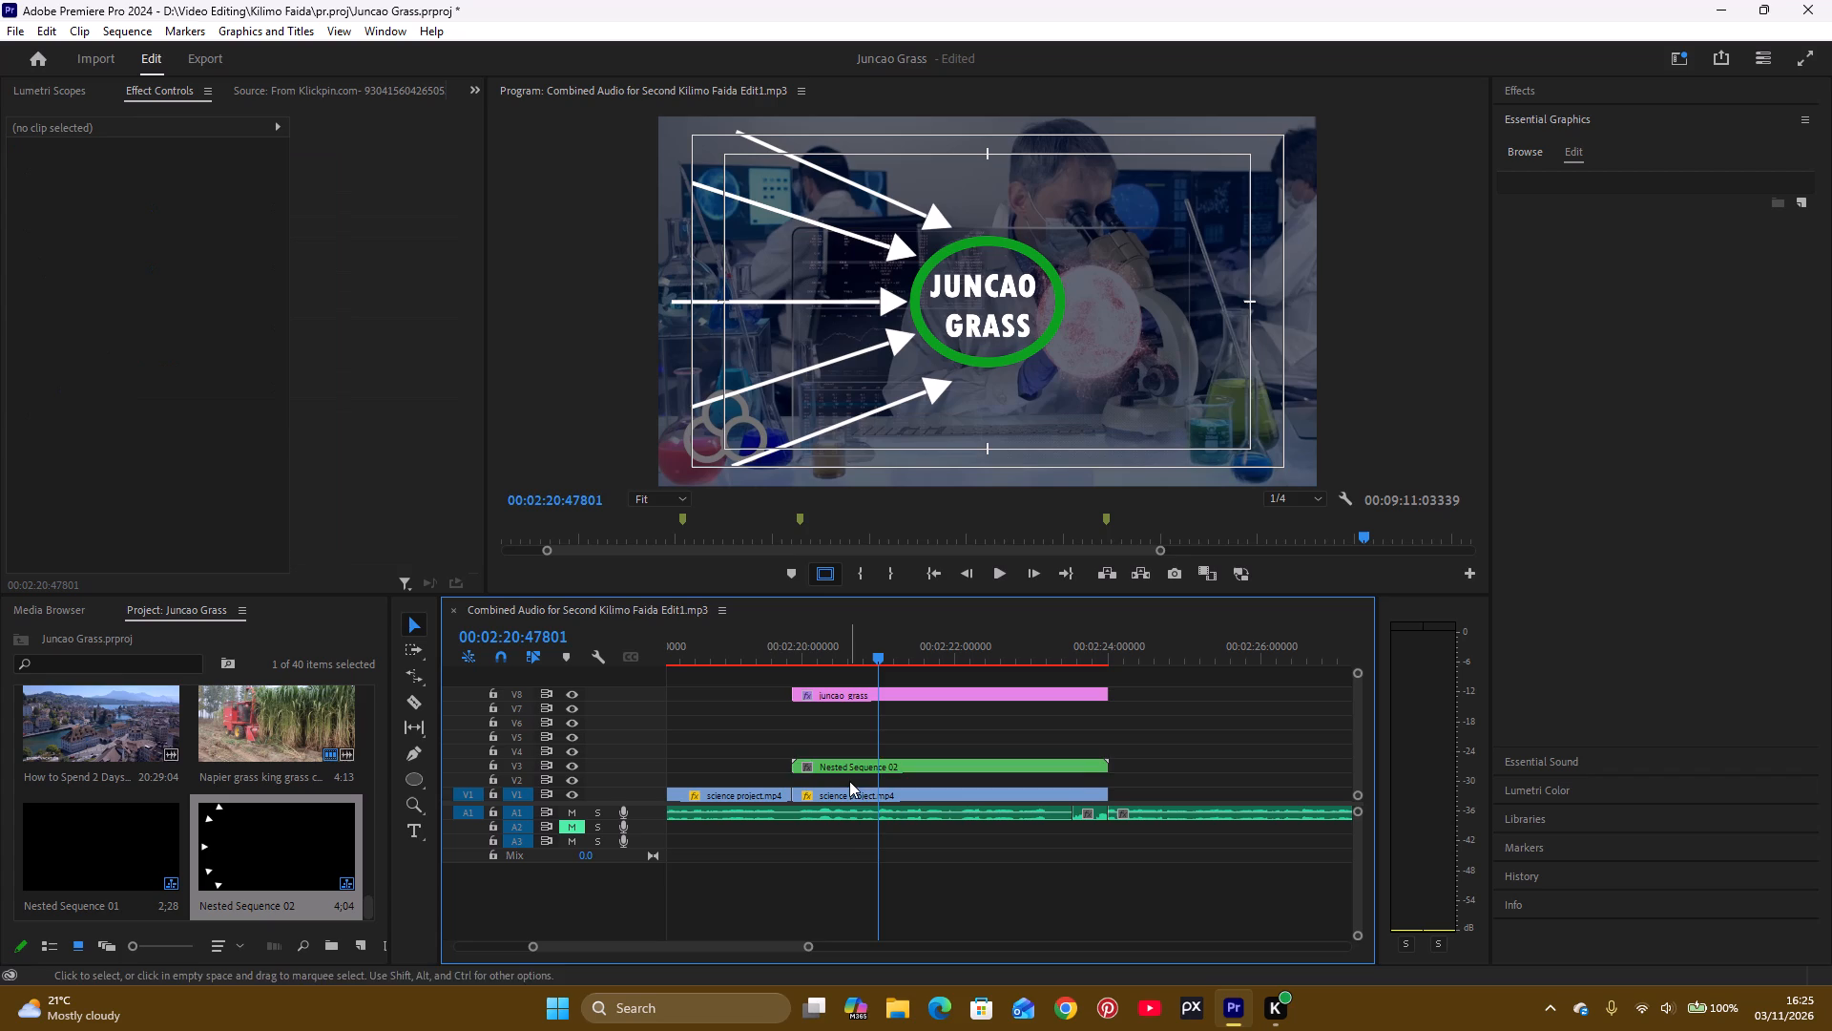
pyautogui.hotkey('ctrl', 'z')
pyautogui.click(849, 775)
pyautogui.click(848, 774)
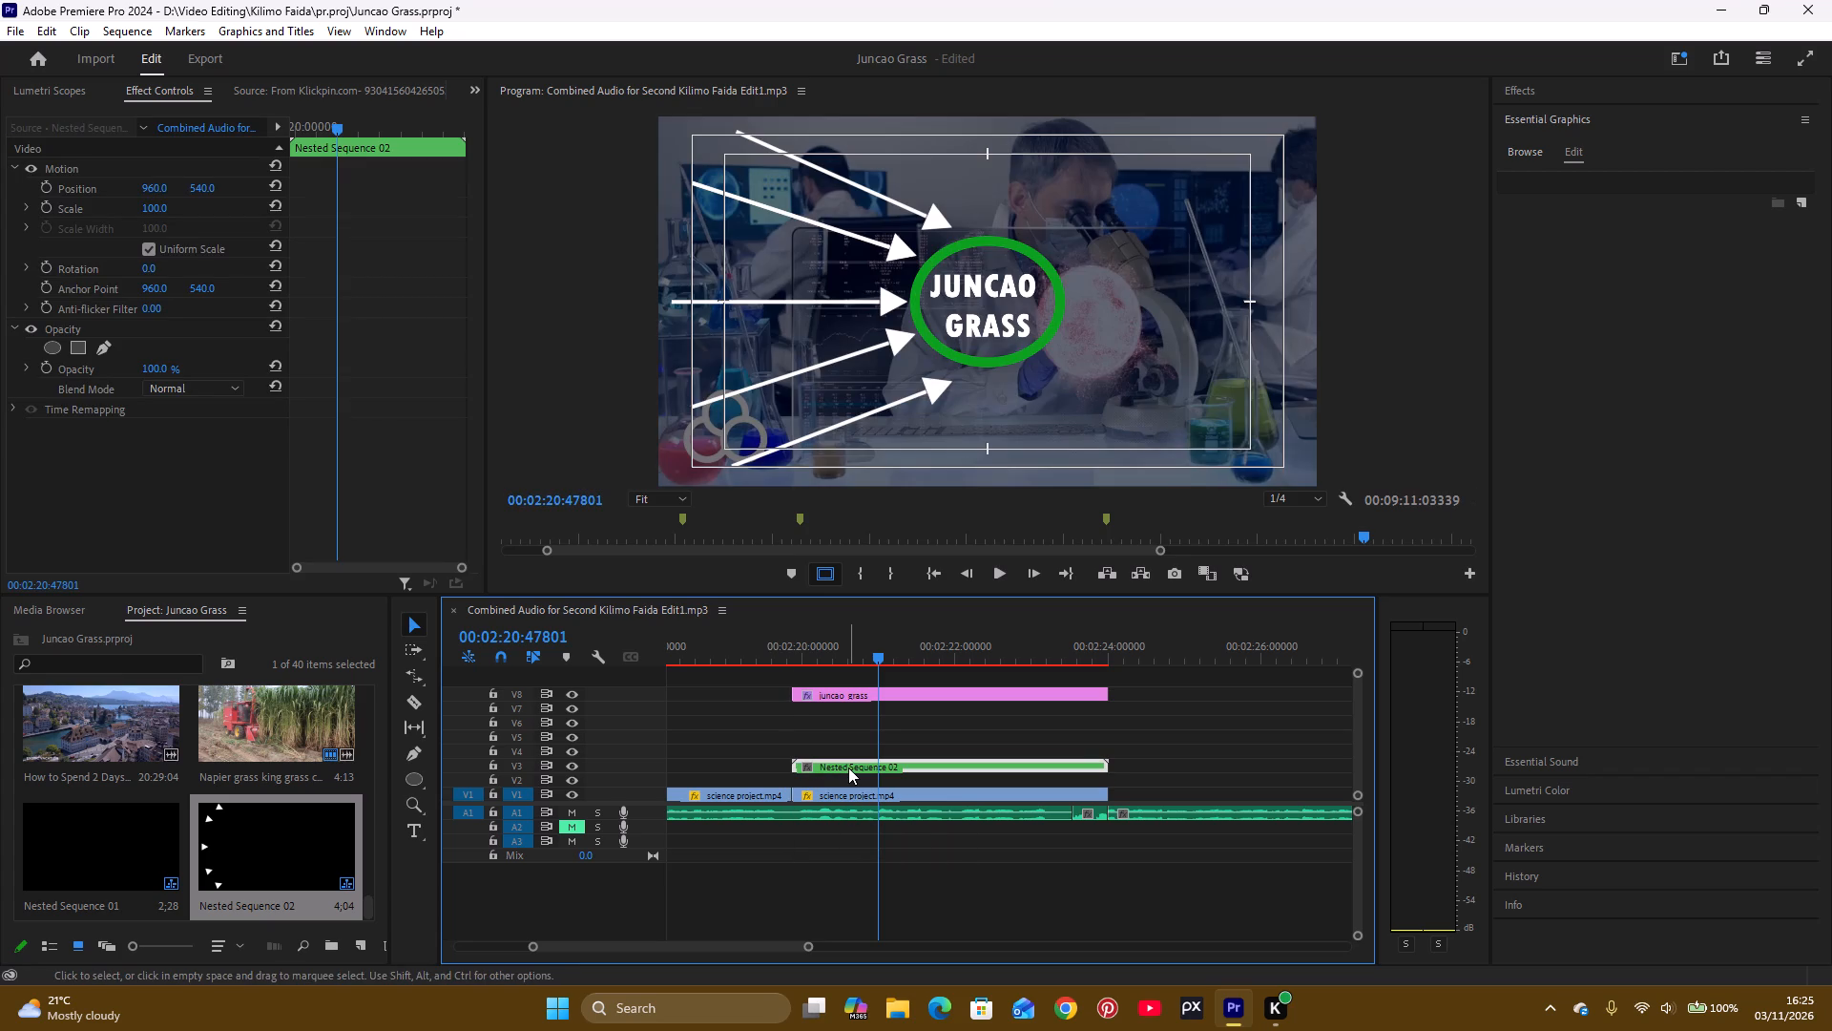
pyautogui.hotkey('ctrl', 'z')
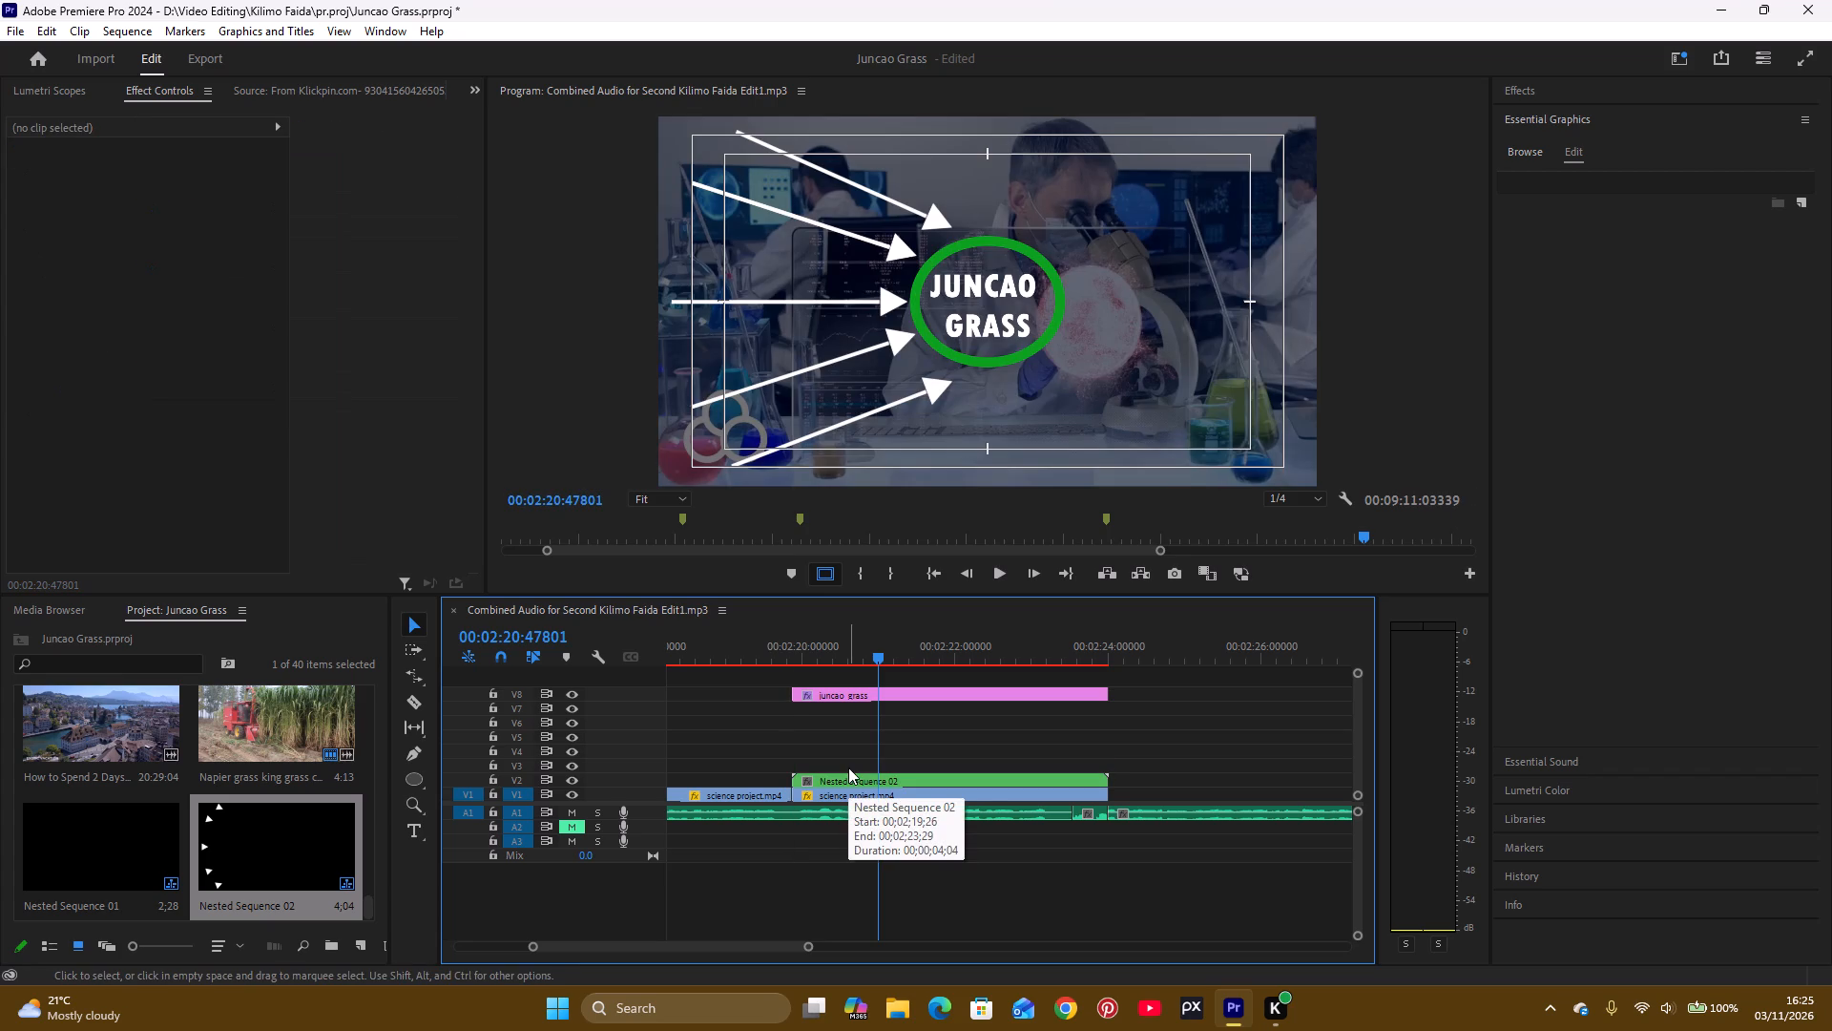
# Duplicate the nested arrow sequence from V2 onto V3, aligned with the original.
pyautogui.keyDown('alt'); pyautogui.click(848, 781); pyautogui.keyUp('alt')
pyautogui.keyDown('alt'); pyautogui.moveTo(848, 781); pyautogui.dragTo(849, 766); pyautogui.keyUp('alt')
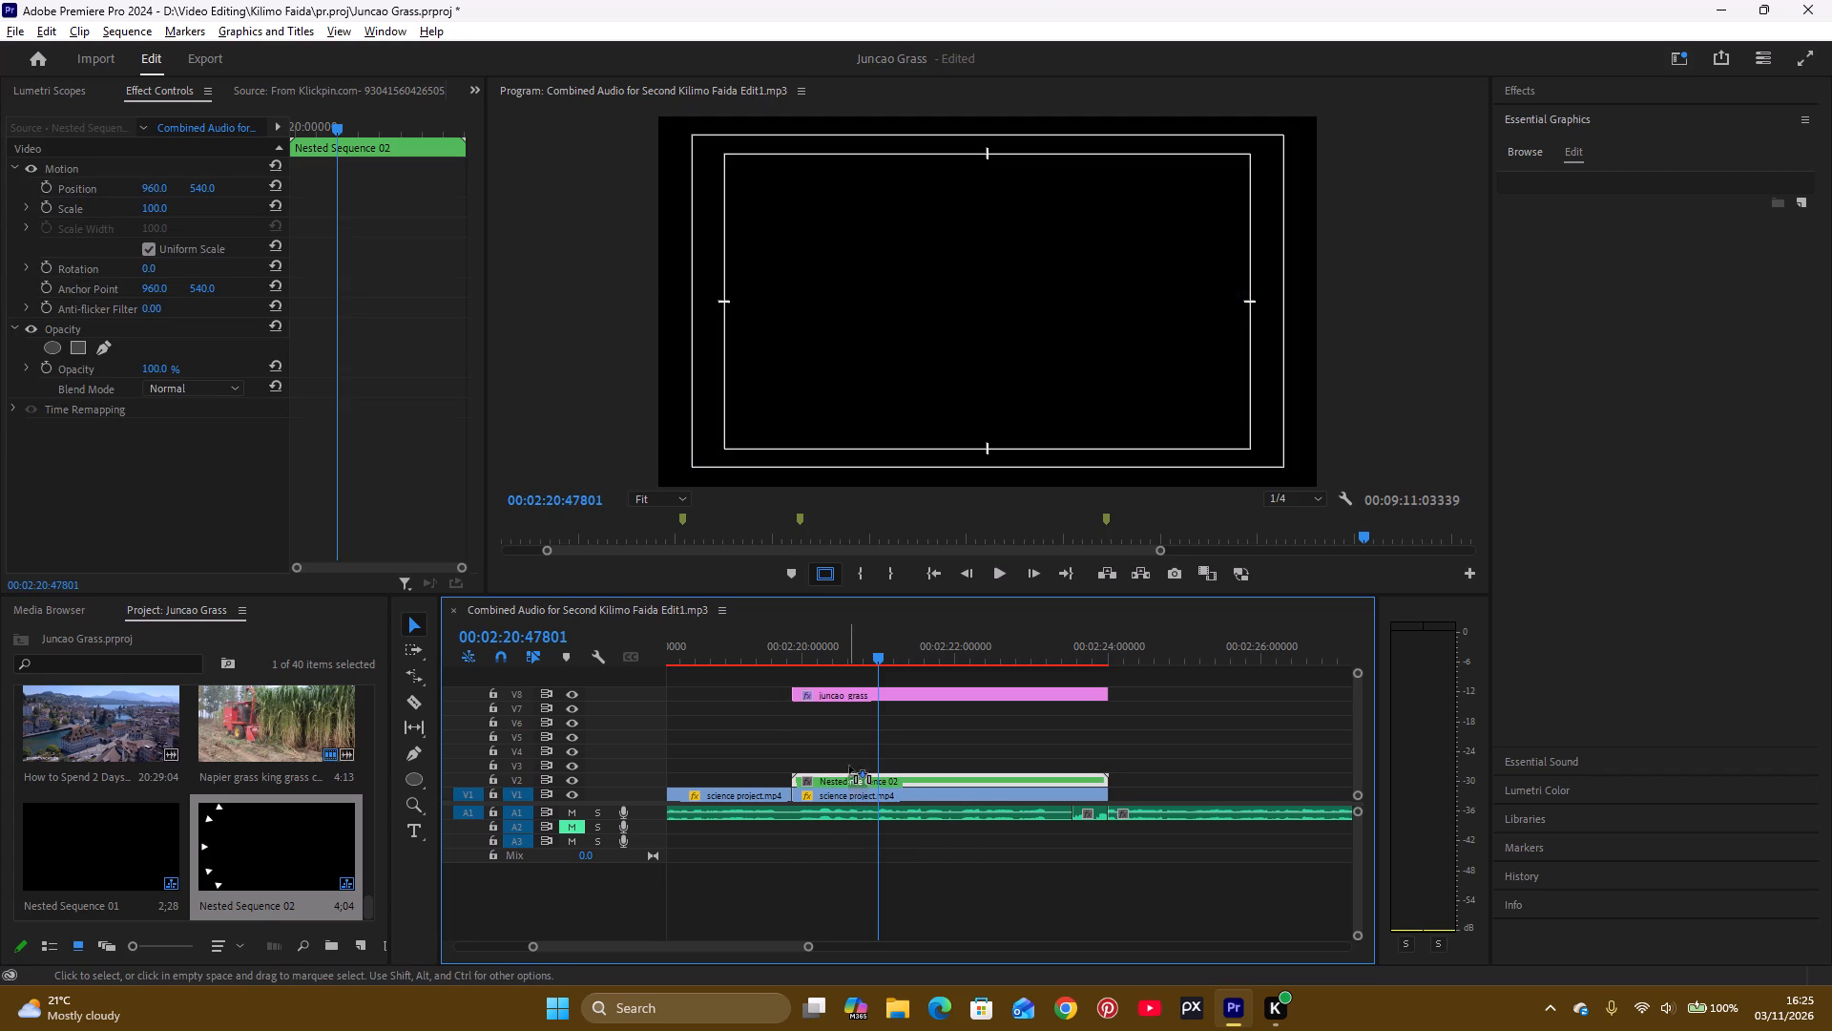
pyautogui.keyDown('alt'); pyautogui.moveTo(849, 766); pyautogui.dragTo(849, 765); pyautogui.keyUp('alt')
# Set the rotation of the V3 nested arrow sequence to 180°.
pyautogui.click(849, 765)
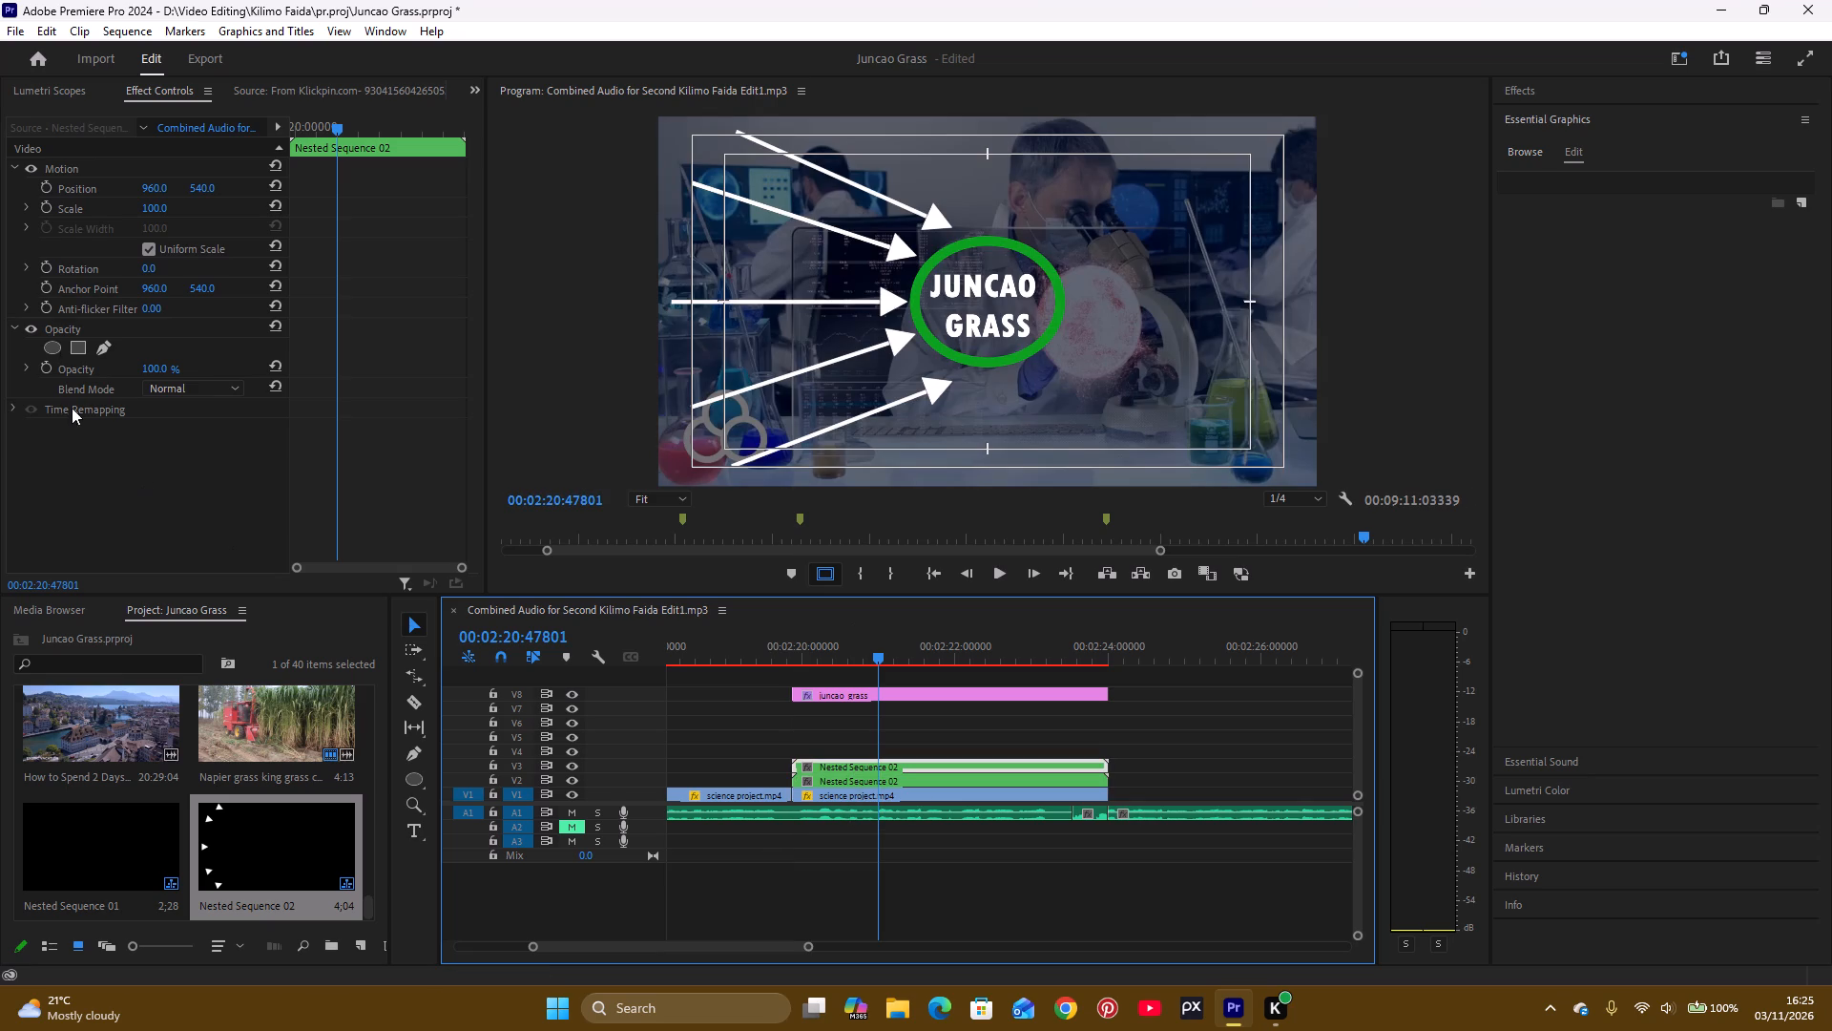
pyautogui.click(147, 269)
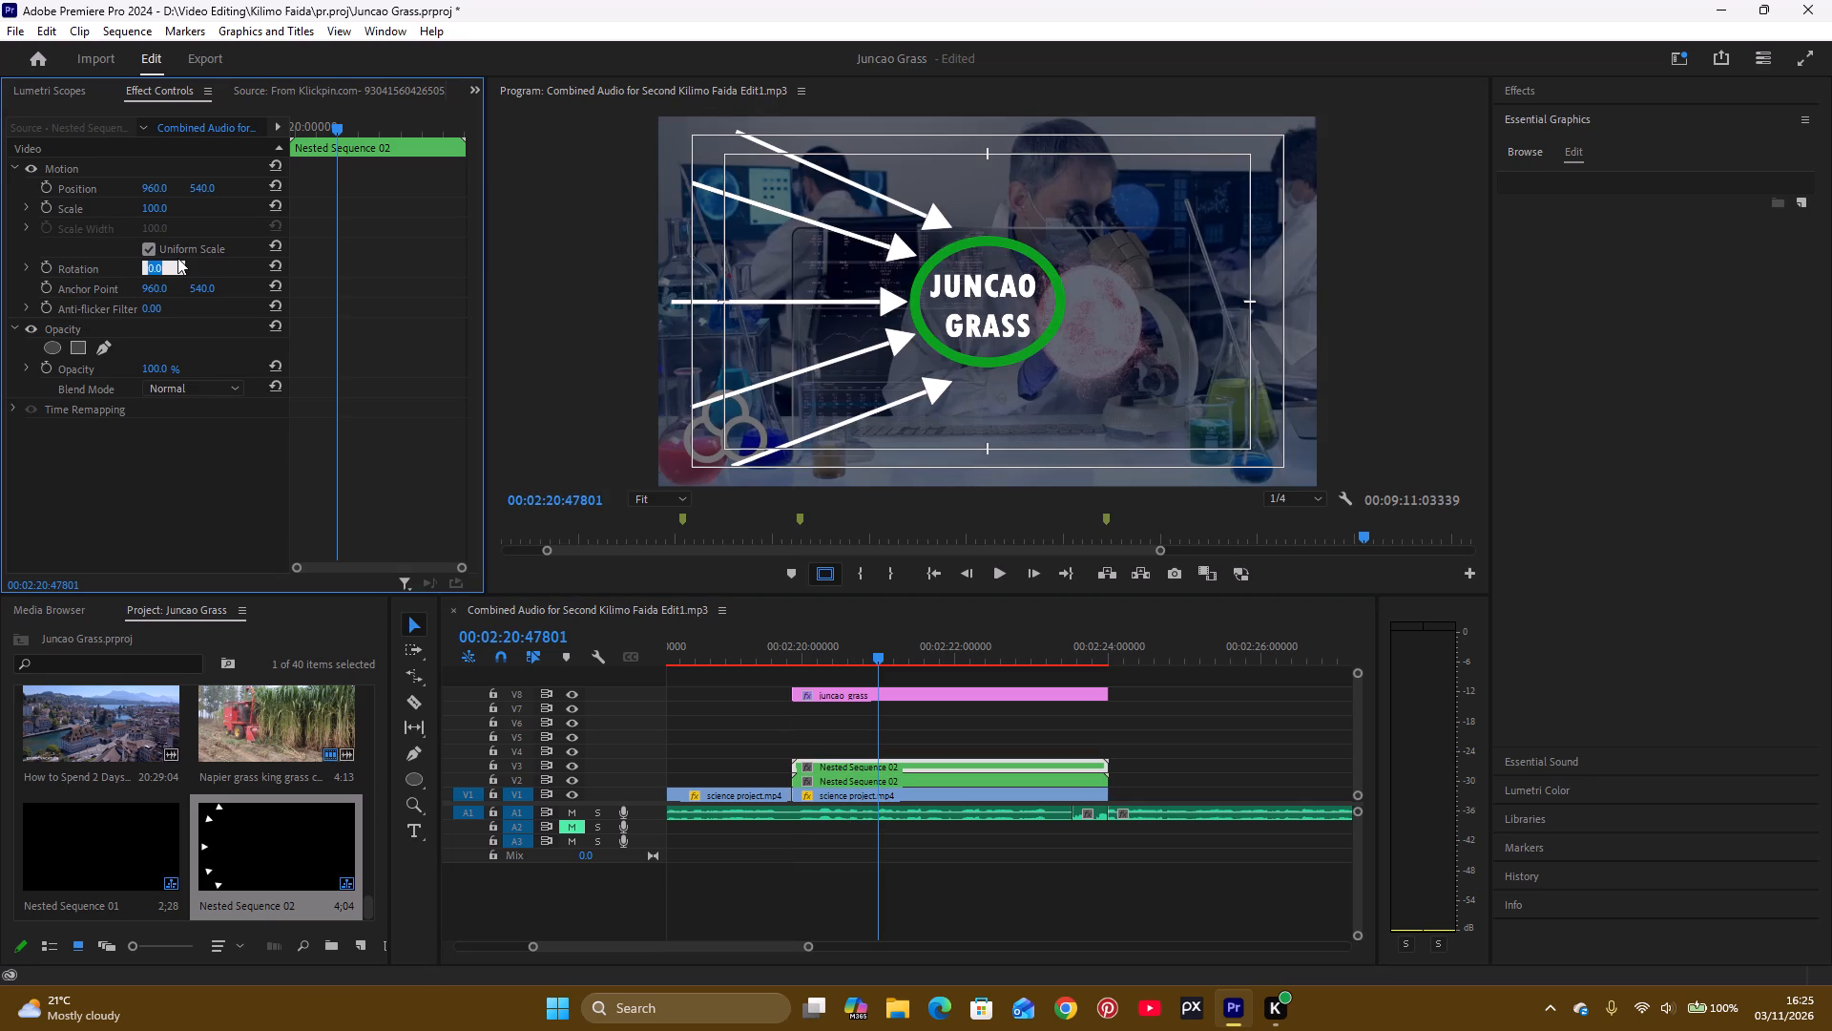
pyautogui.write('180')
pyautogui.press('Return')
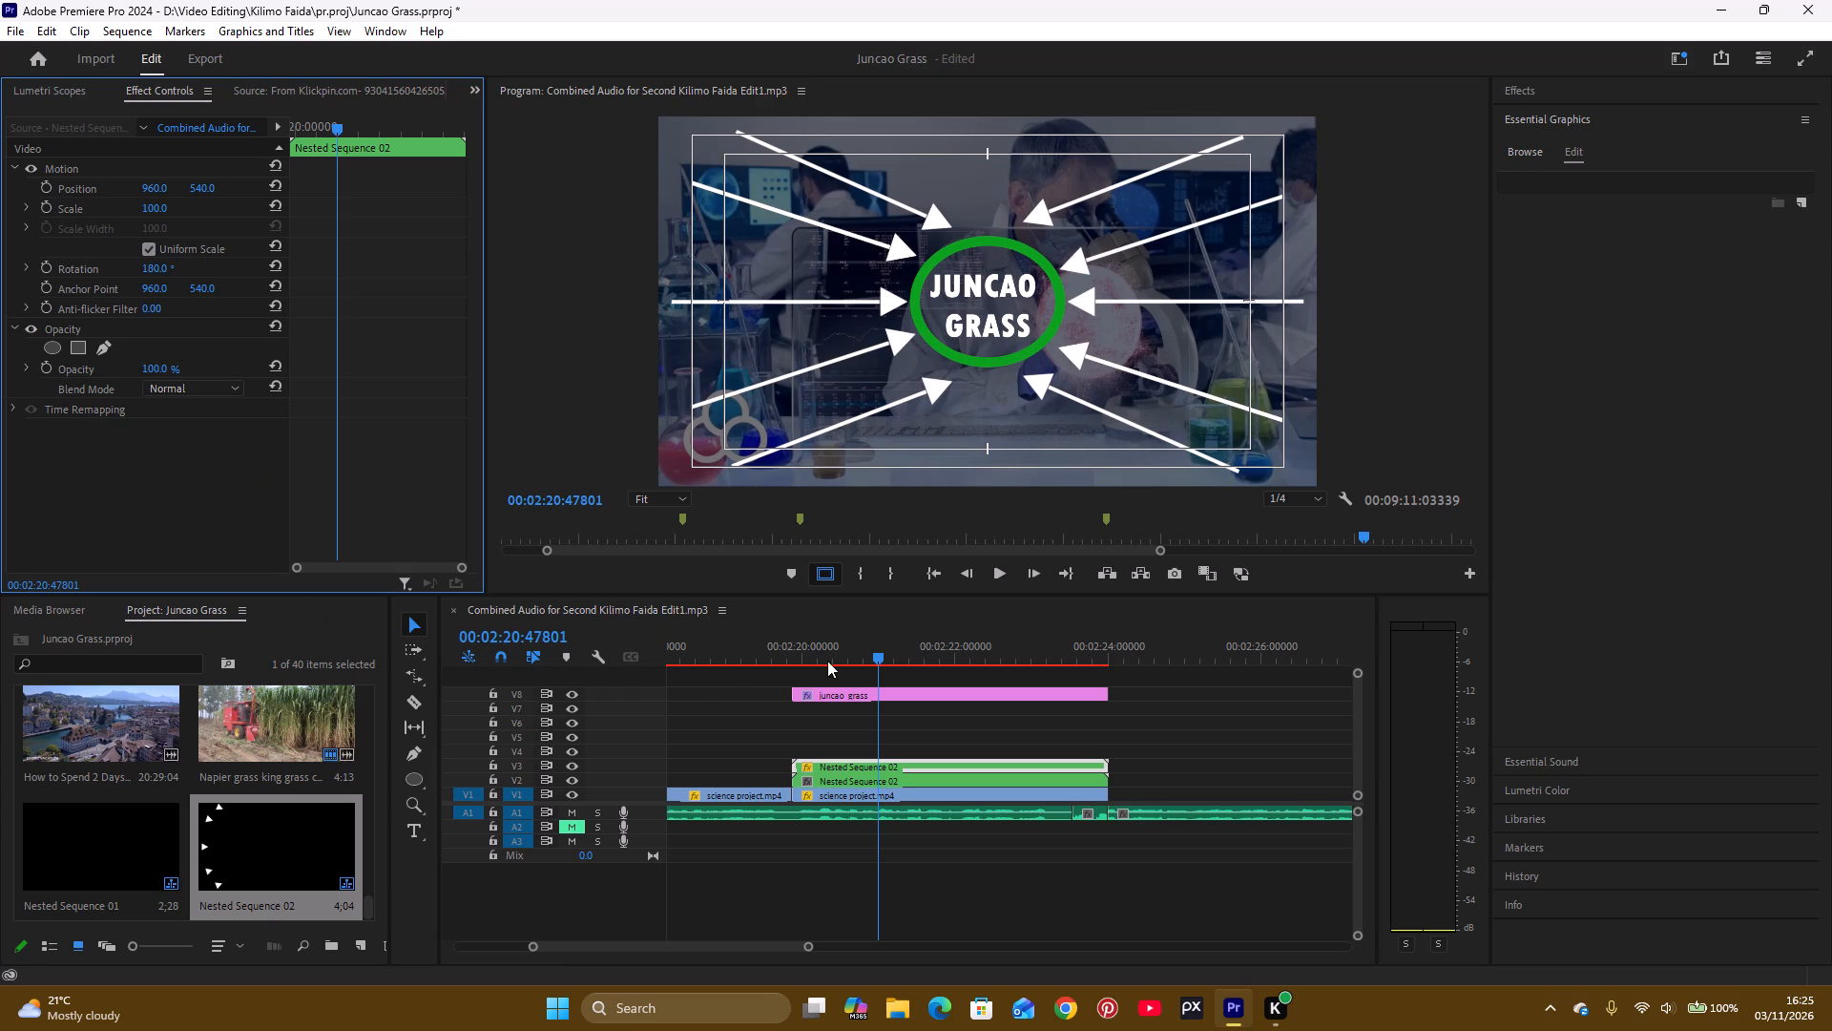
# Play back the mirrored arrow graphic from its start near 00:02:20 through its end, checking the arrow animation.
pyautogui.click(798, 657)
pyautogui.press('space')
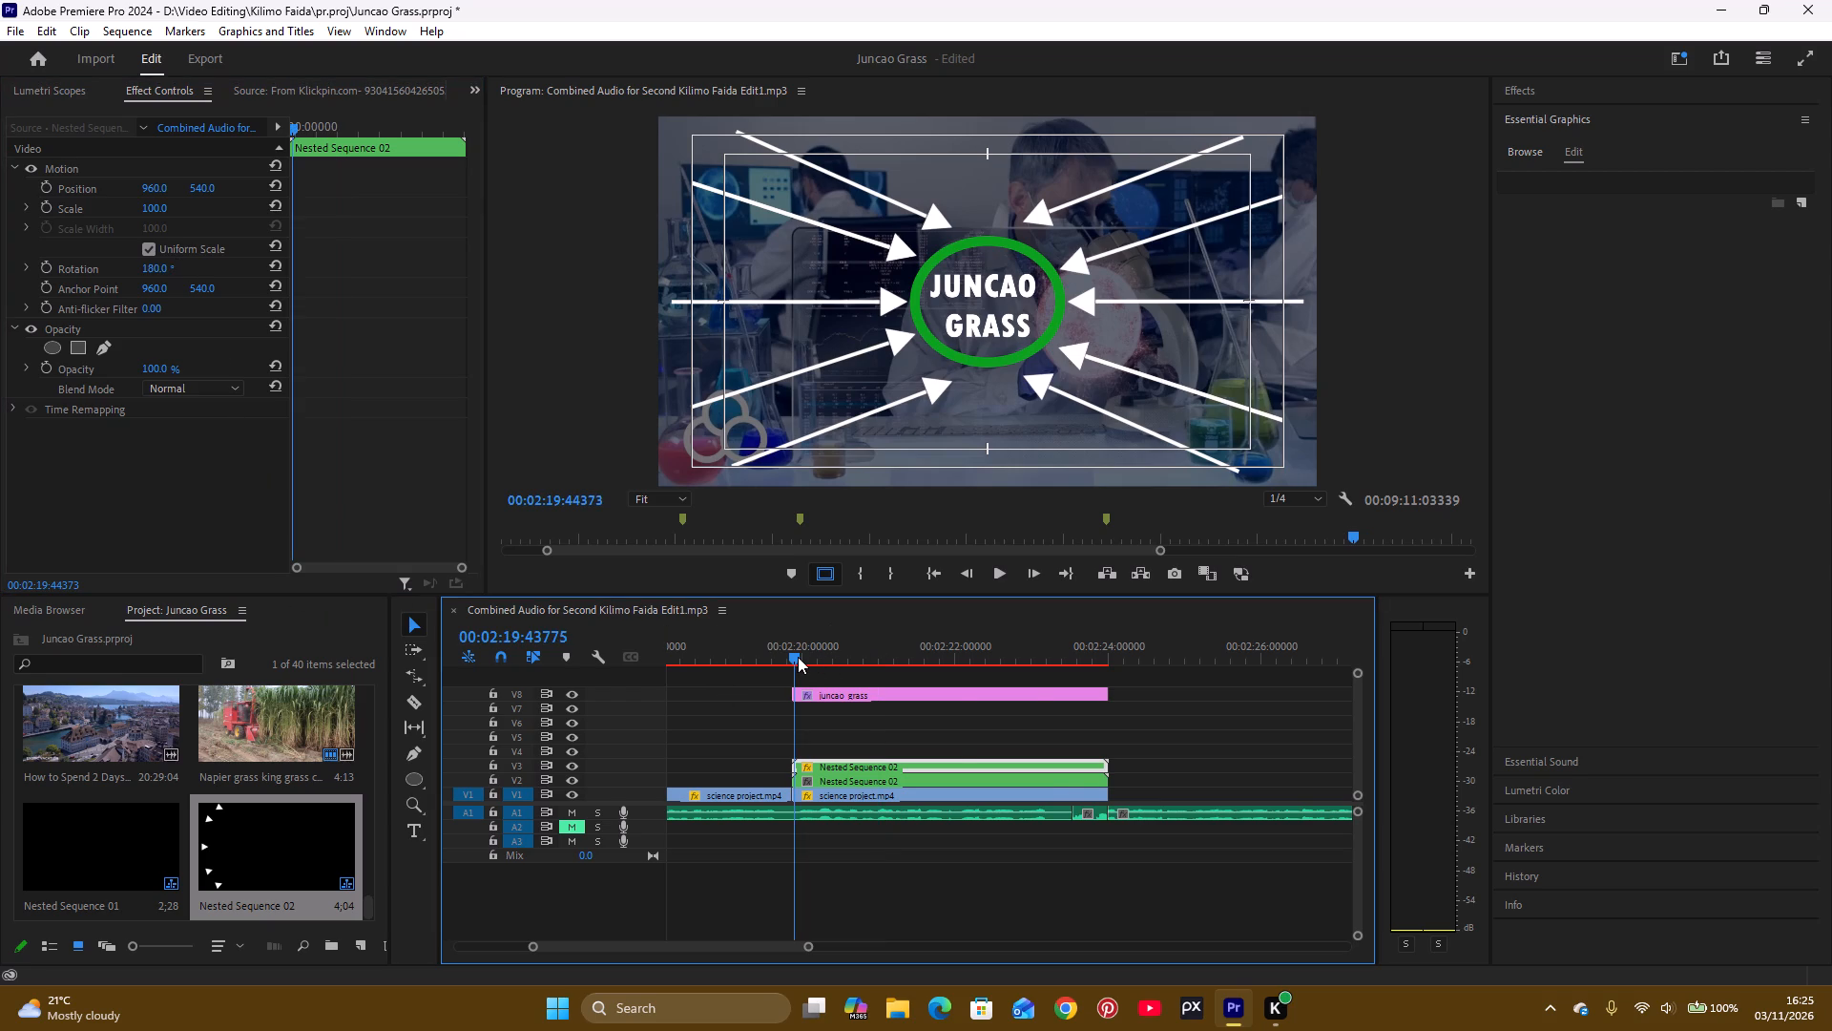
pyautogui.press('space')
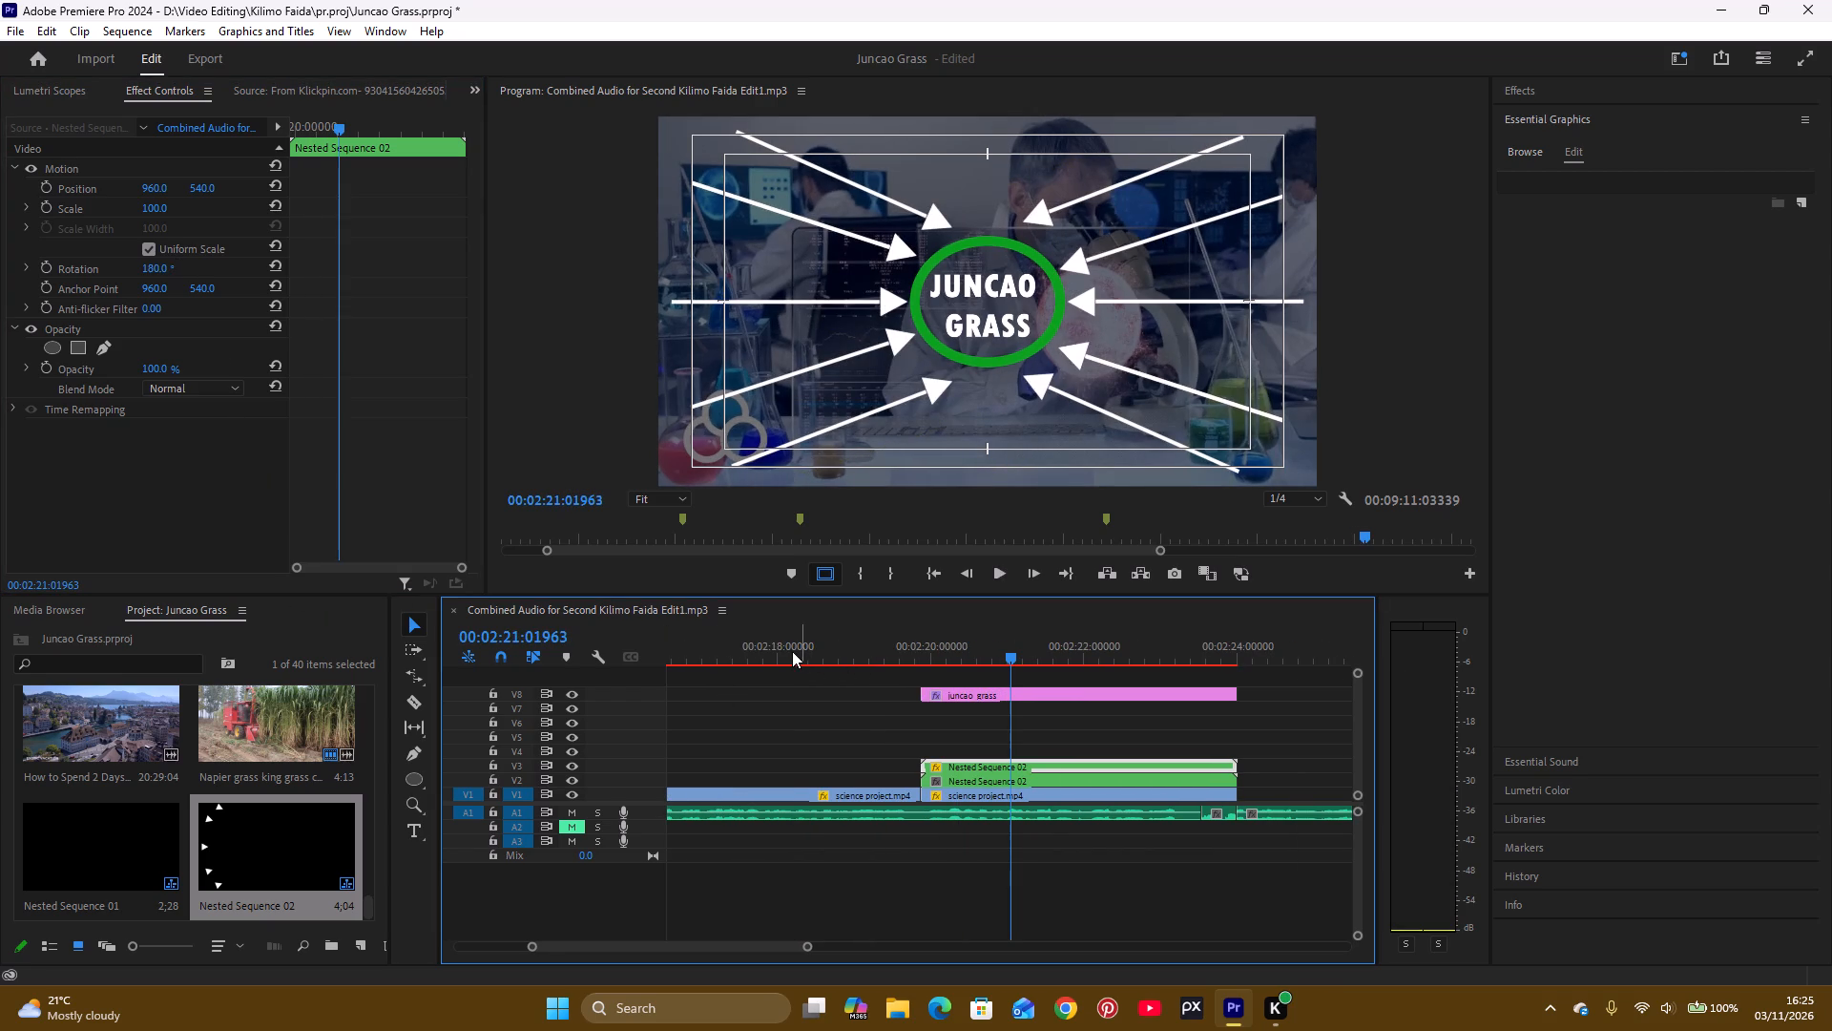
pyautogui.click(894, 642)
pyautogui.press('space')
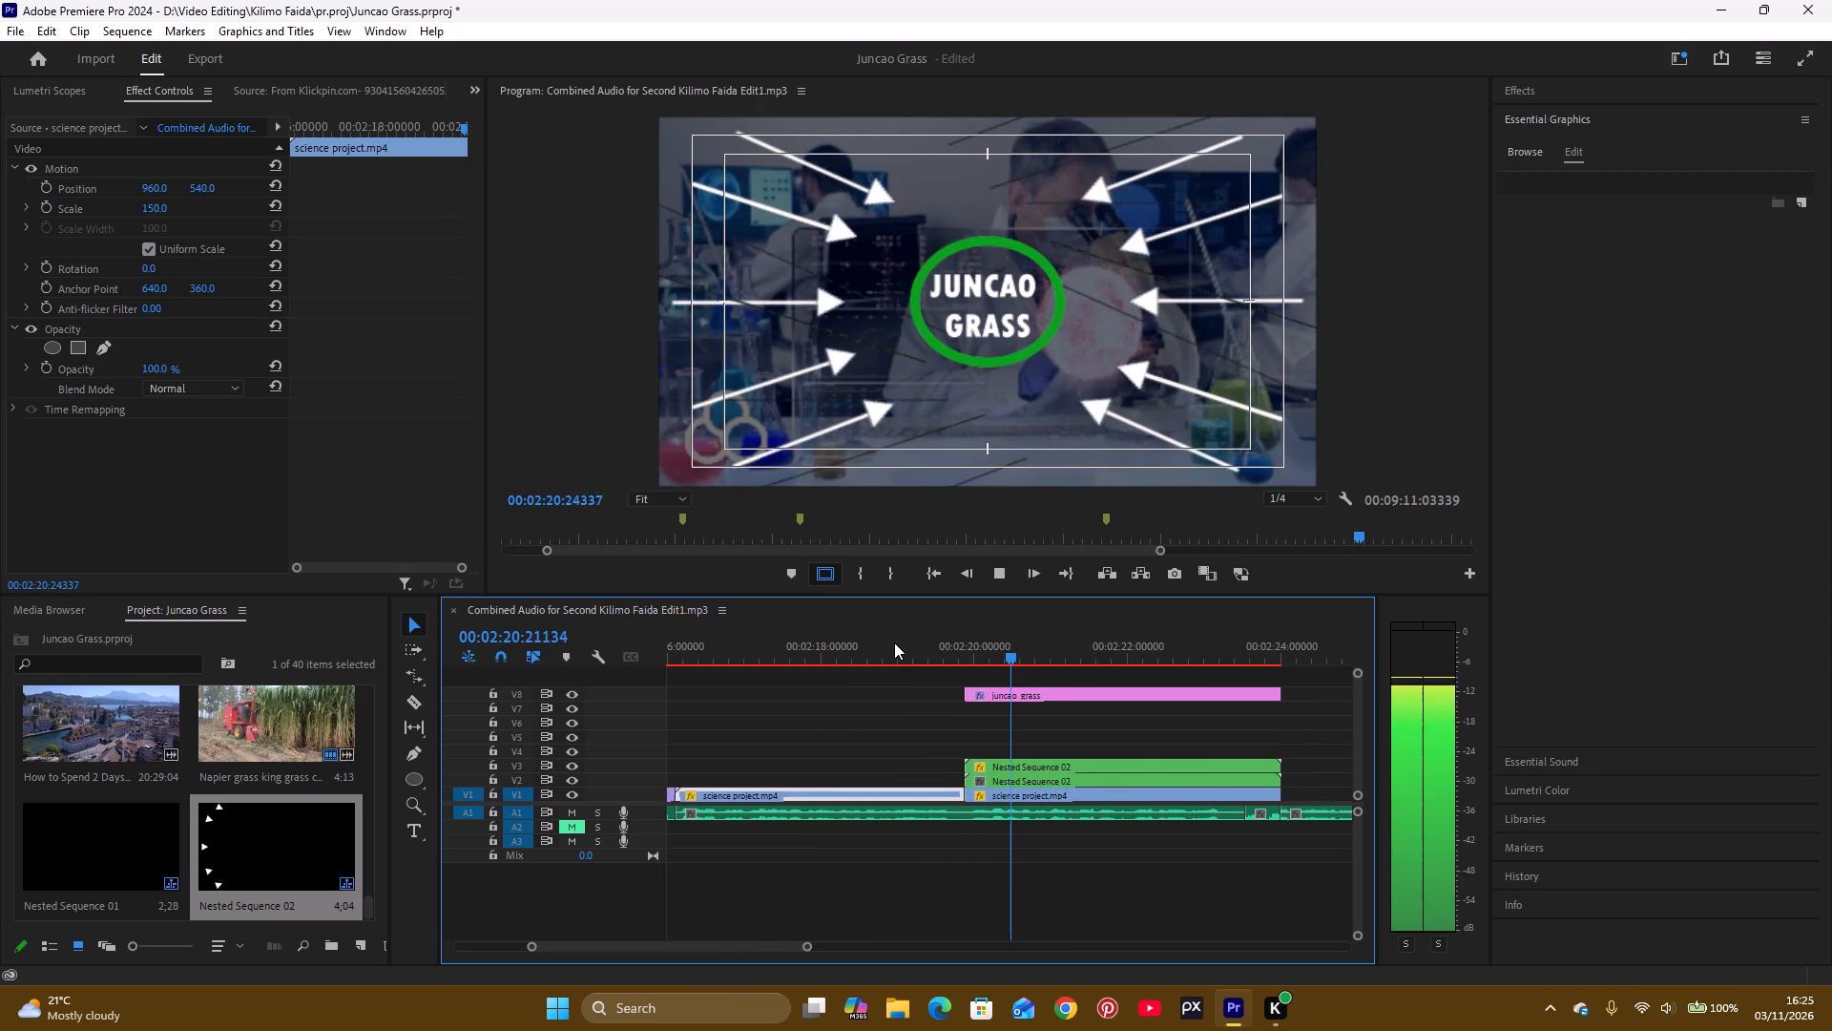
pyautogui.press('space')
pyautogui.press('space')
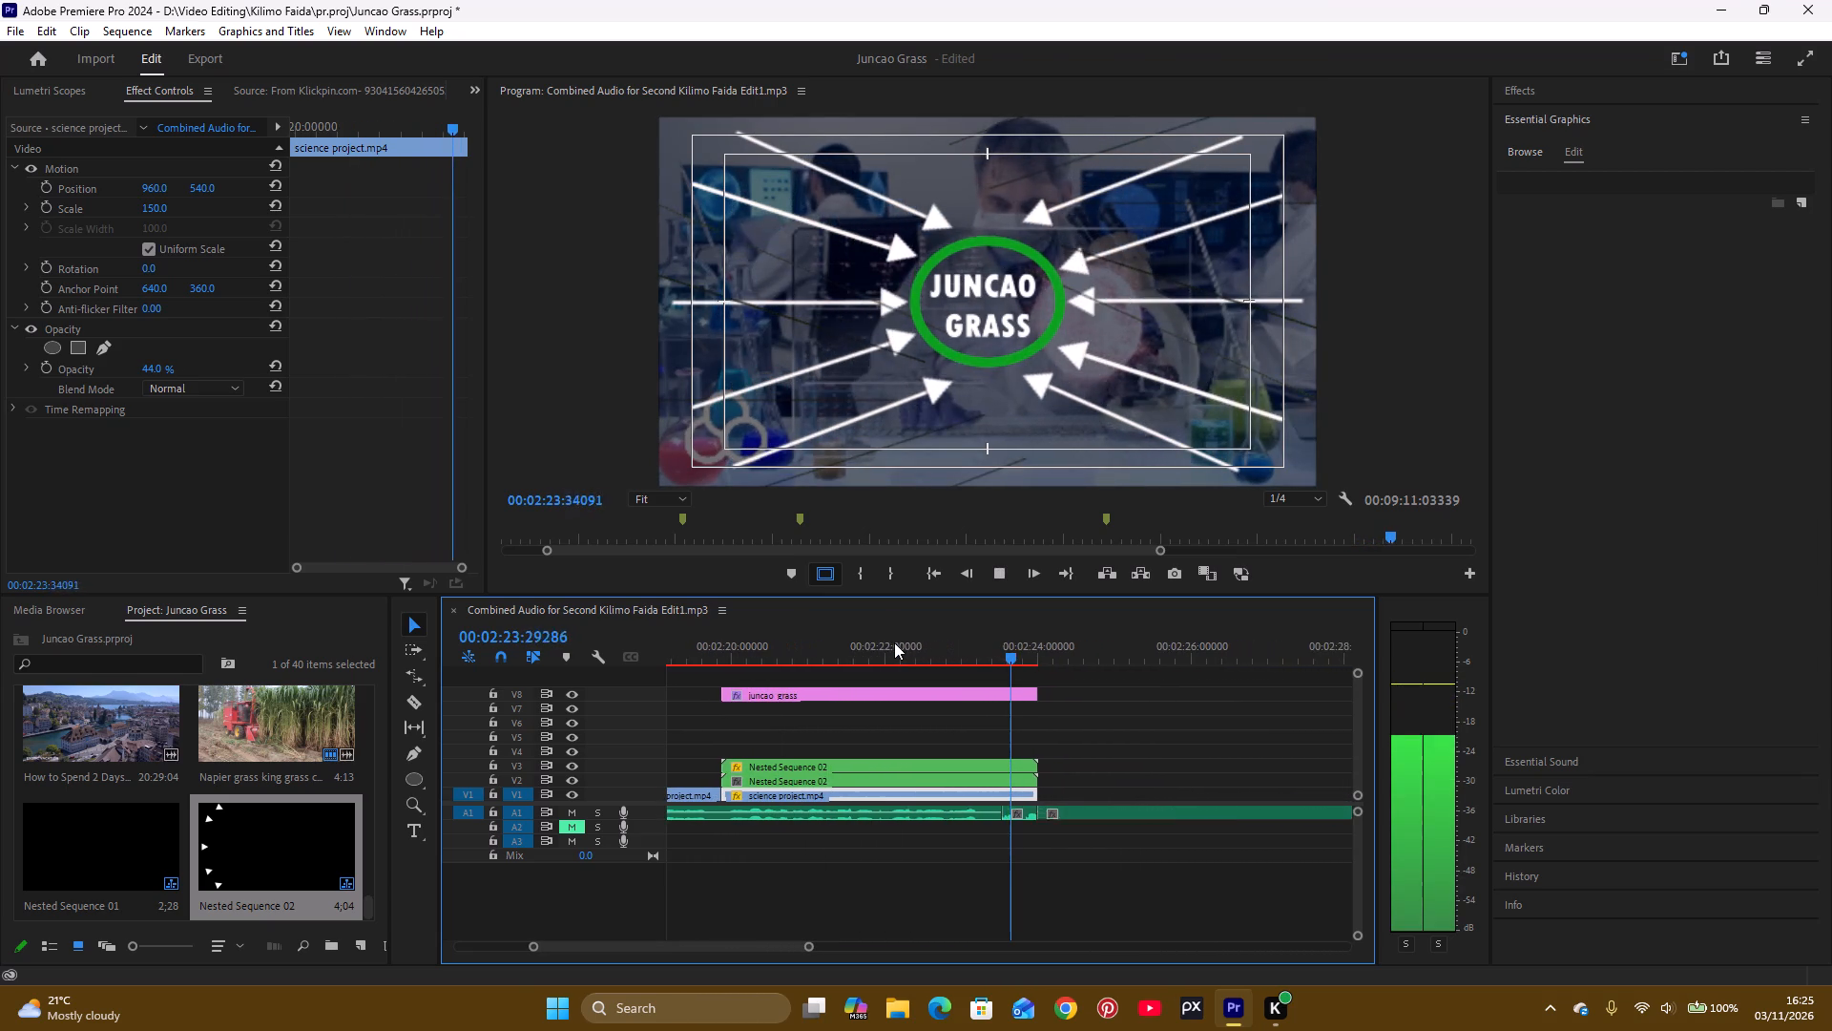
pyautogui.press('space')
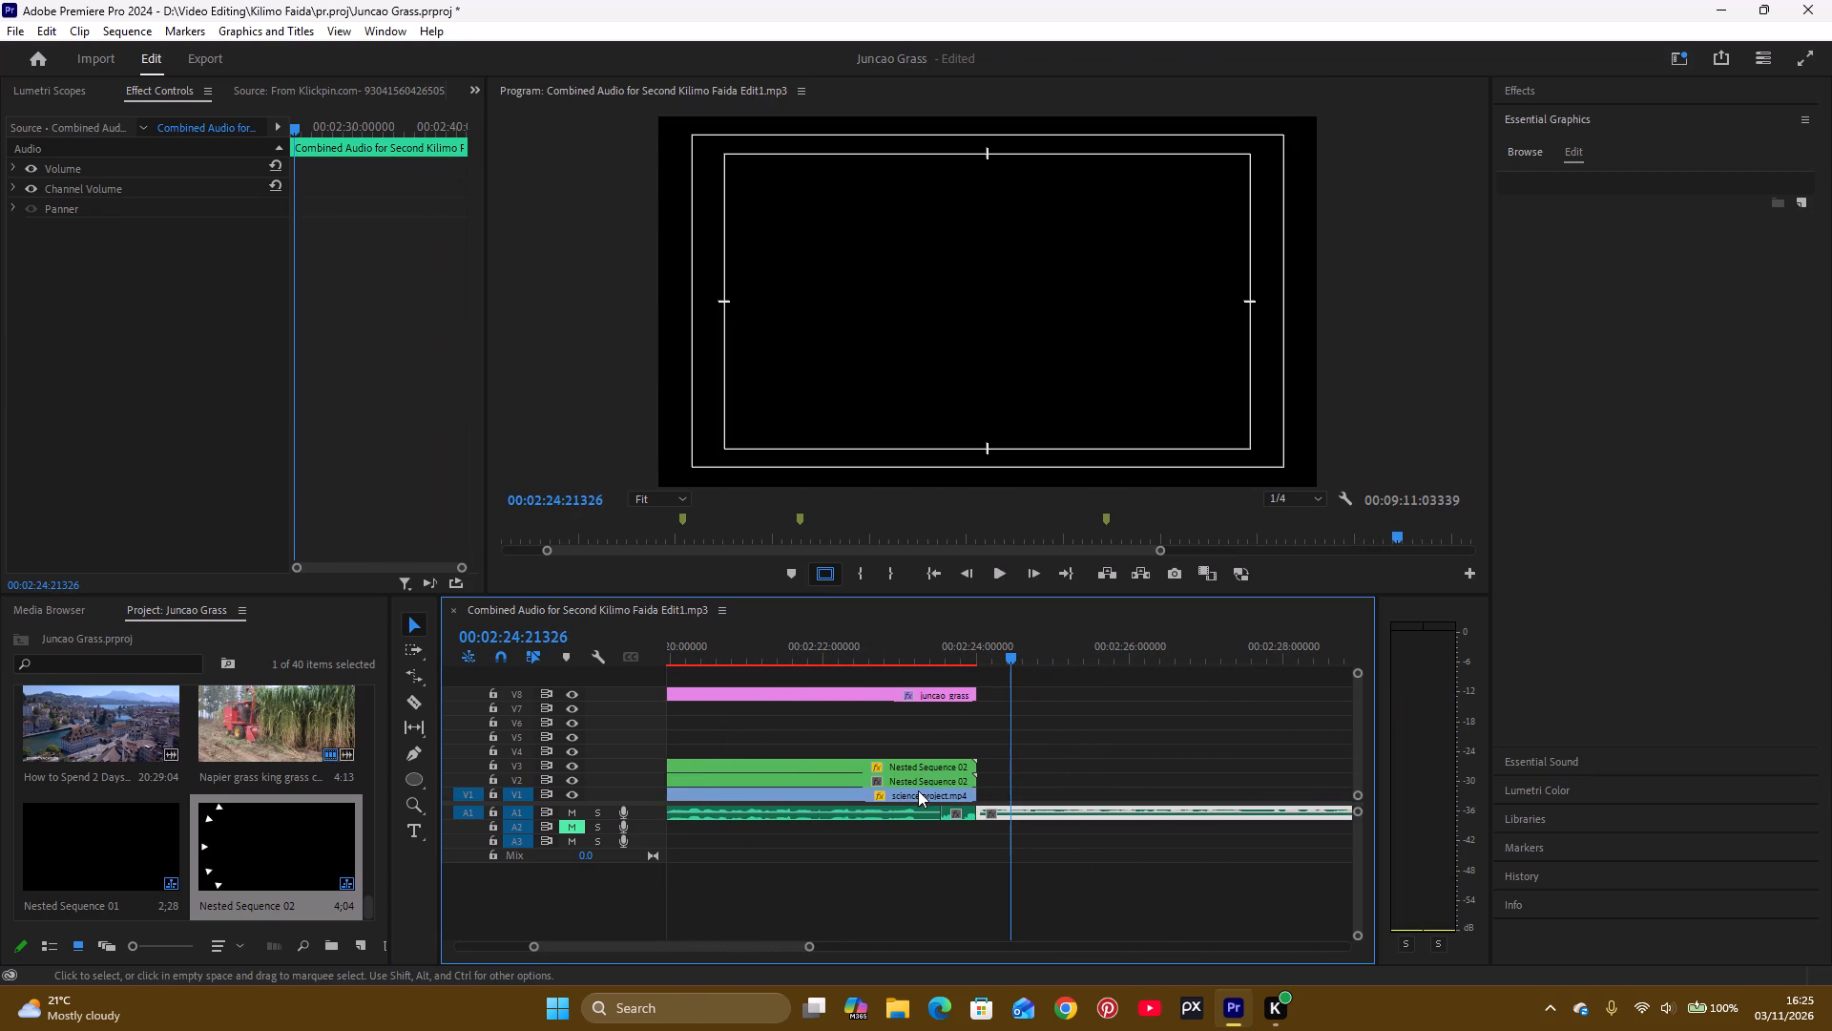
# Move the juncao grass graphic from V8 down to V4, directly above the nested arrow sequences and at the same time.
pyautogui.moveTo(879, 694); pyautogui.dragTo(880, 726)
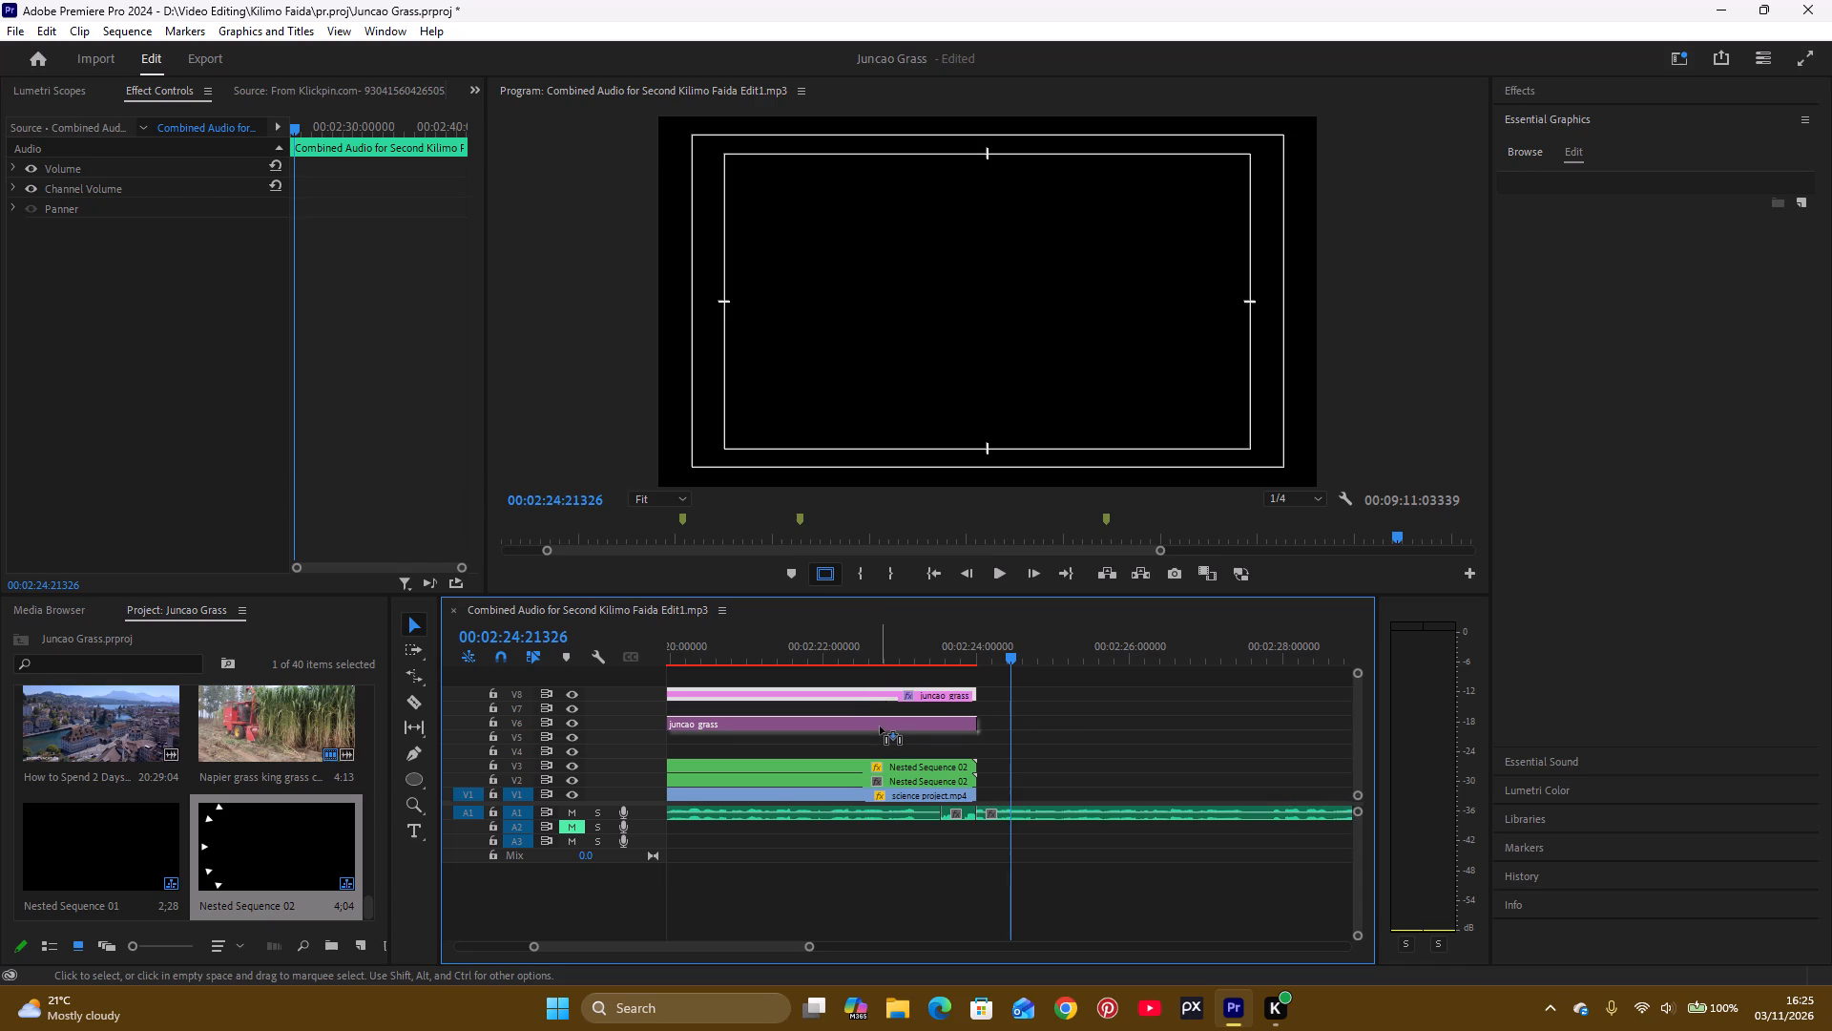
pyautogui.moveTo(880, 726); pyautogui.dragTo(882, 751)
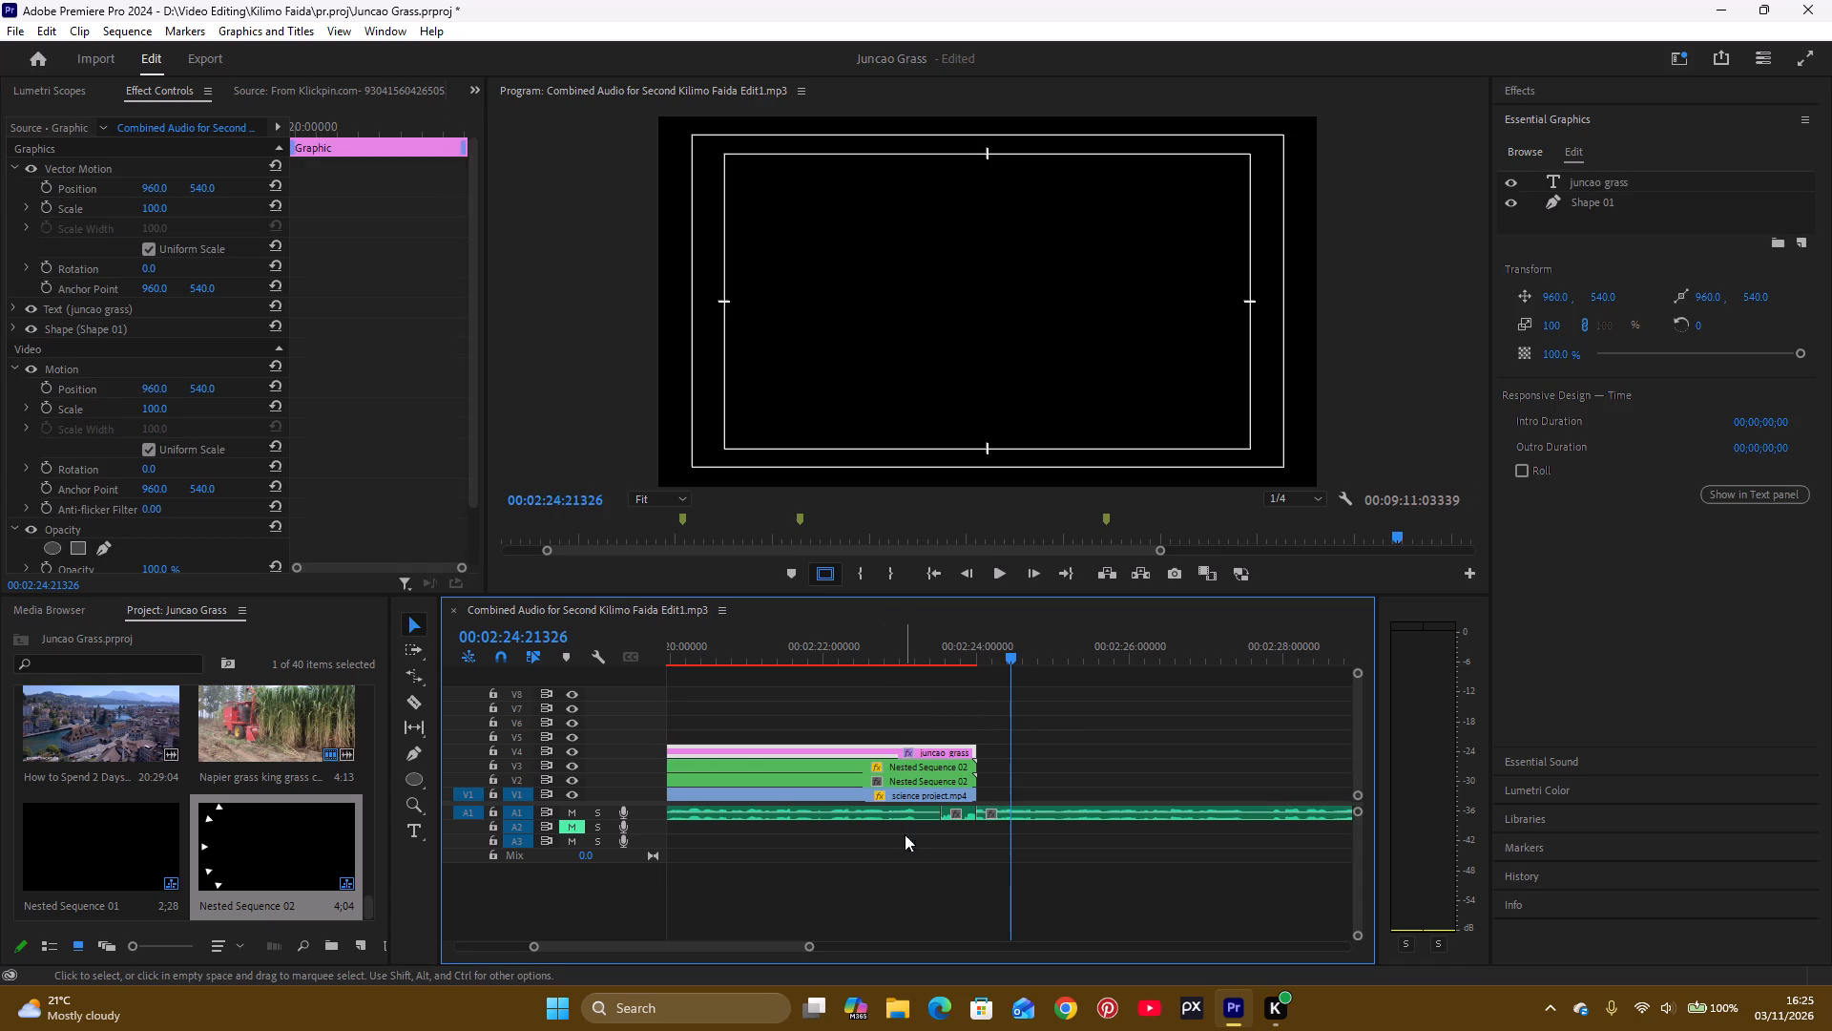
pyautogui.moveTo(918, 700); pyautogui.dragTo(907, 788)
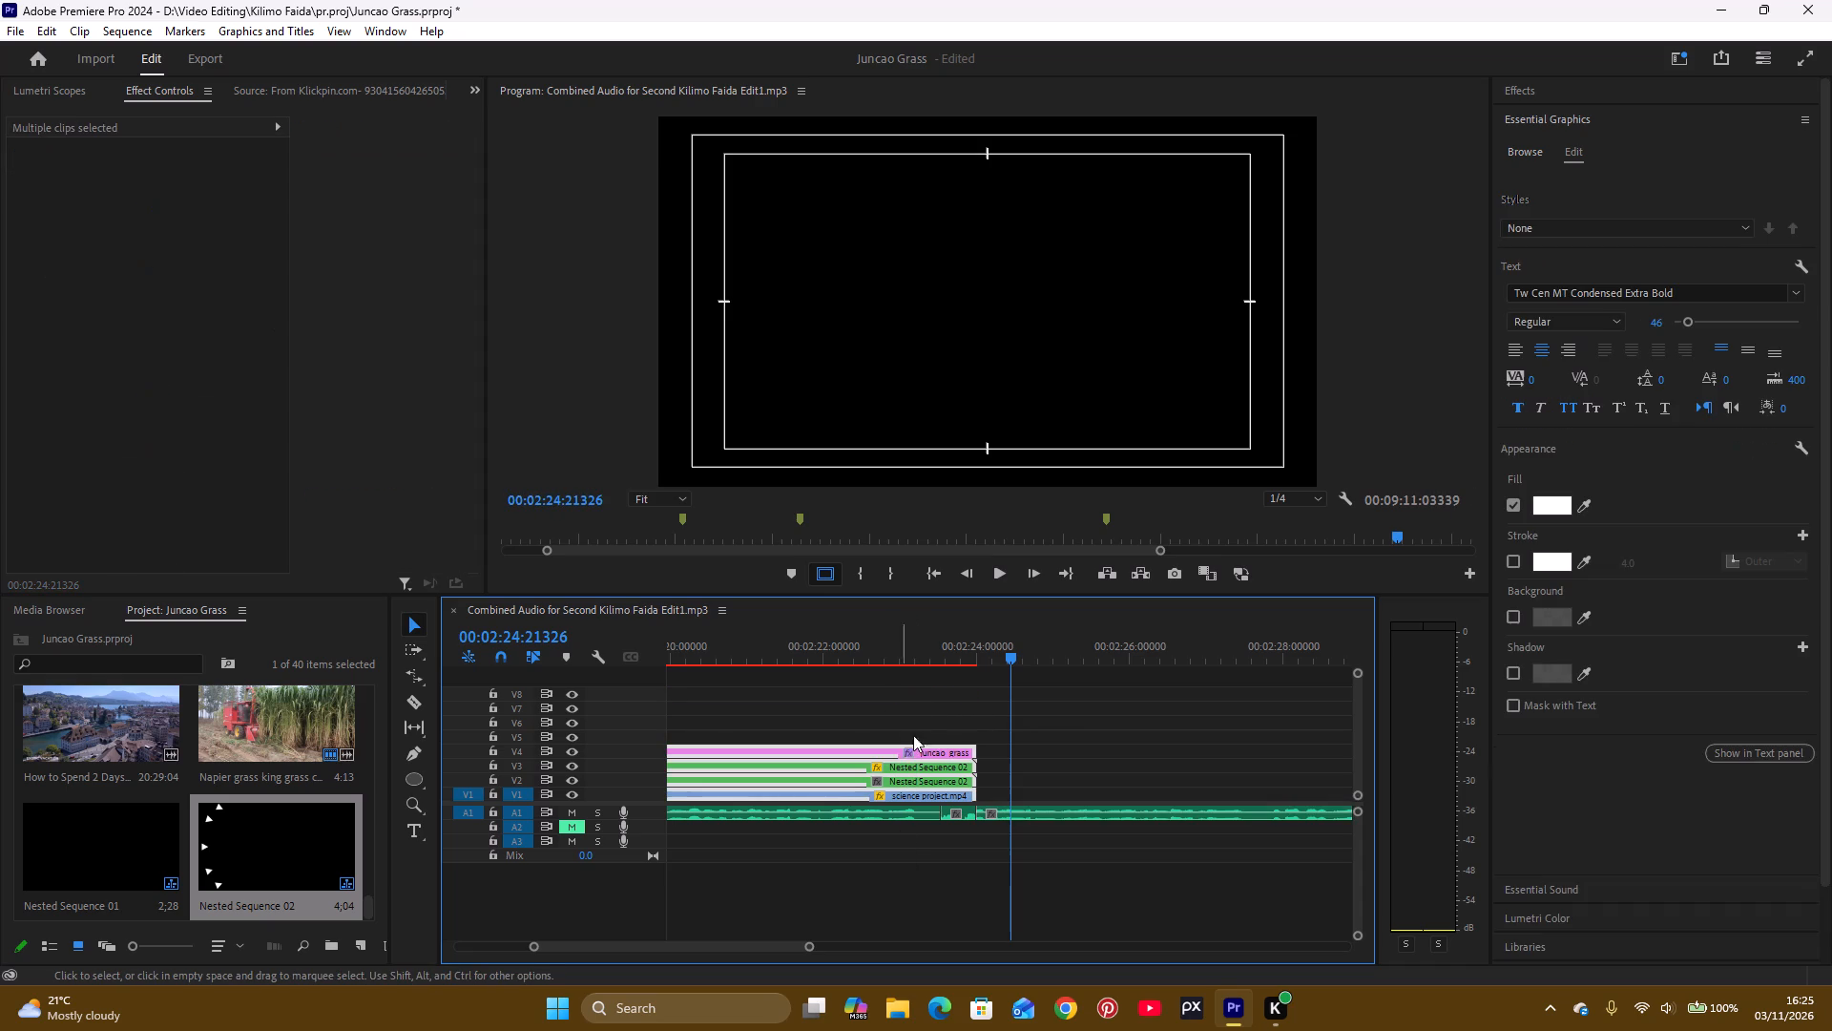
pyautogui.click(965, 696)
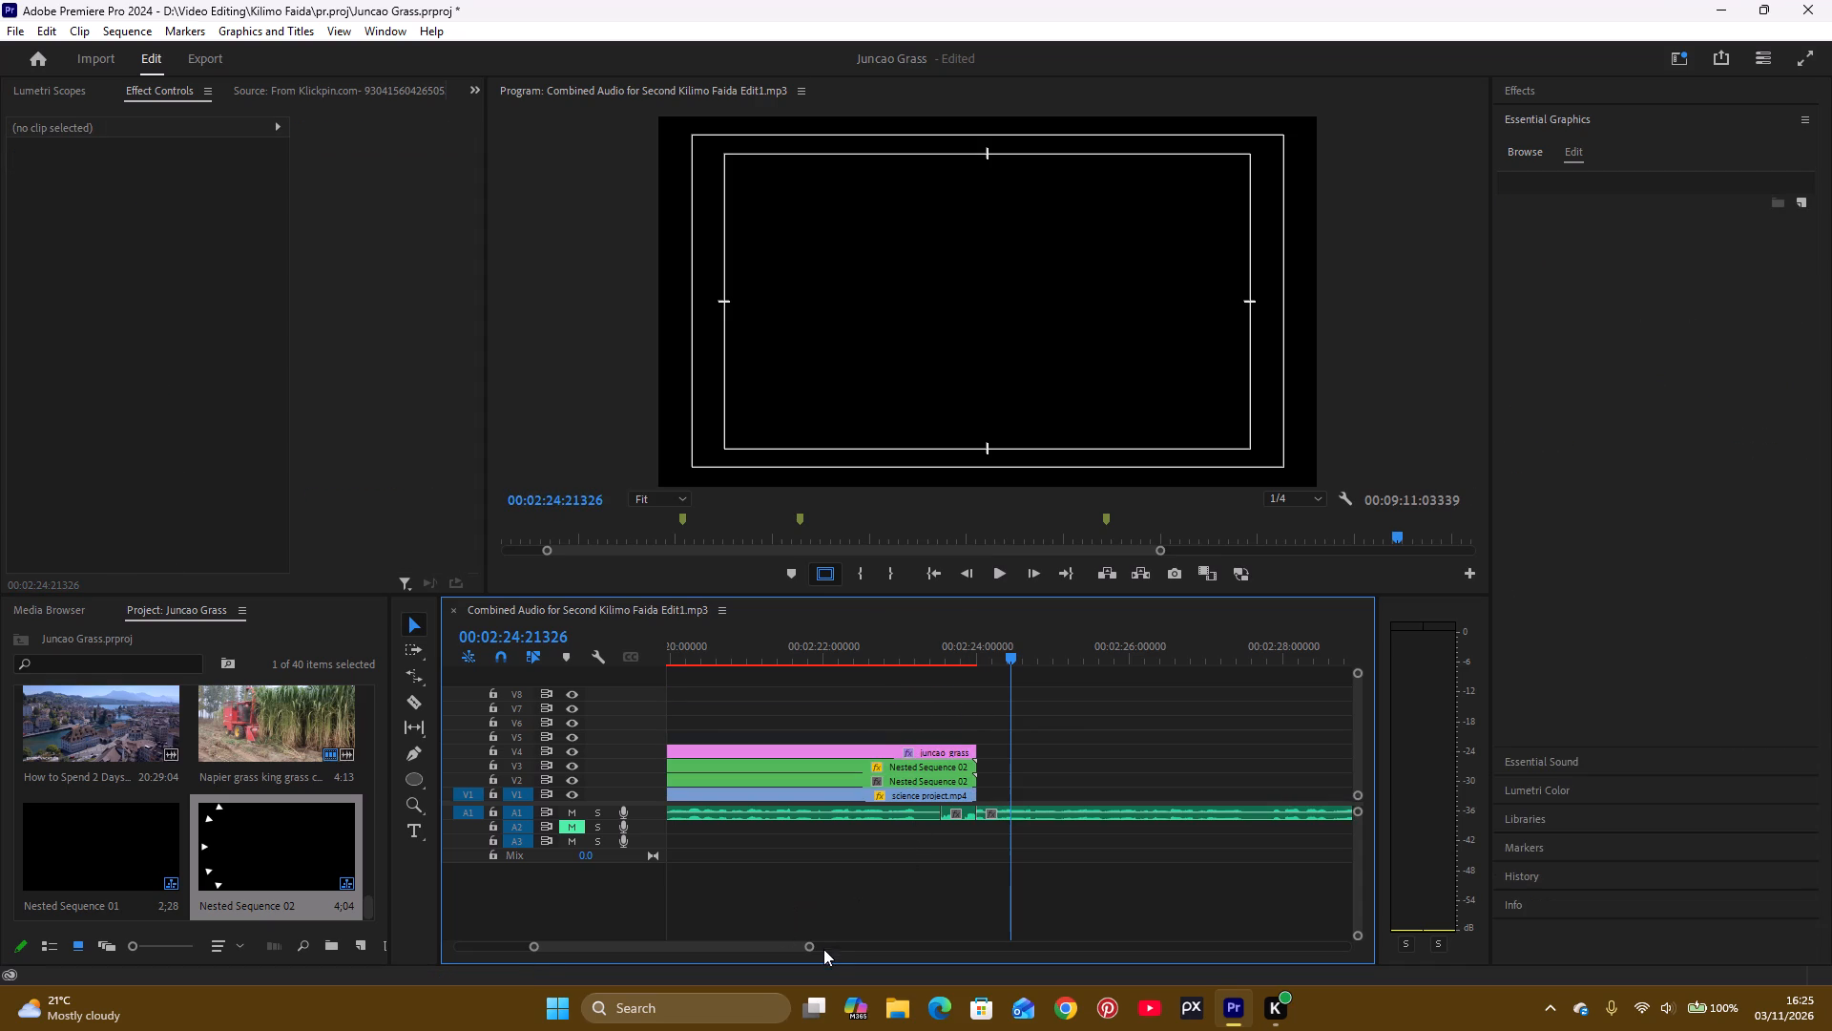
# Play back the sequence from about 00:02:20 into the empty gap after the arrow graphic, listening to the narration to be illustrated.
pyautogui.moveTo(811, 944); pyautogui.dragTo(937, 939)
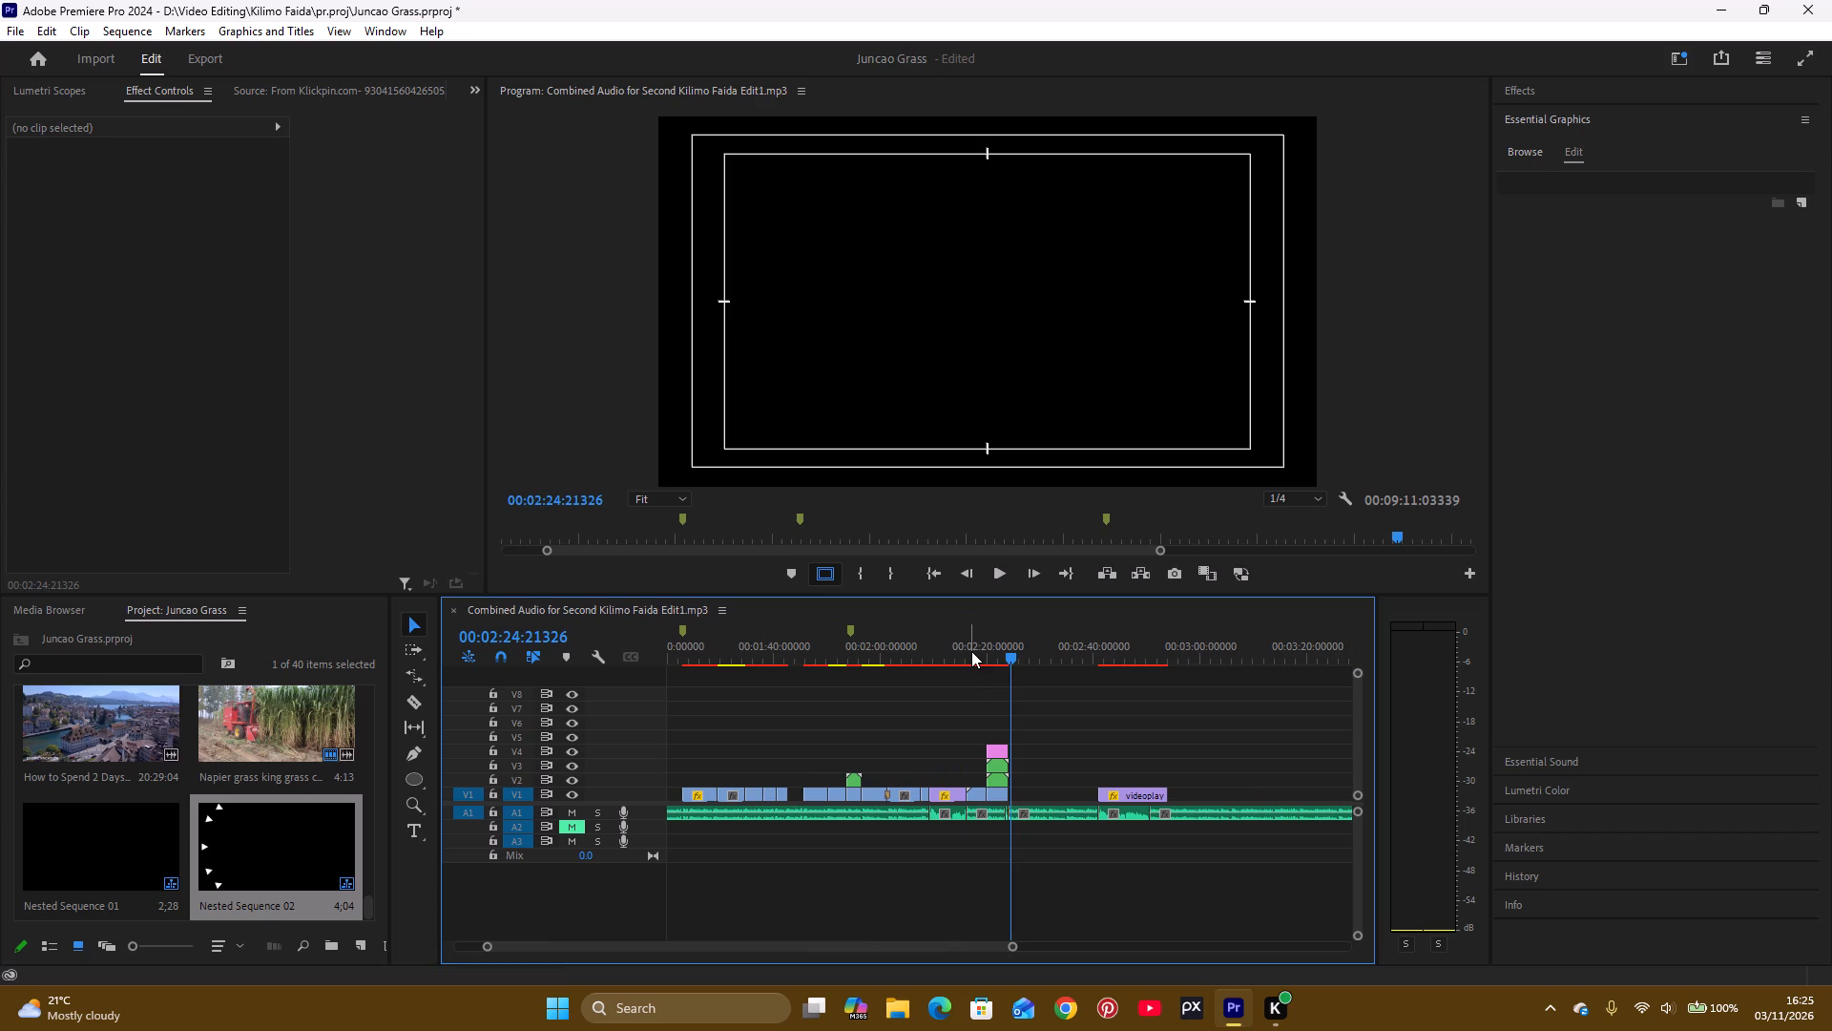
pyautogui.click(971, 650)
pyautogui.press('space')
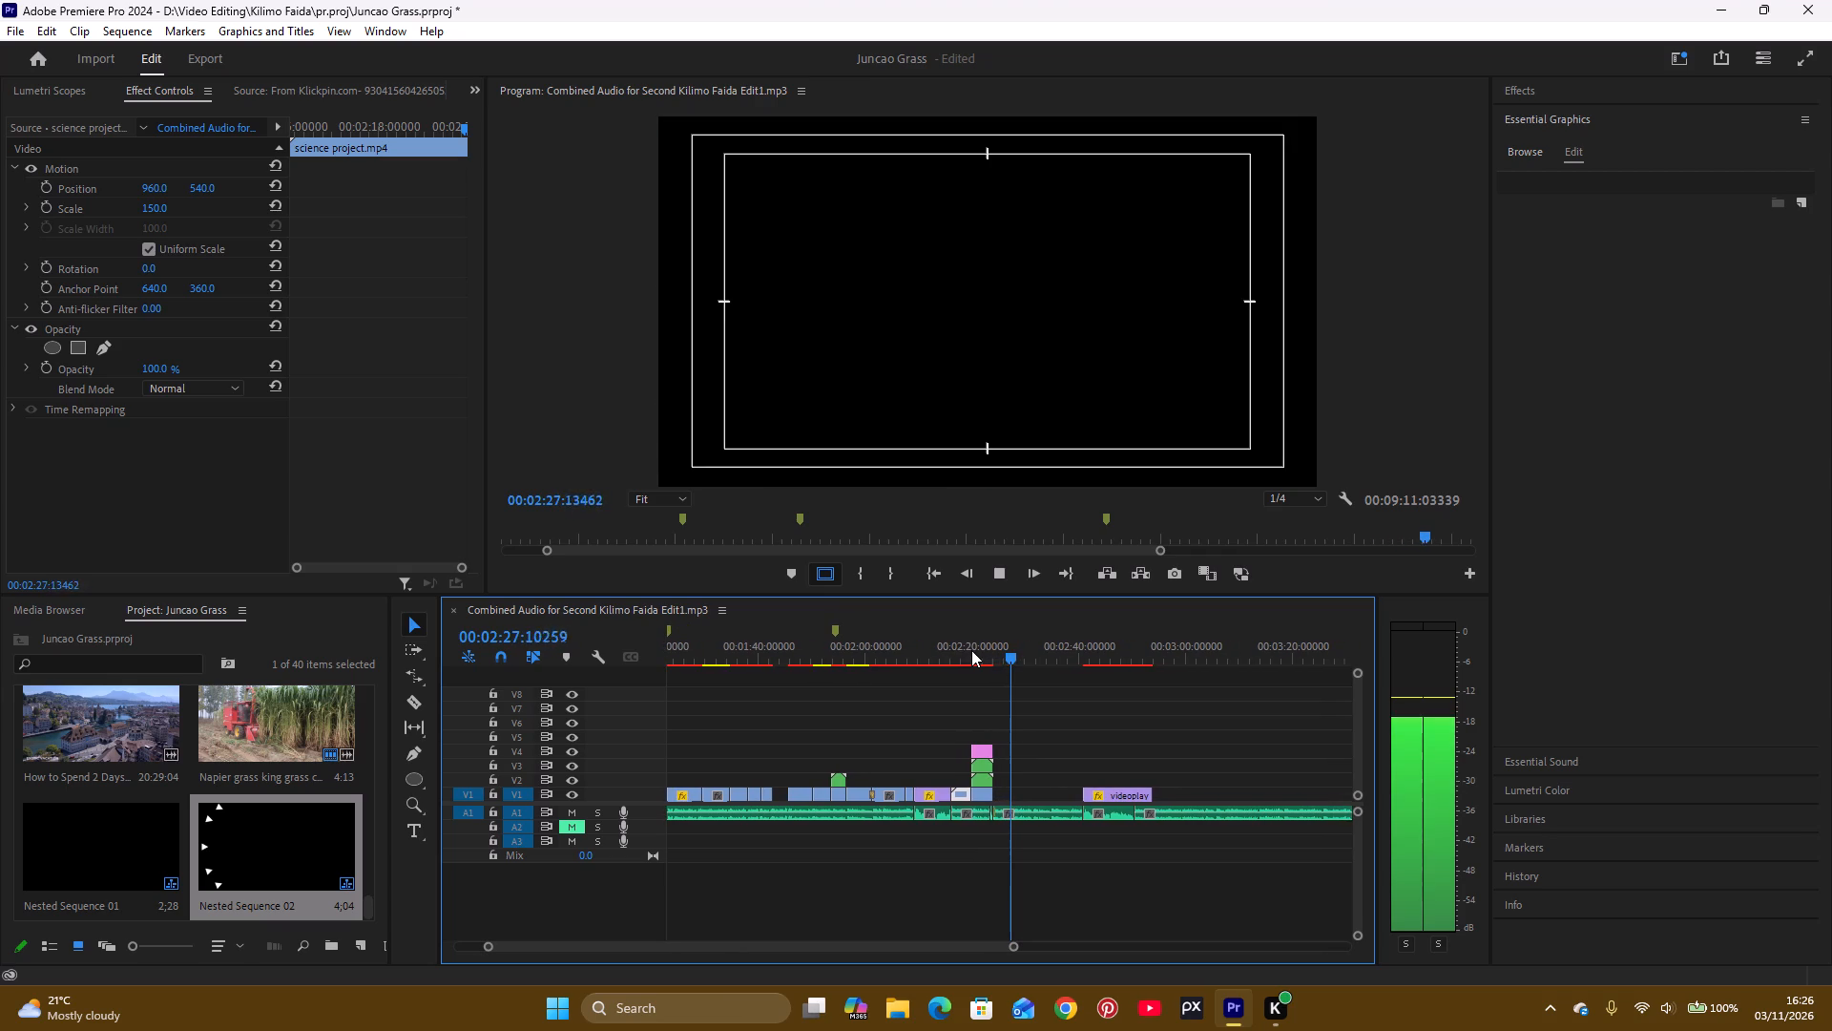
pyautogui.press('space')
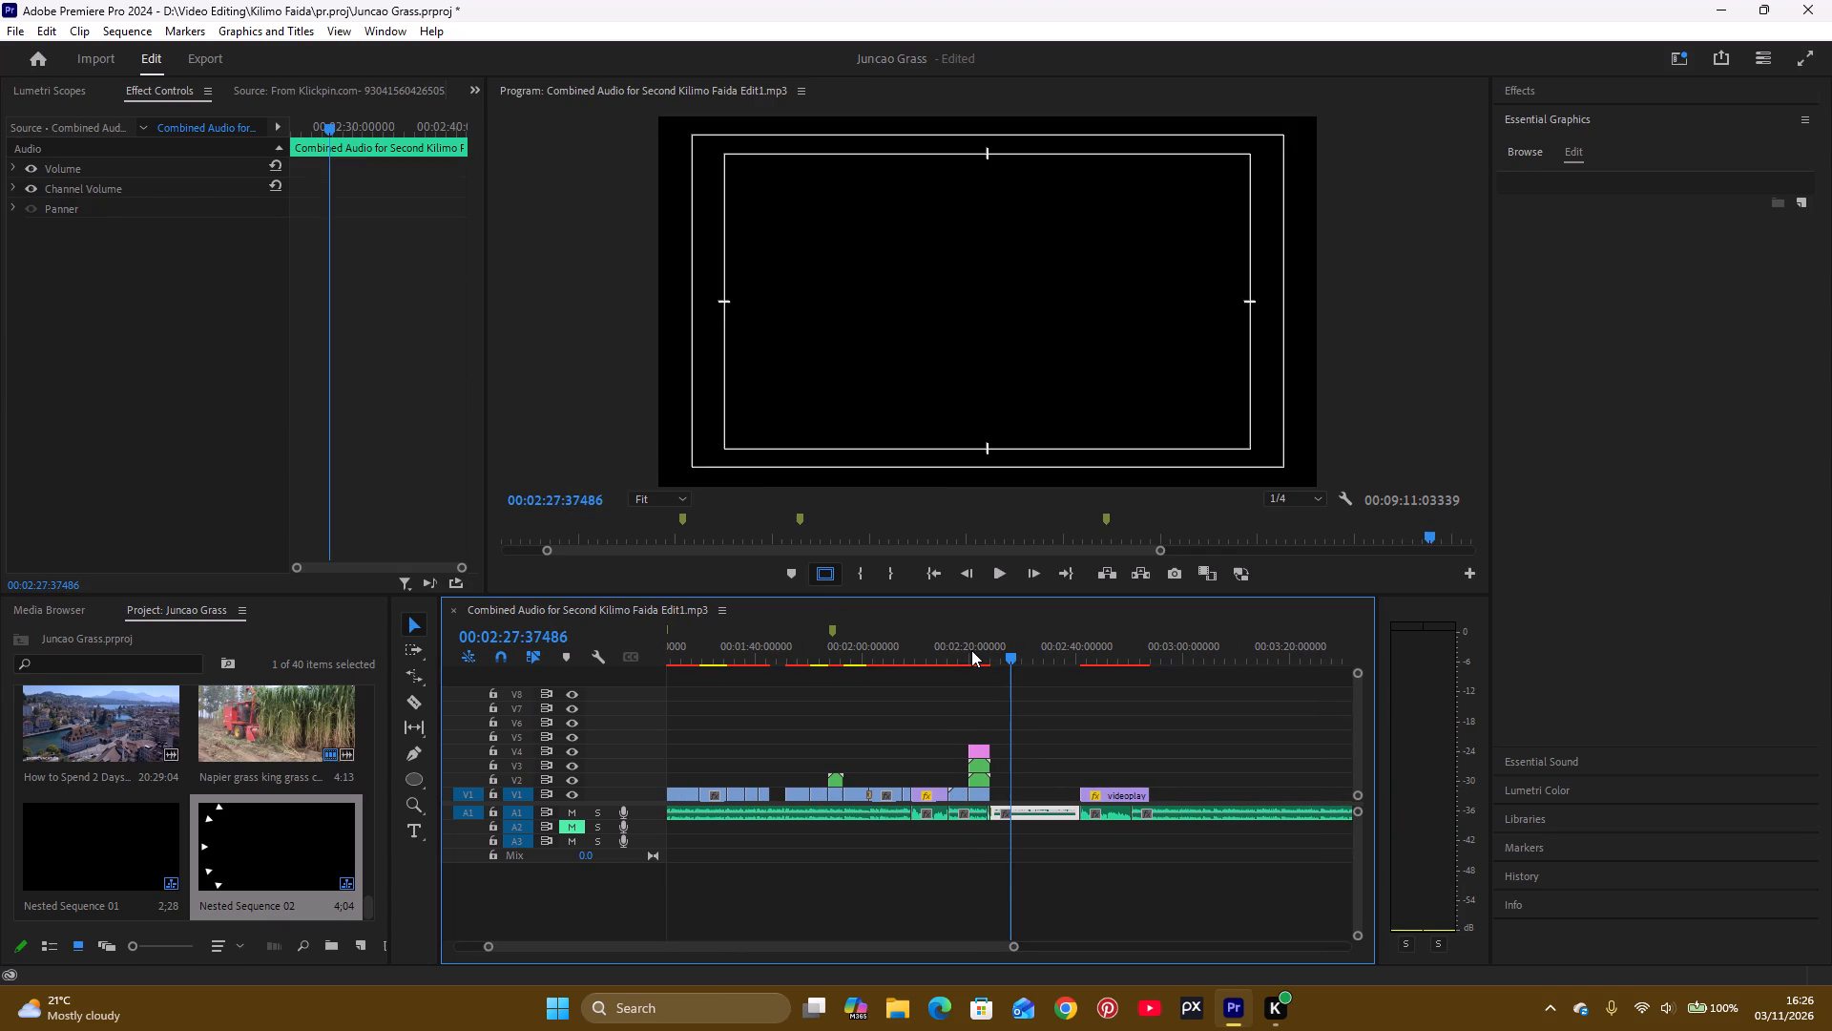
pyautogui.click(971, 650)
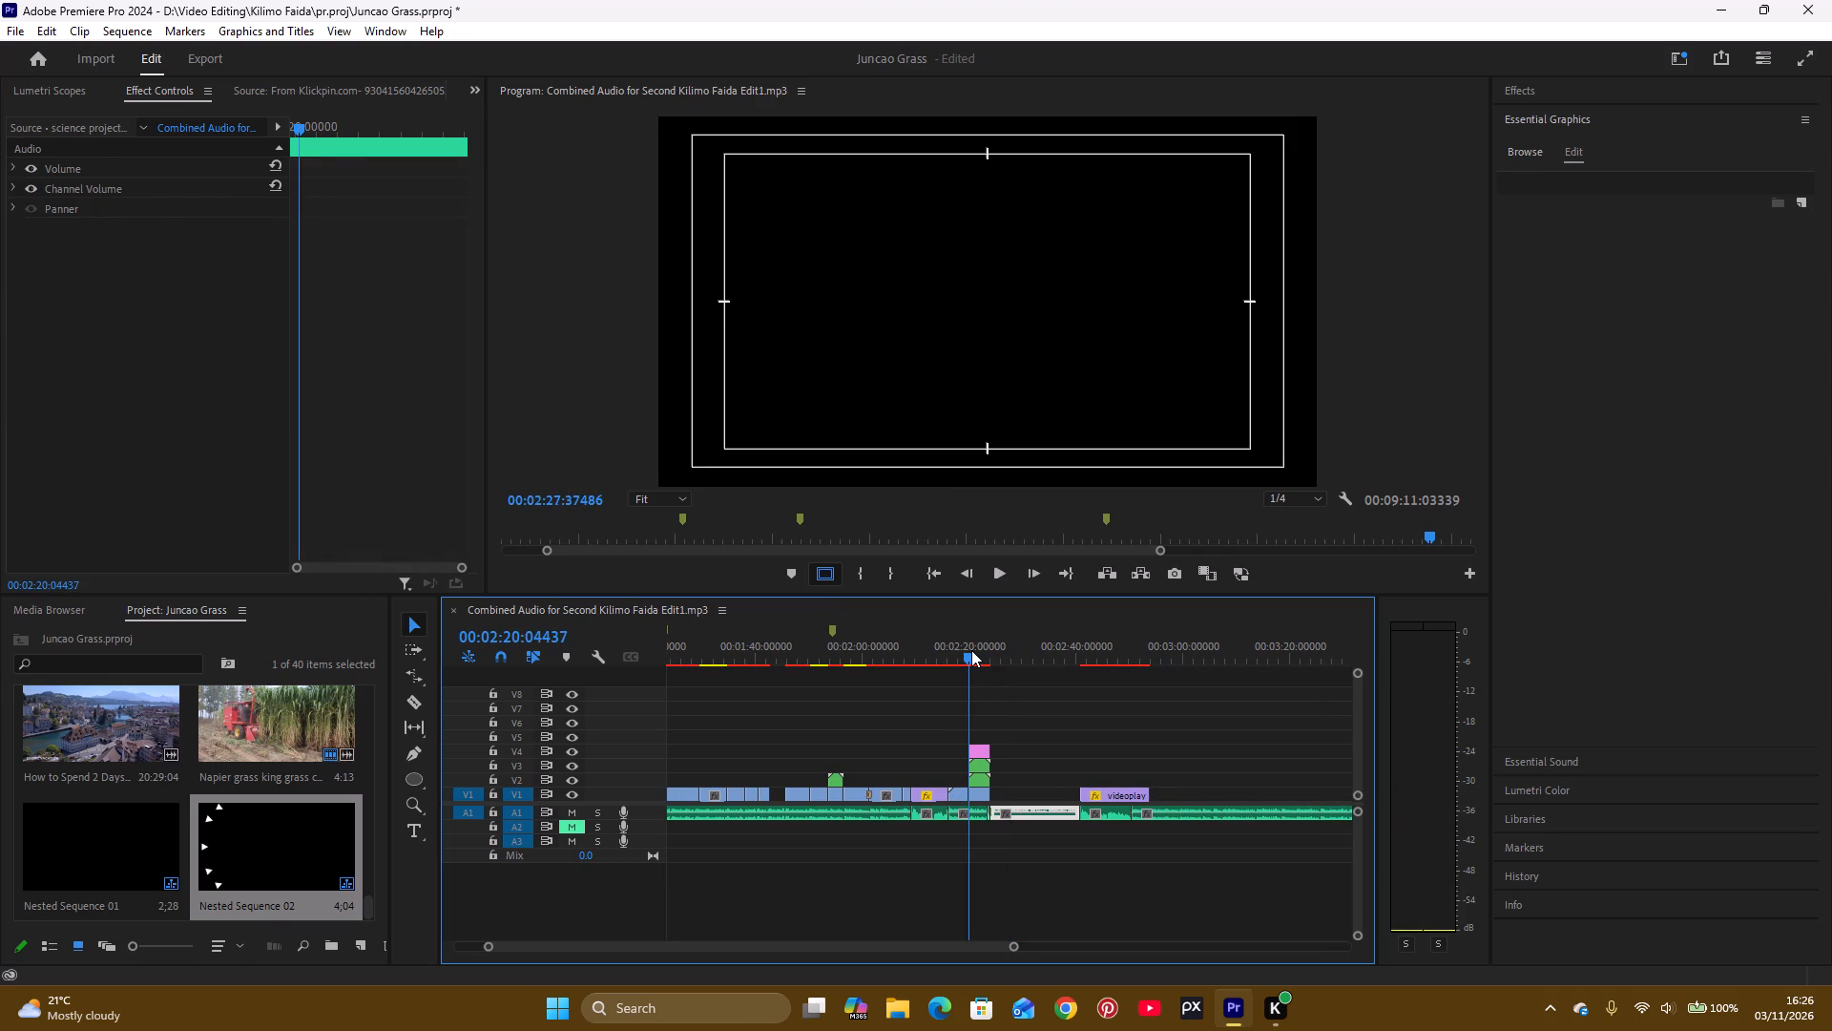
pyautogui.write('n')
pyautogui.press('space')
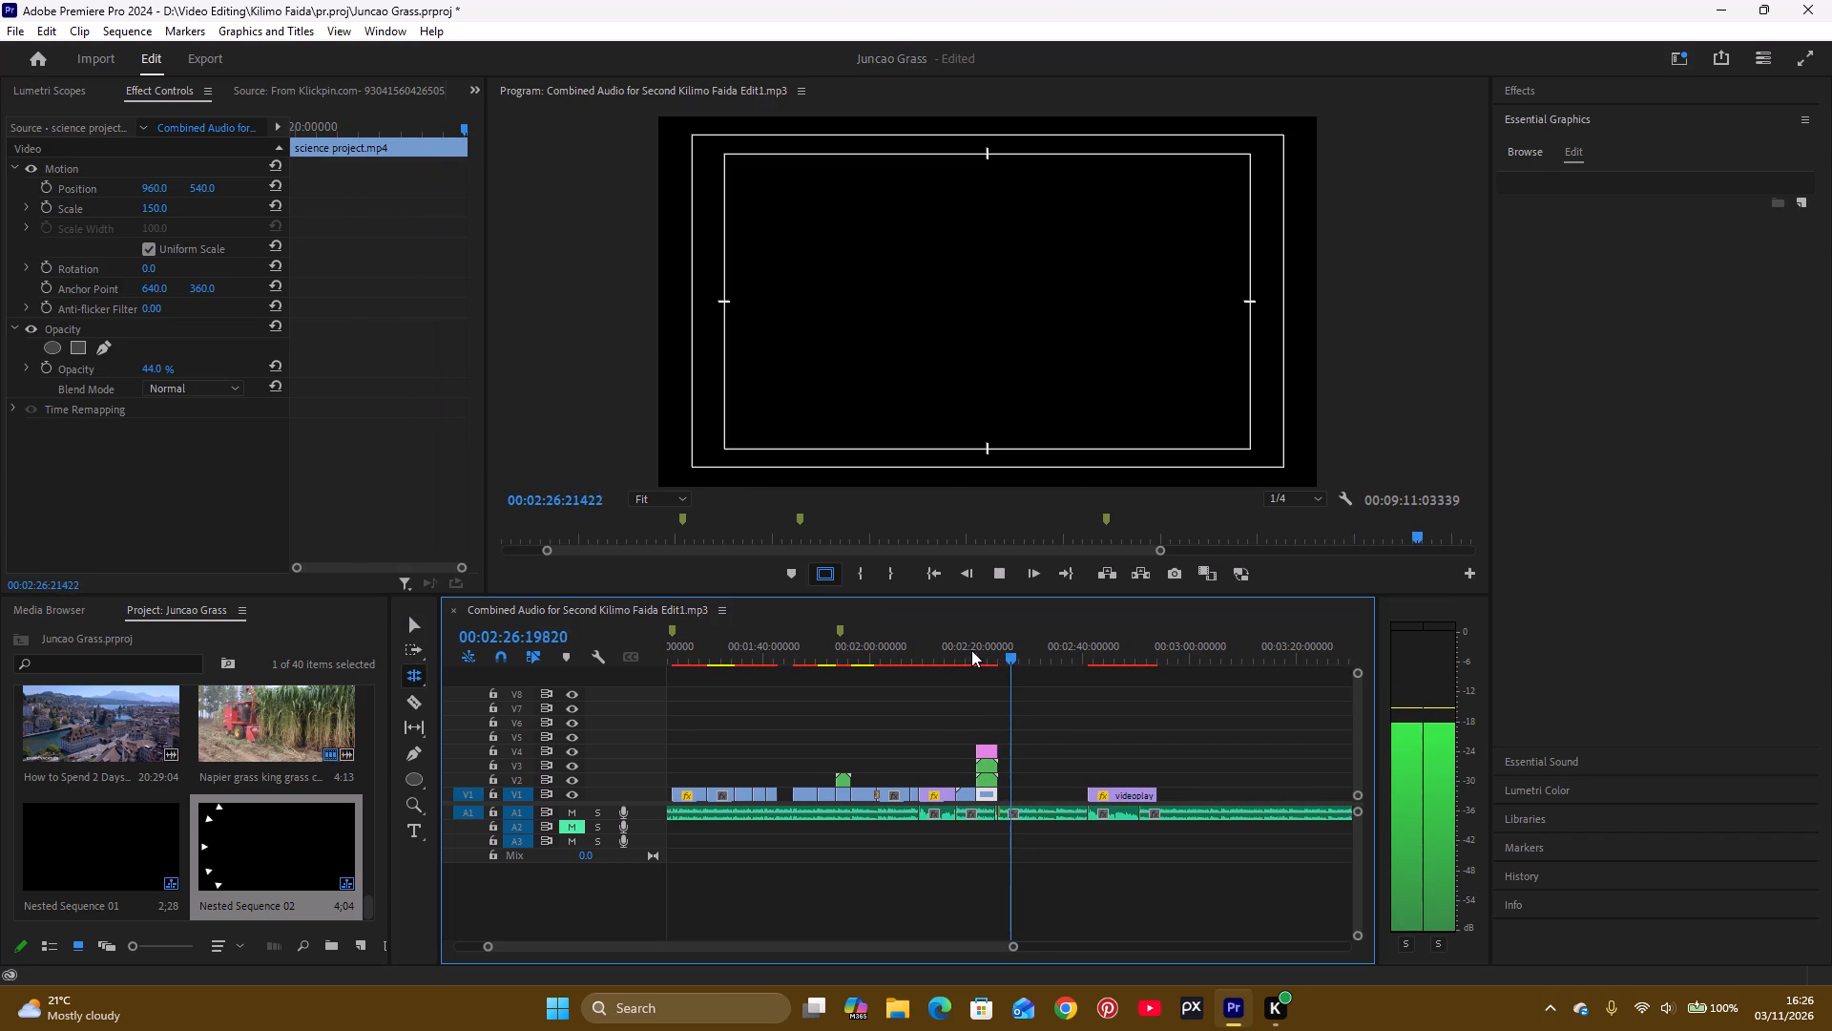
pyautogui.press('space')
pyautogui.press('space')
pyautogui.press('space')
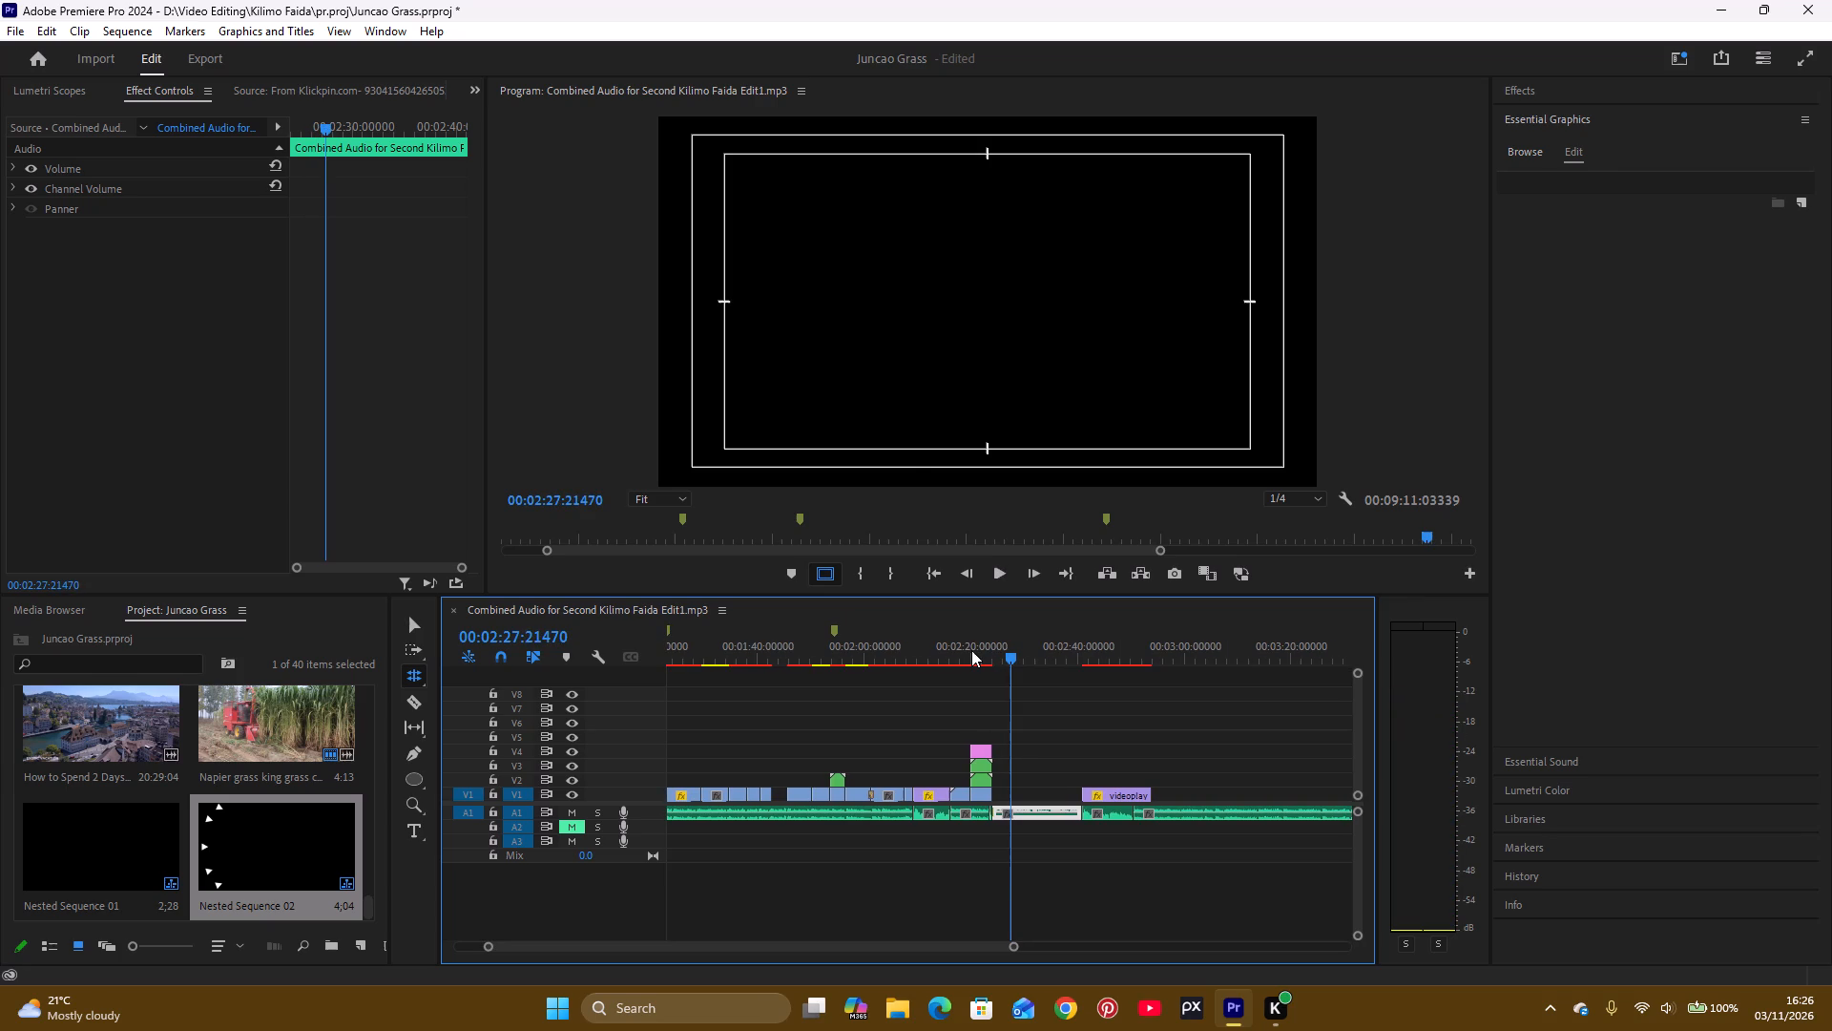
# Open the Masai Cattle in Masai Mara Kenya clip as source and mark its In point at 00:00:08:04267 and Out point at 00:00:12:33810.
pyautogui.scroll(-2, 260, 838)
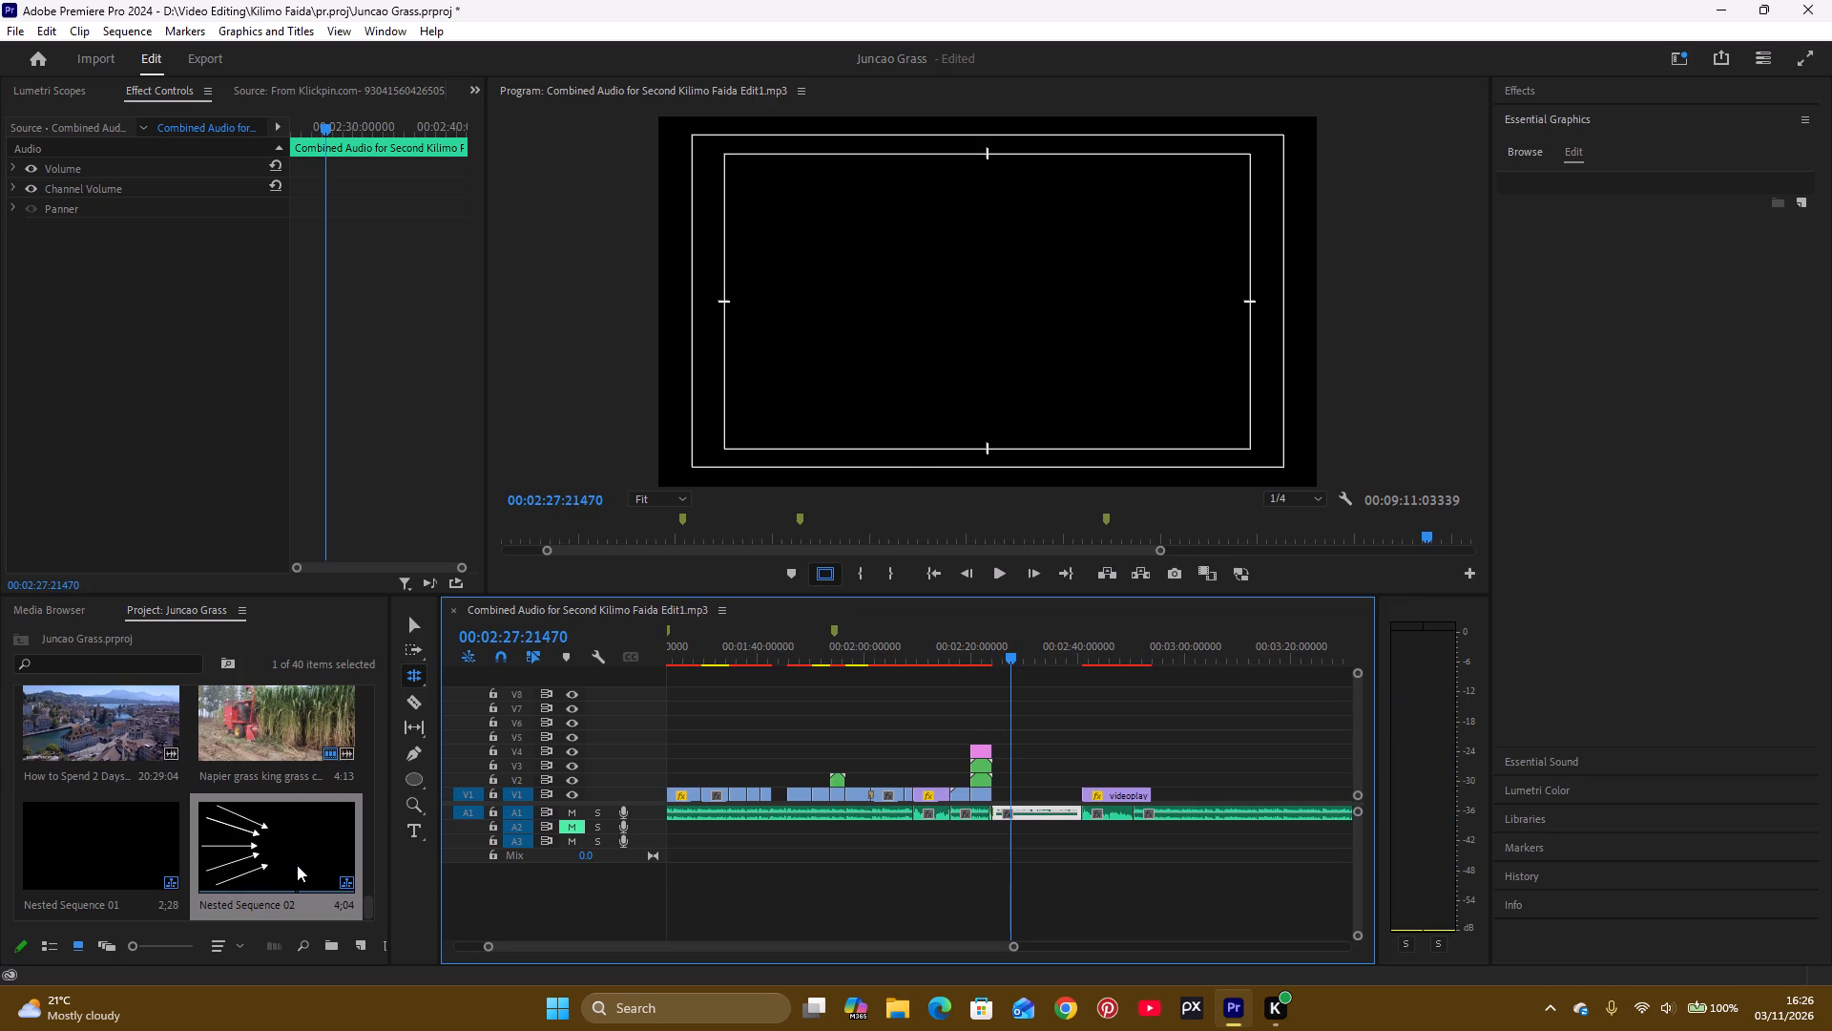
pyautogui.scroll(-2, 297, 865)
pyautogui.scroll(2, 297, 865)
pyautogui.scroll(-3, 297, 865)
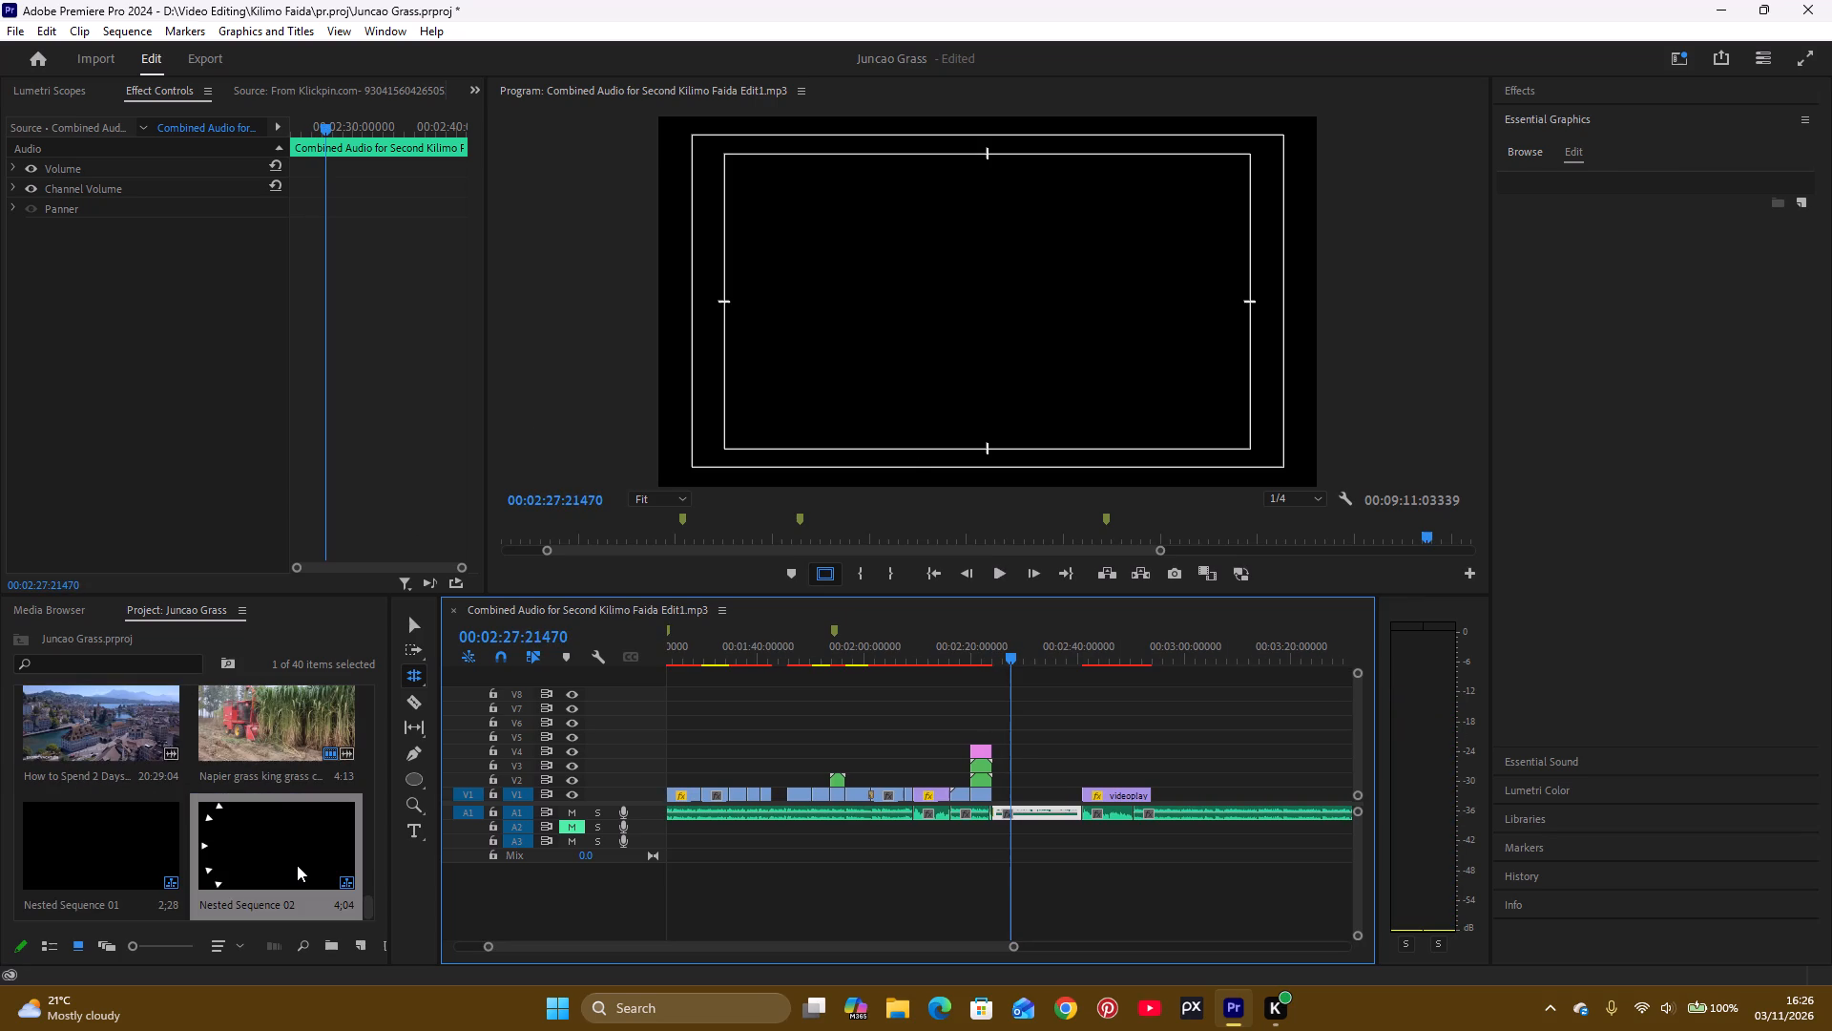
pyautogui.scroll(-2, 297, 865)
pyautogui.scroll(1, 284, 882)
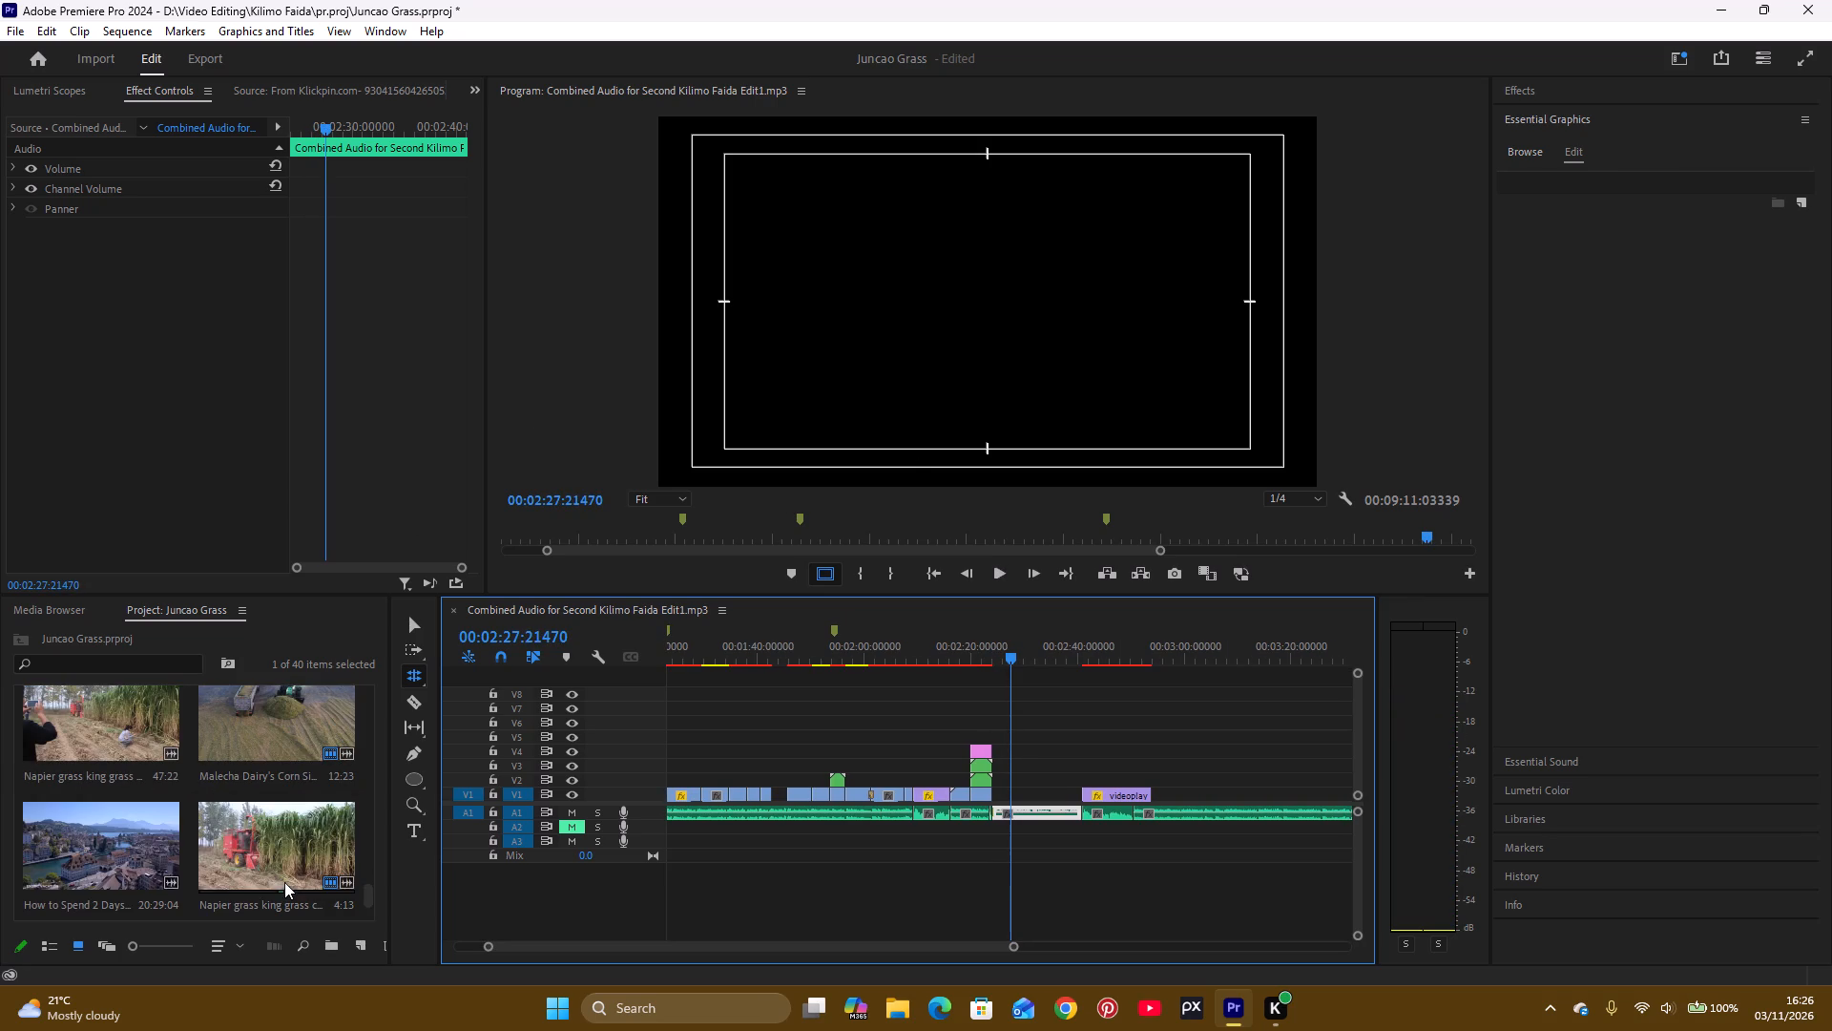
pyautogui.scroll(1, 281, 854)
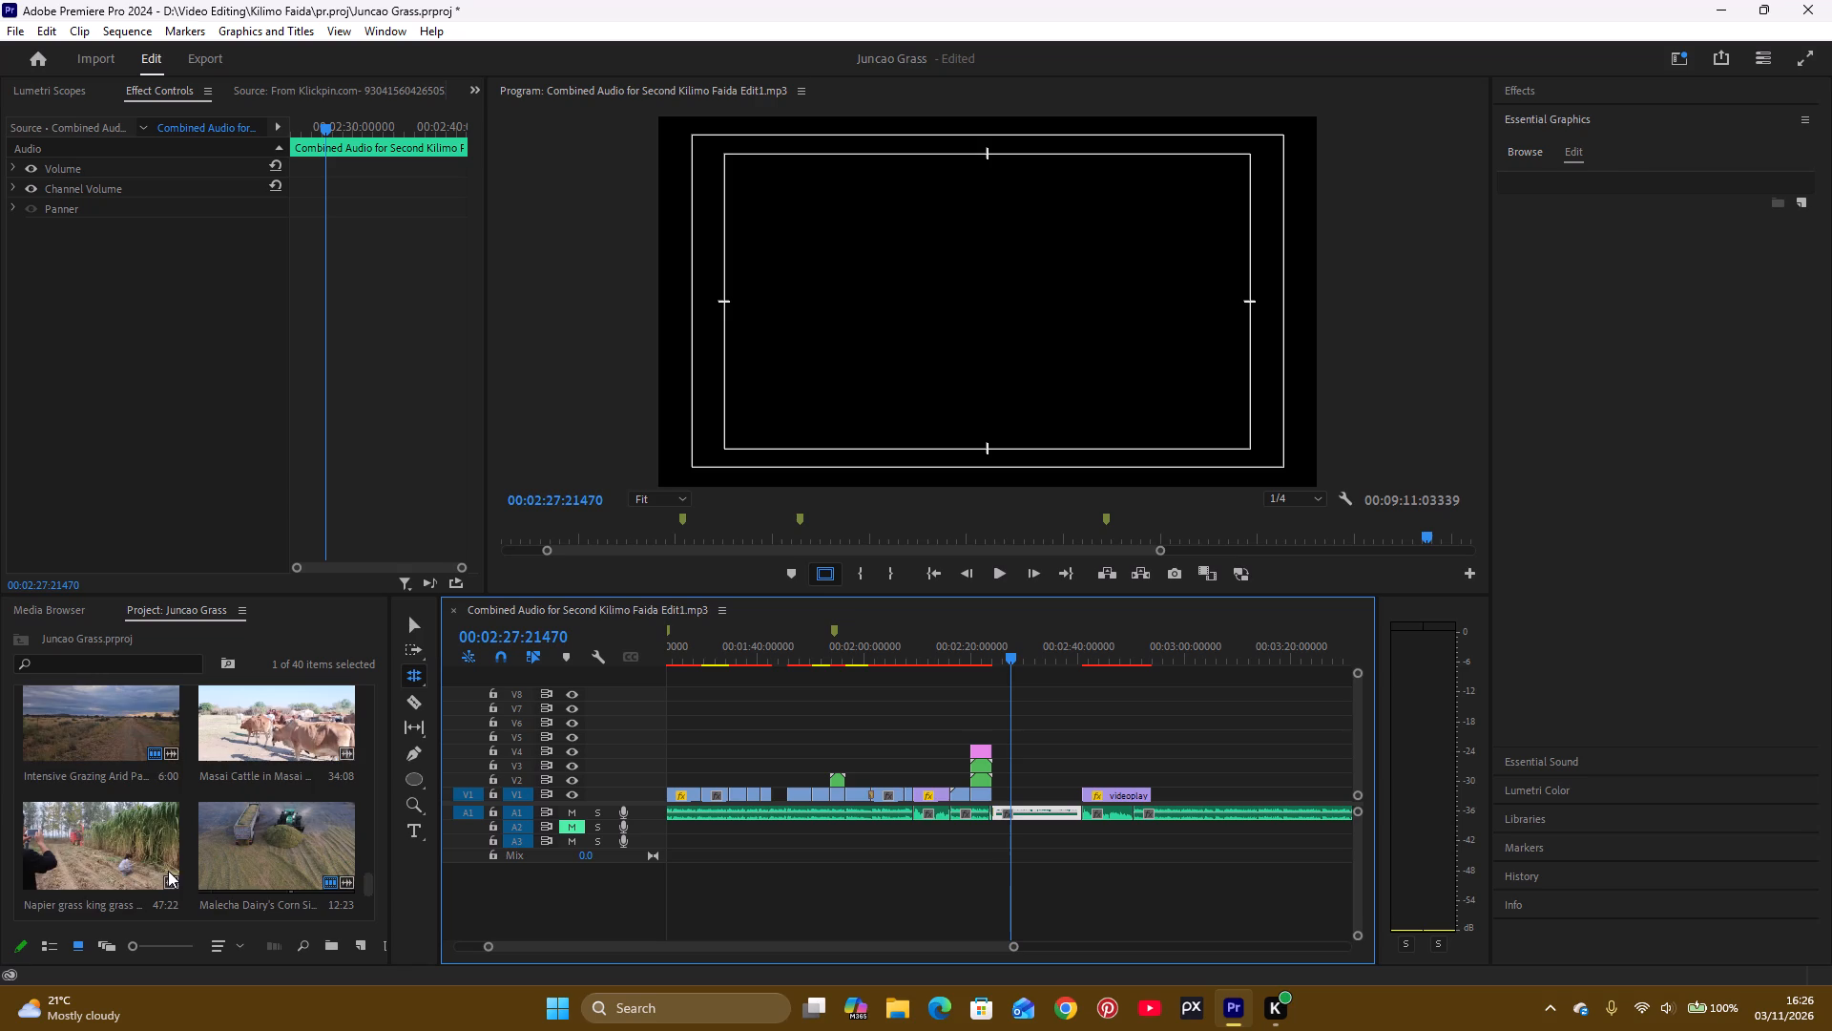
pyautogui.click(250, 727)
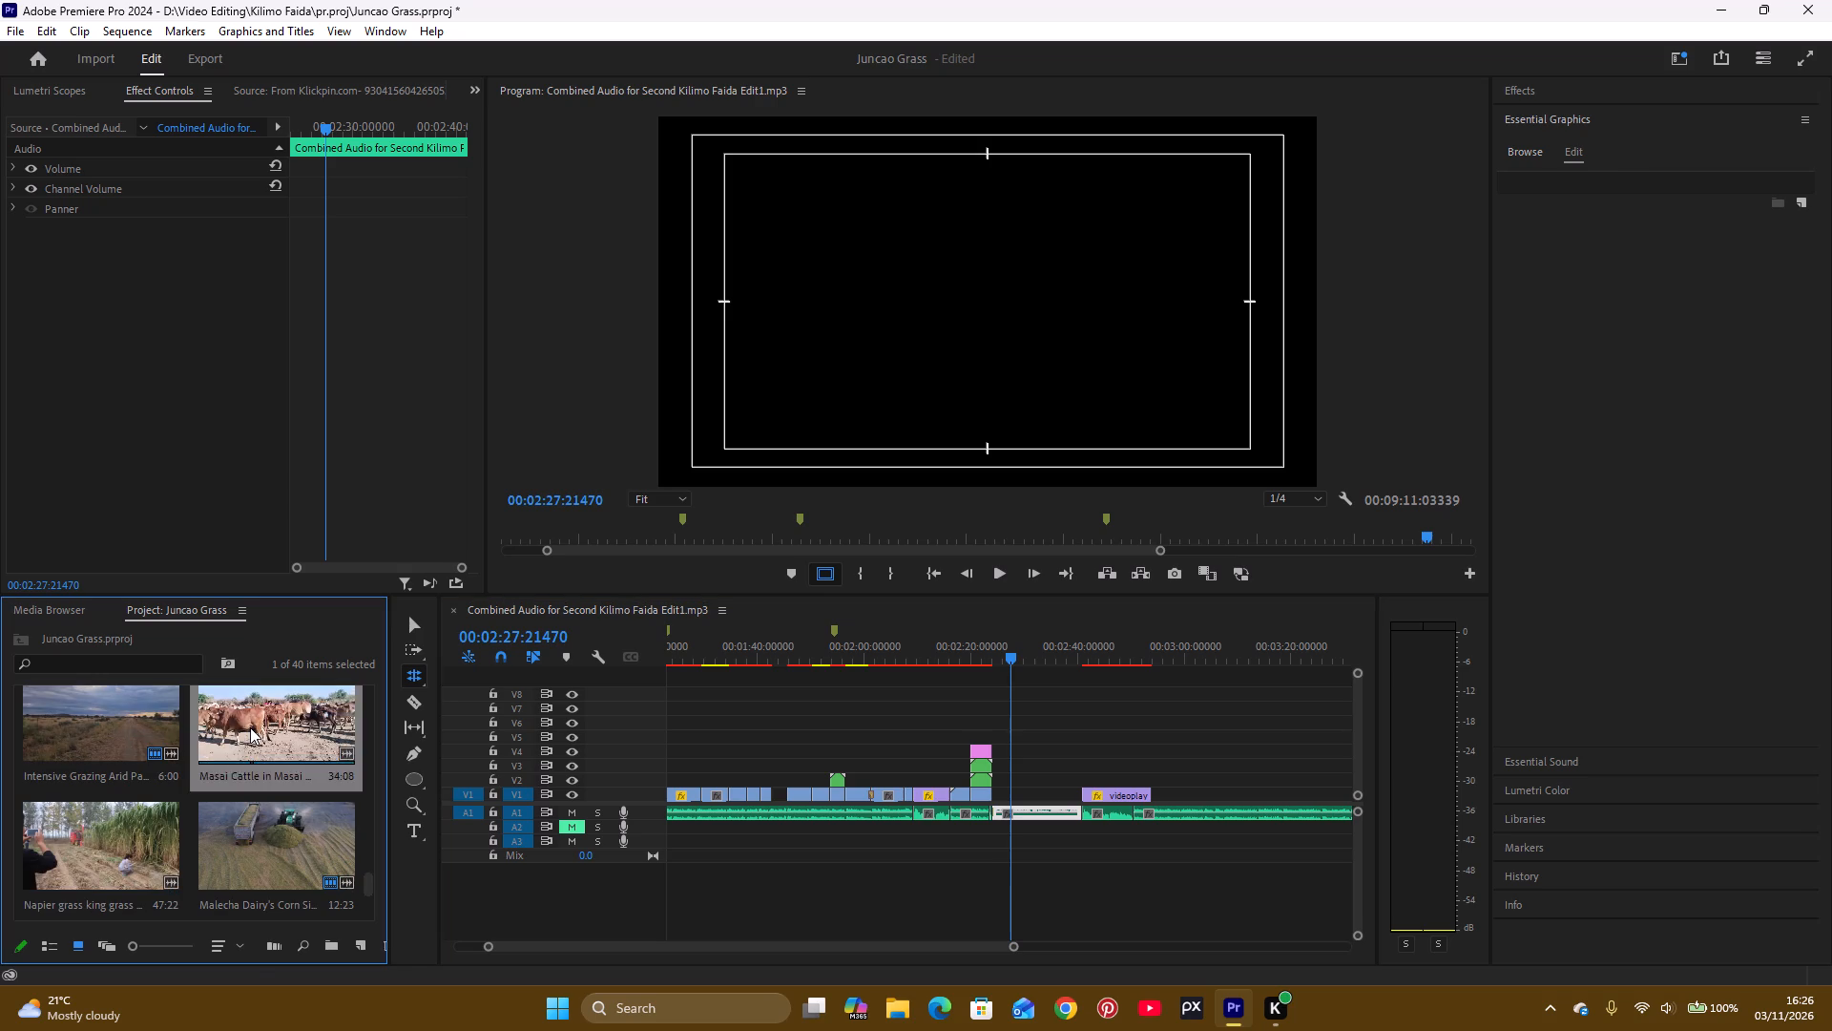
pyautogui.doubleClick(250, 727)
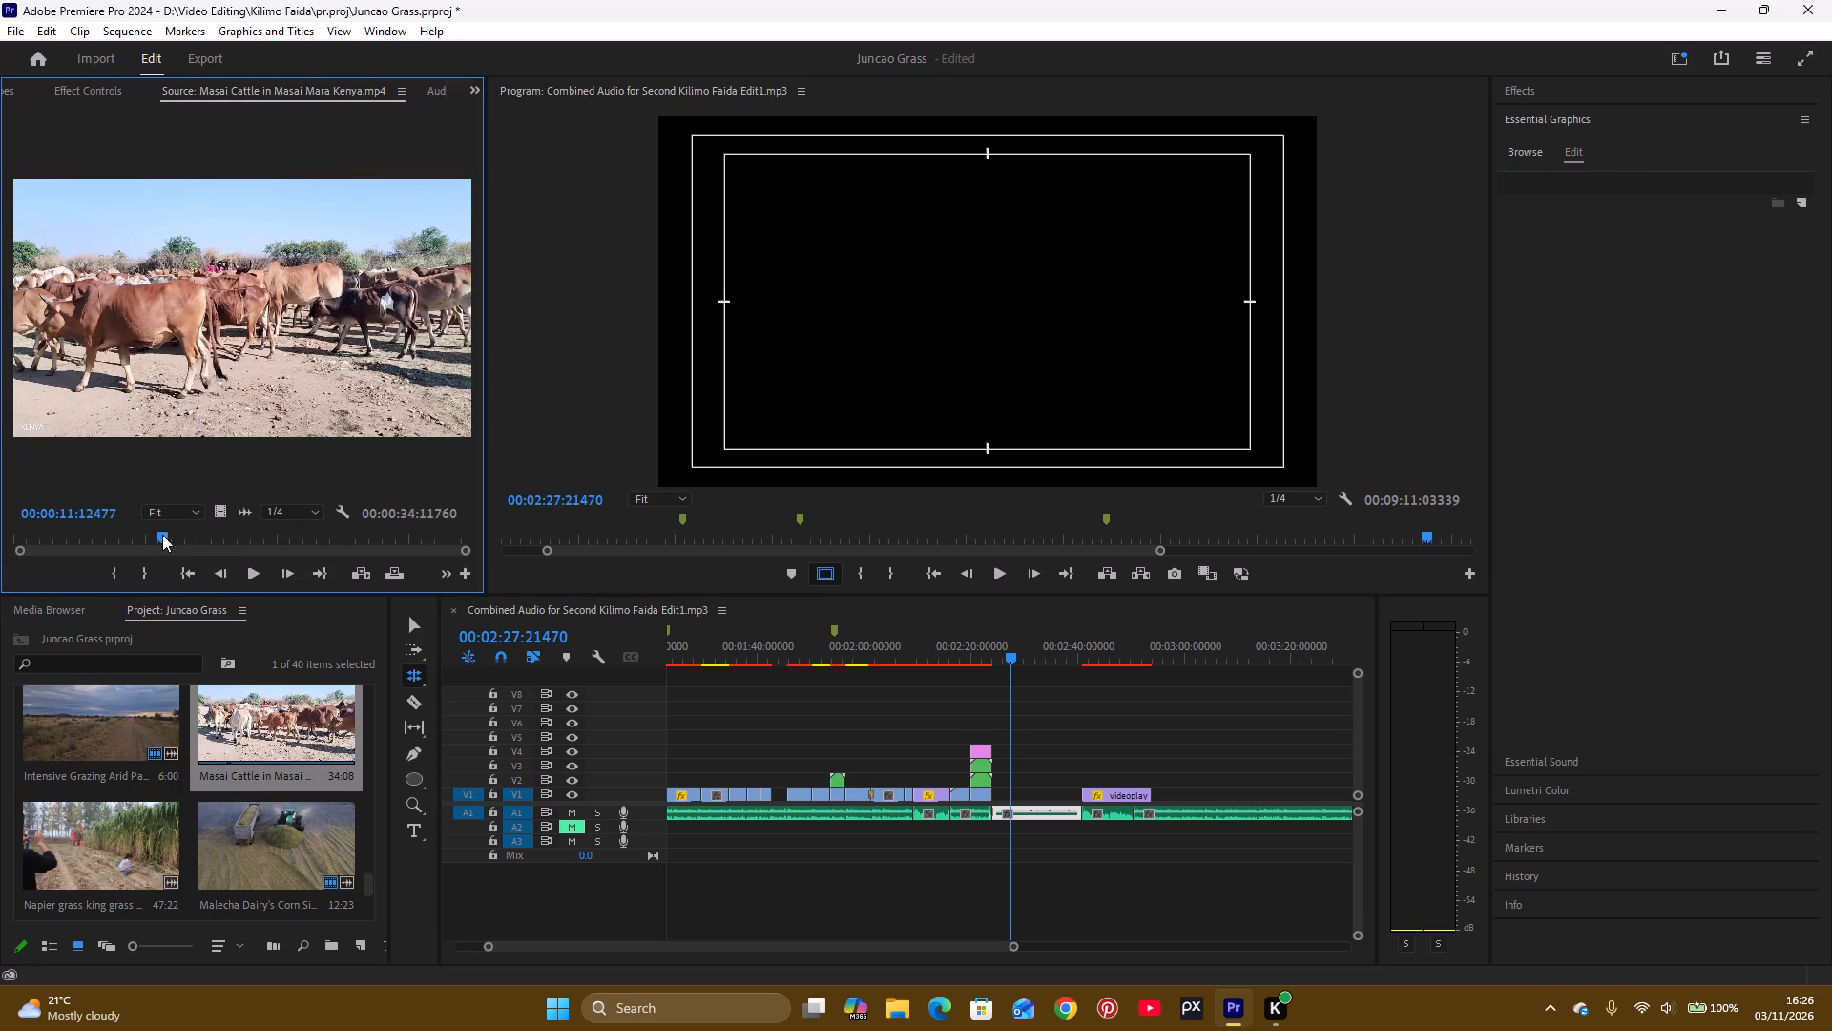
pyautogui.moveTo(162, 535); pyautogui.dragTo(120, 548)
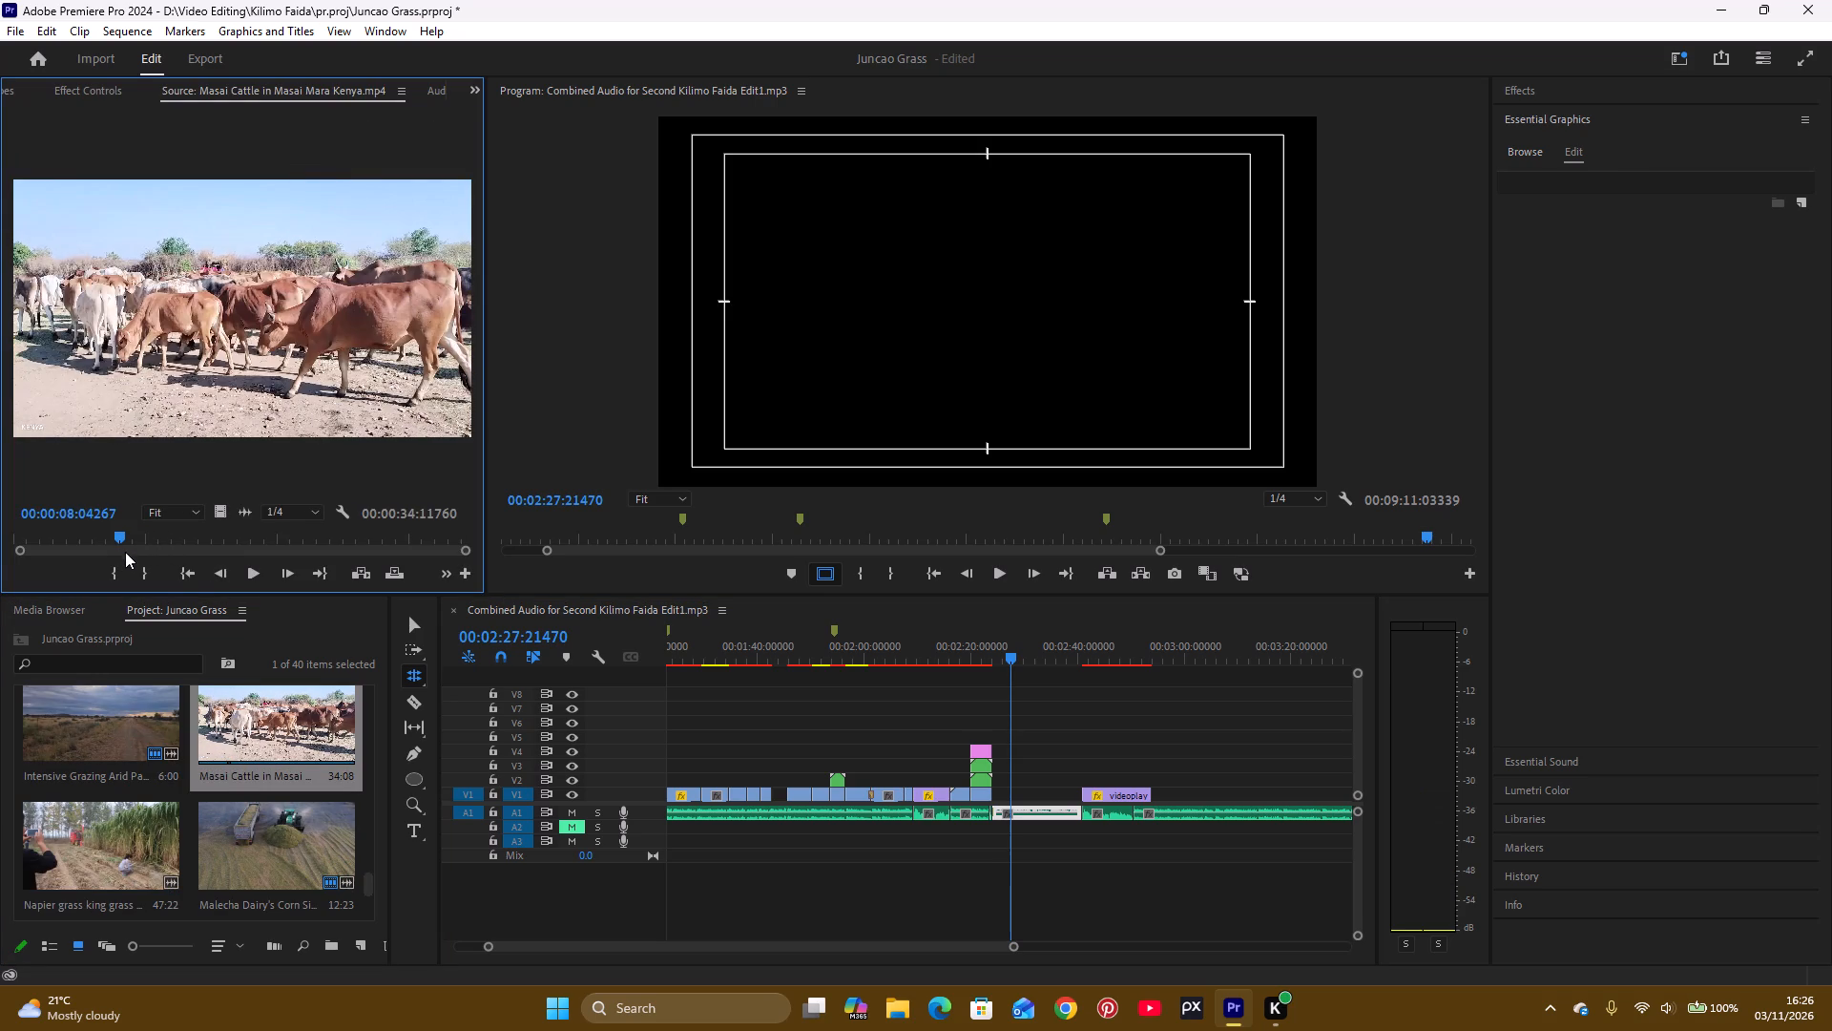
pyautogui.click(121, 579)
pyautogui.press('space')
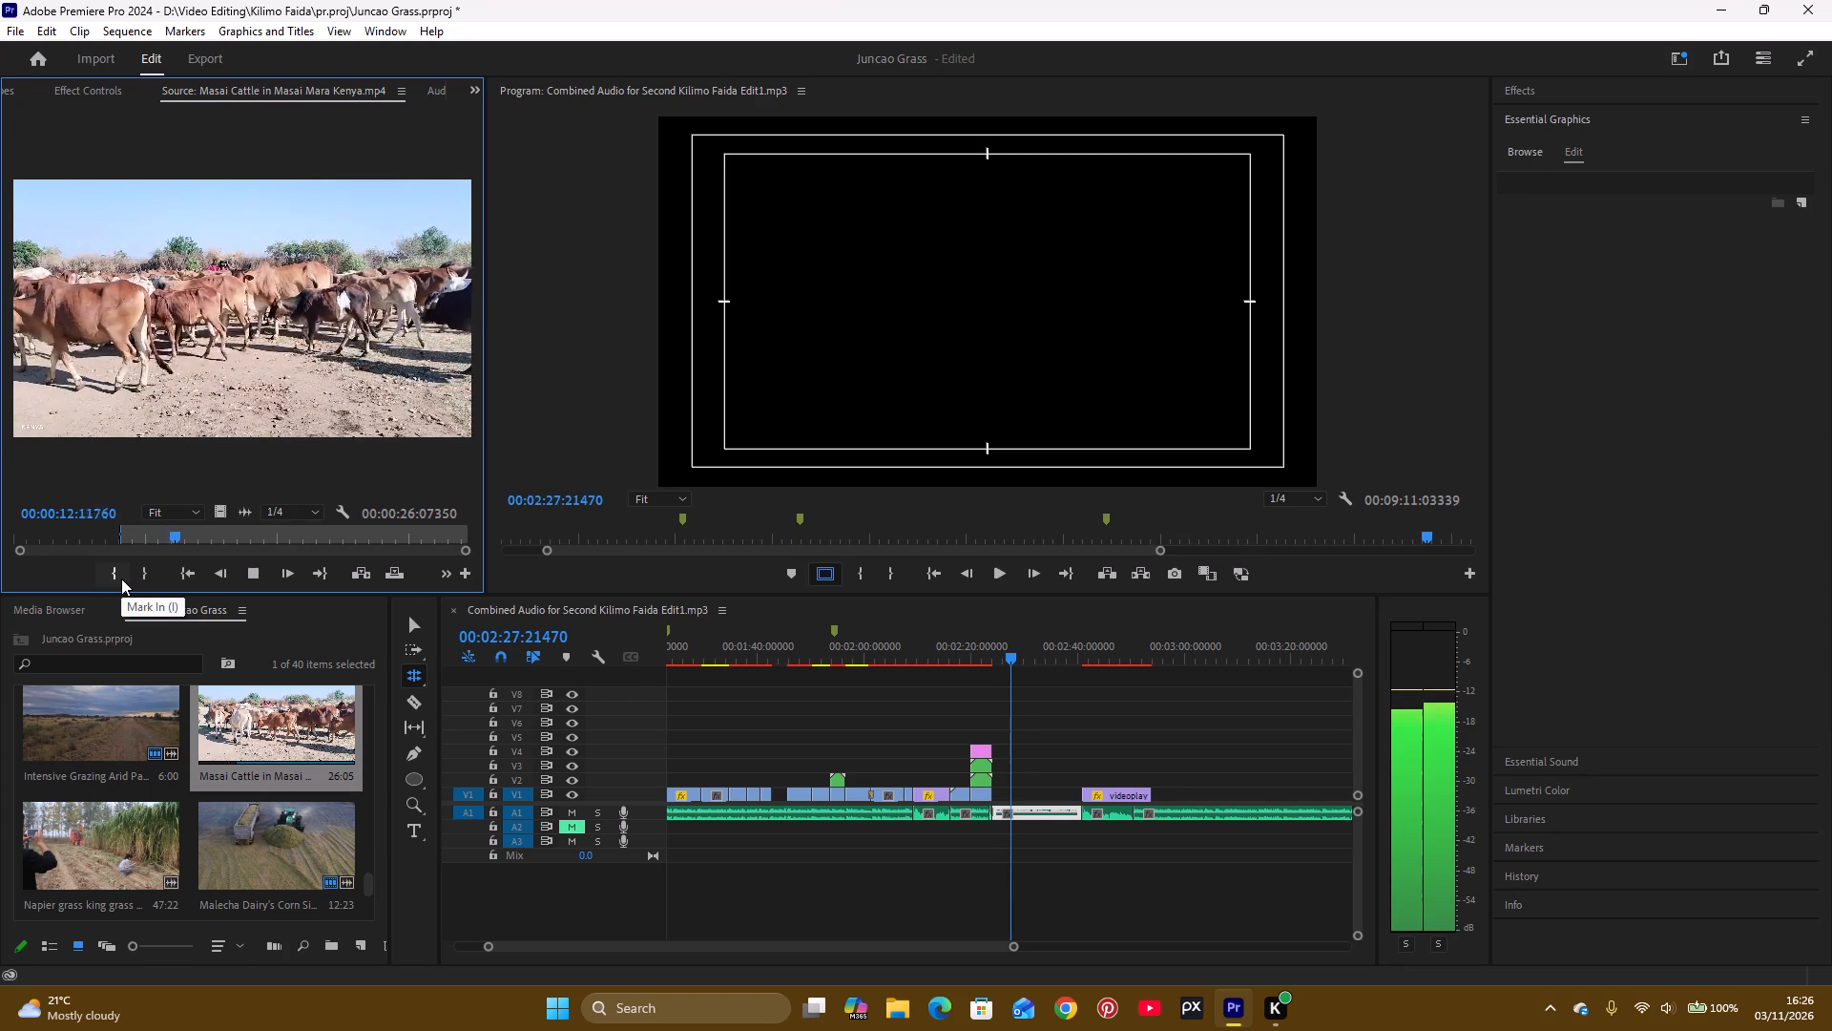
pyautogui.press('space')
pyautogui.moveTo(138, 573); pyautogui.dragTo(149, 566)
# Place only the video of the marked Masai cattle section on V1, directly after the science project clip under the arrow graphic.
pyautogui.moveTo(222, 518); pyautogui.dragTo(1024, 790)
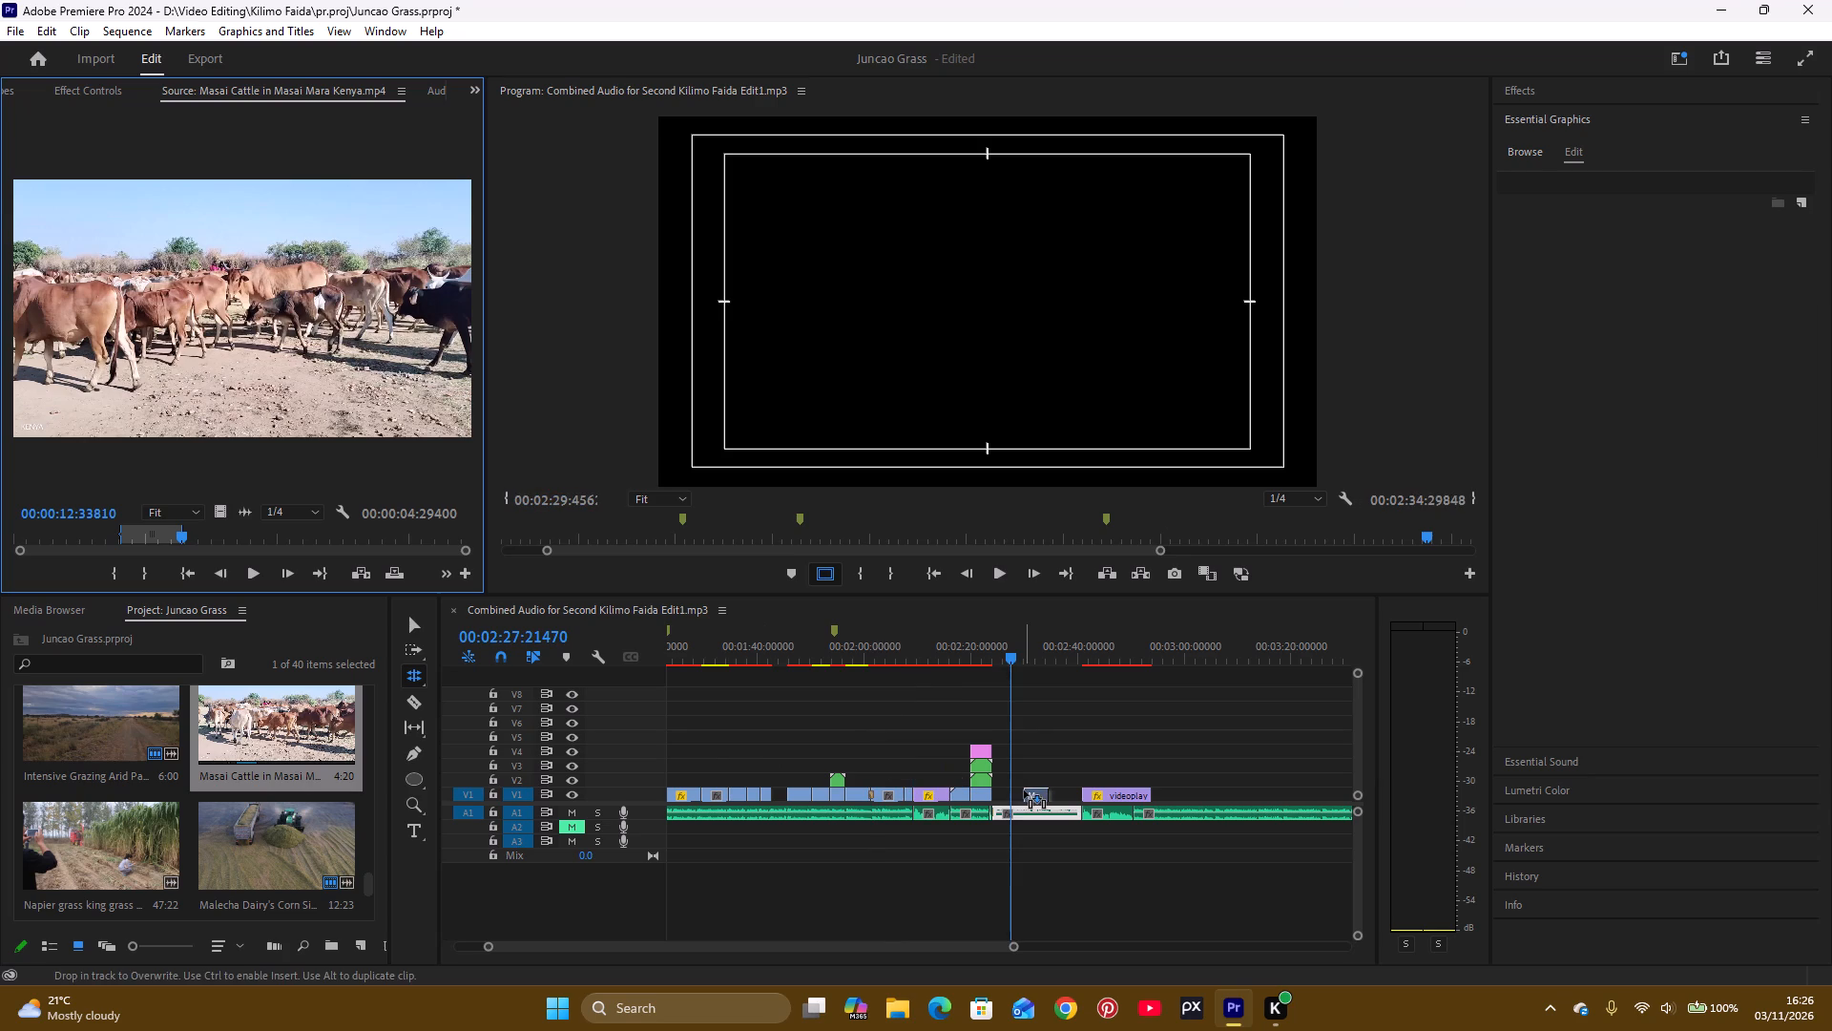
pyautogui.moveTo(1024, 790); pyautogui.dragTo(994, 794)
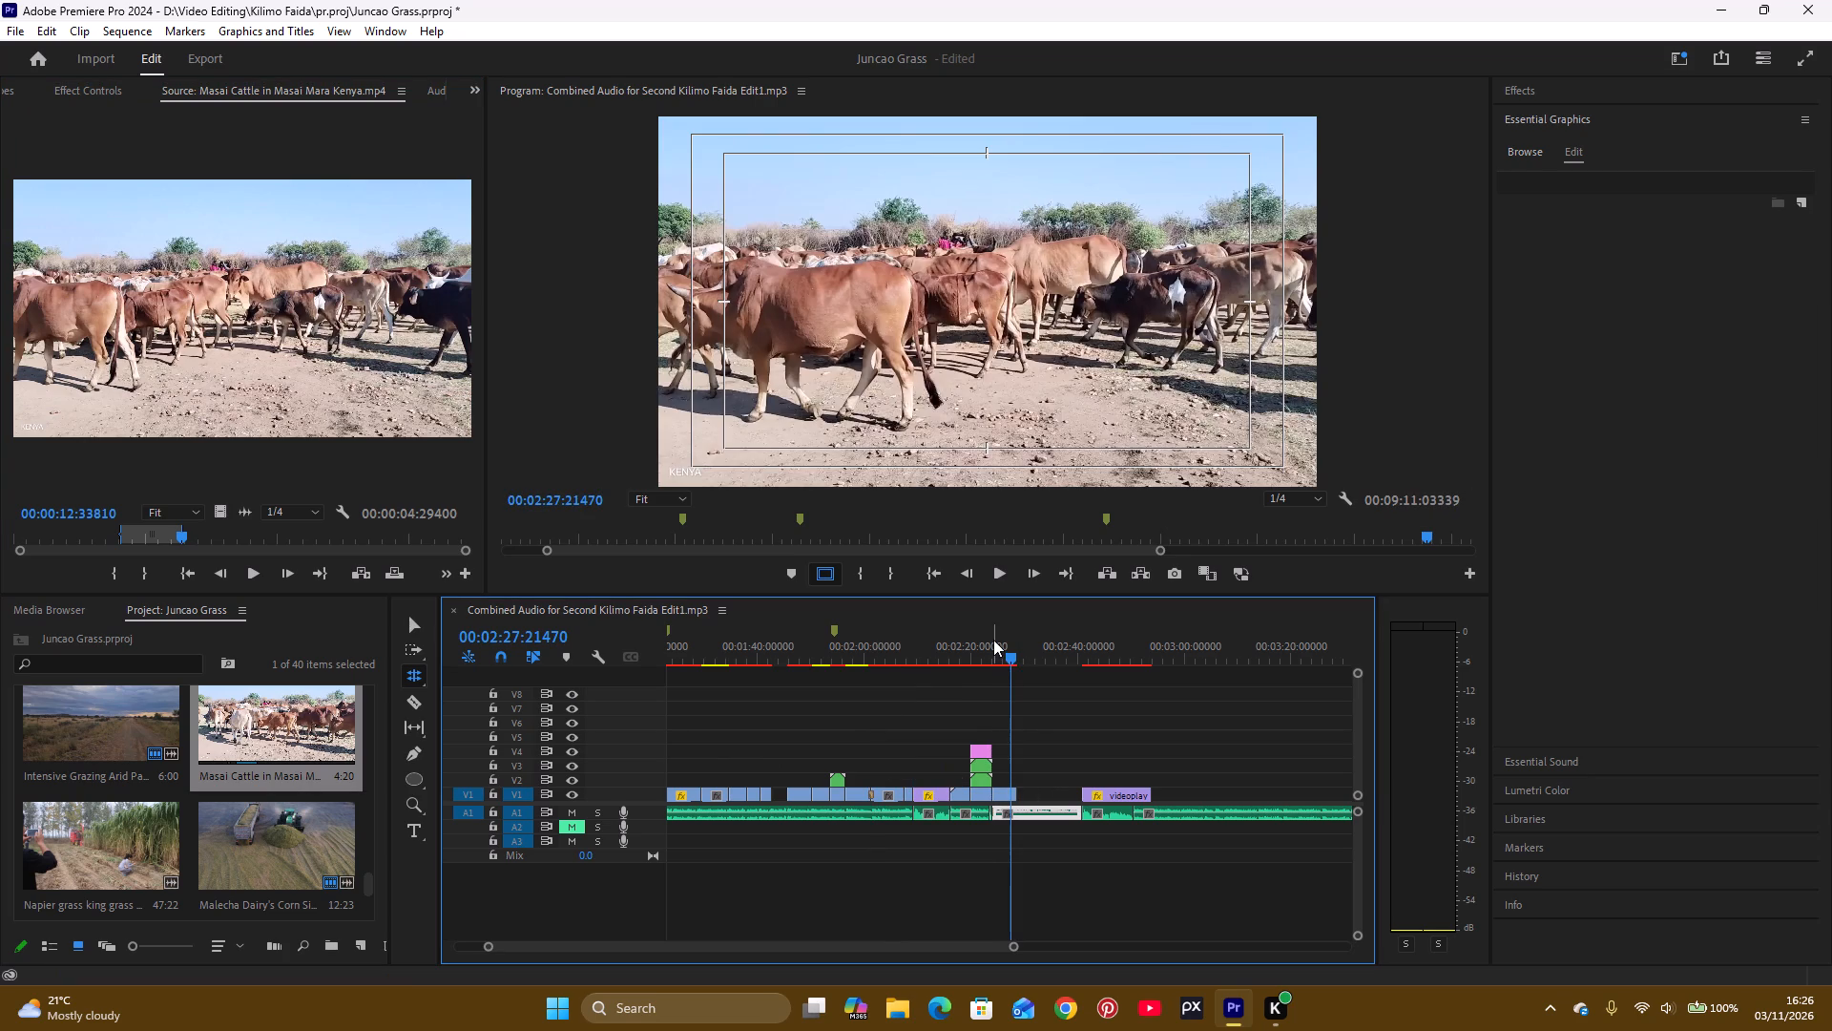
# Trim the end of the Masai cattle clip on V1 to 00:02:28:08705, matching the narration, and review it in playback.
pyautogui.click(993, 640)
pyautogui.press('space')
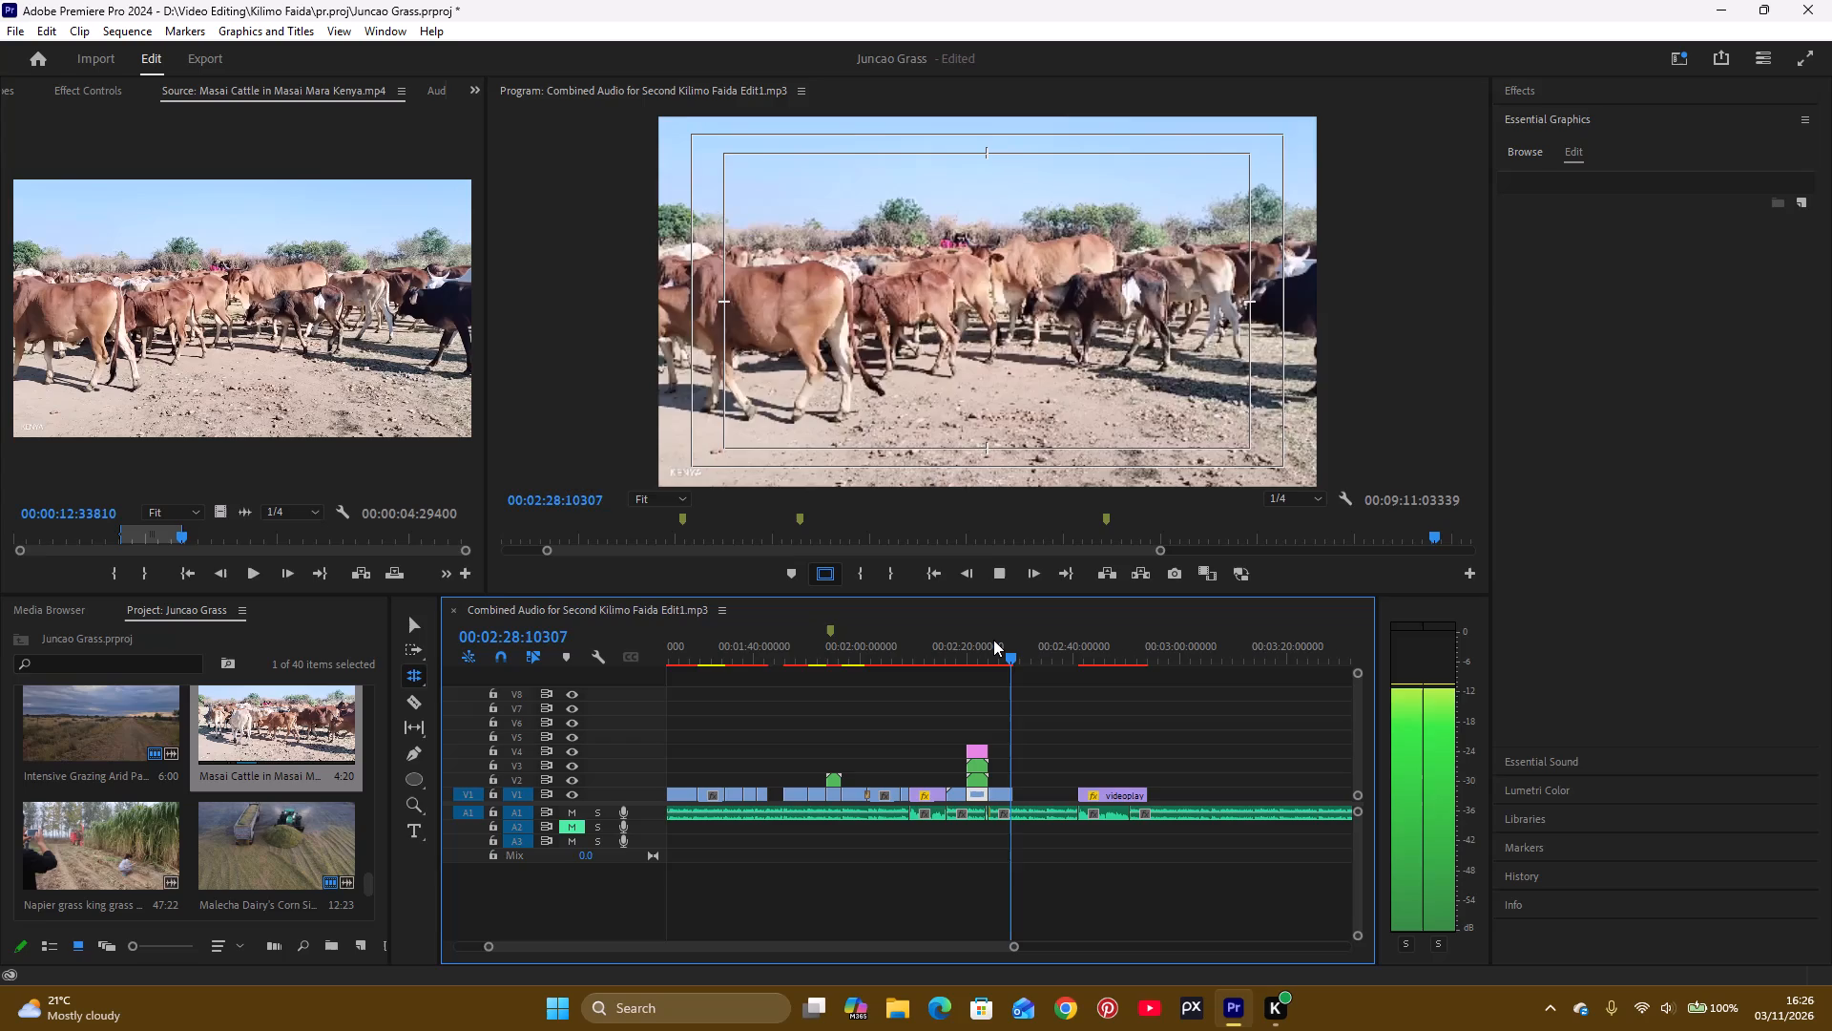
pyautogui.press('space')
pyautogui.click(993, 640)
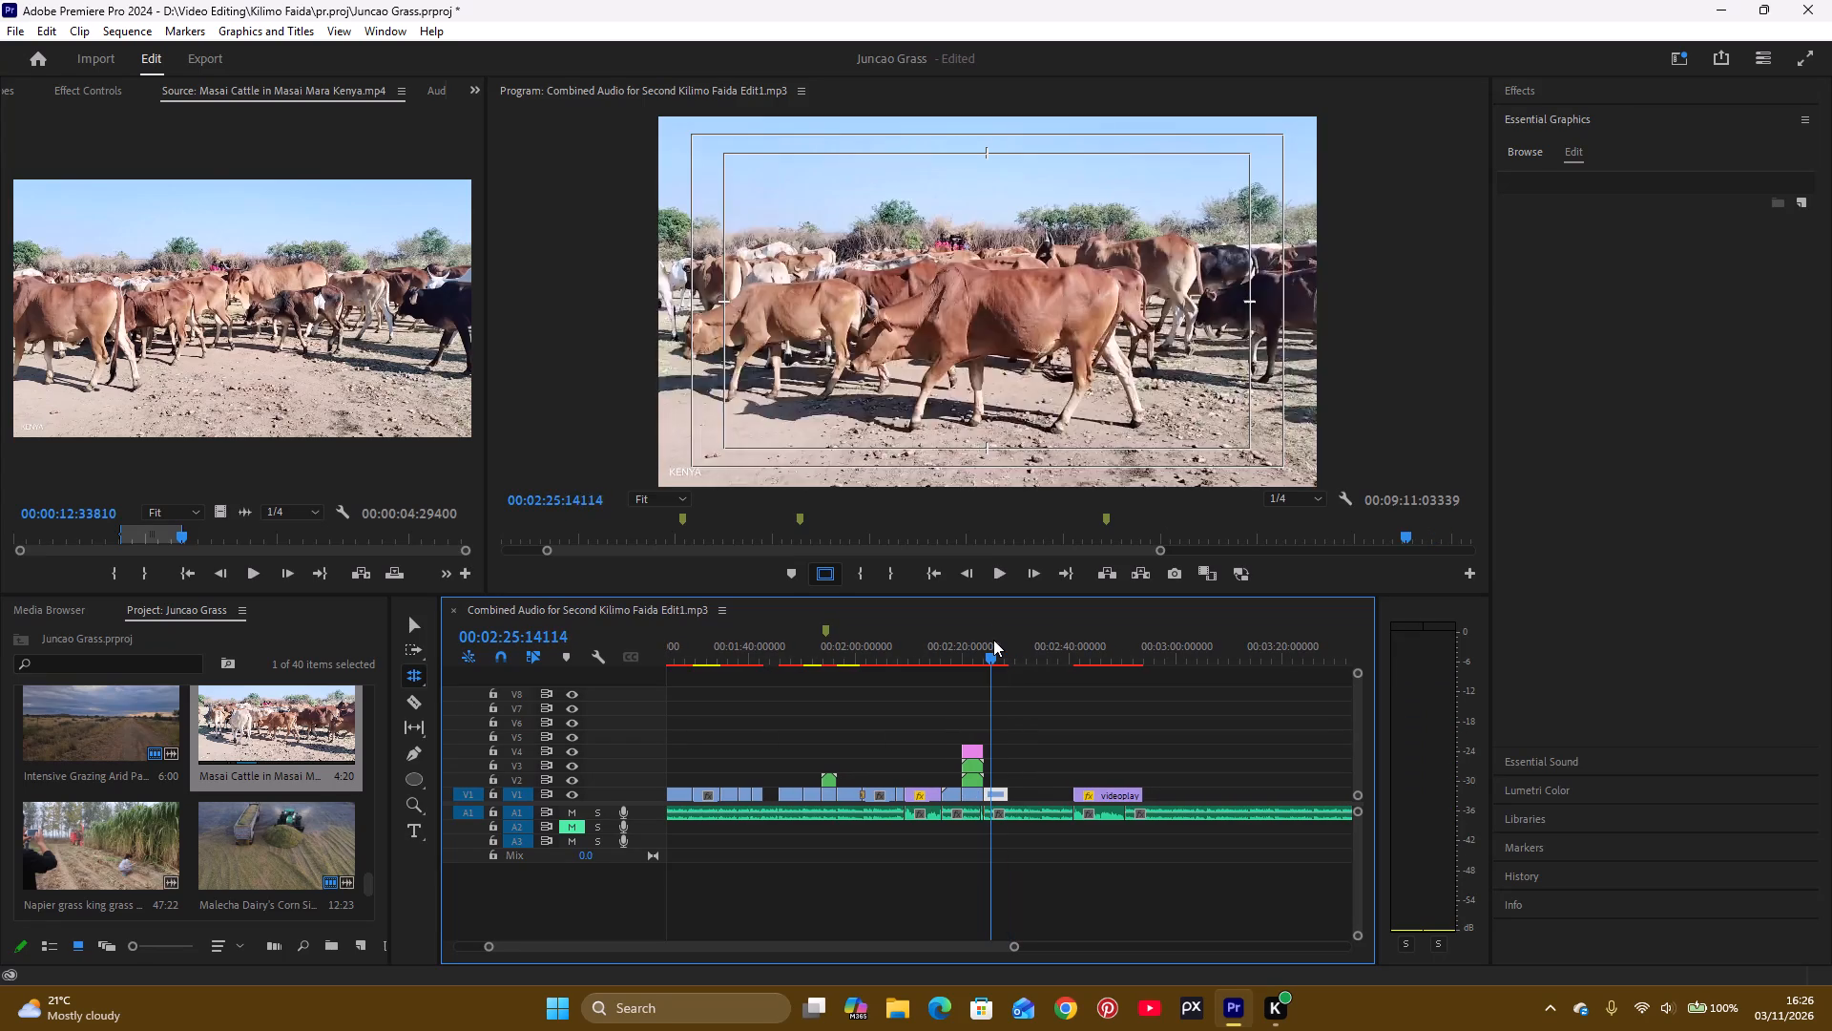
pyautogui.press('space')
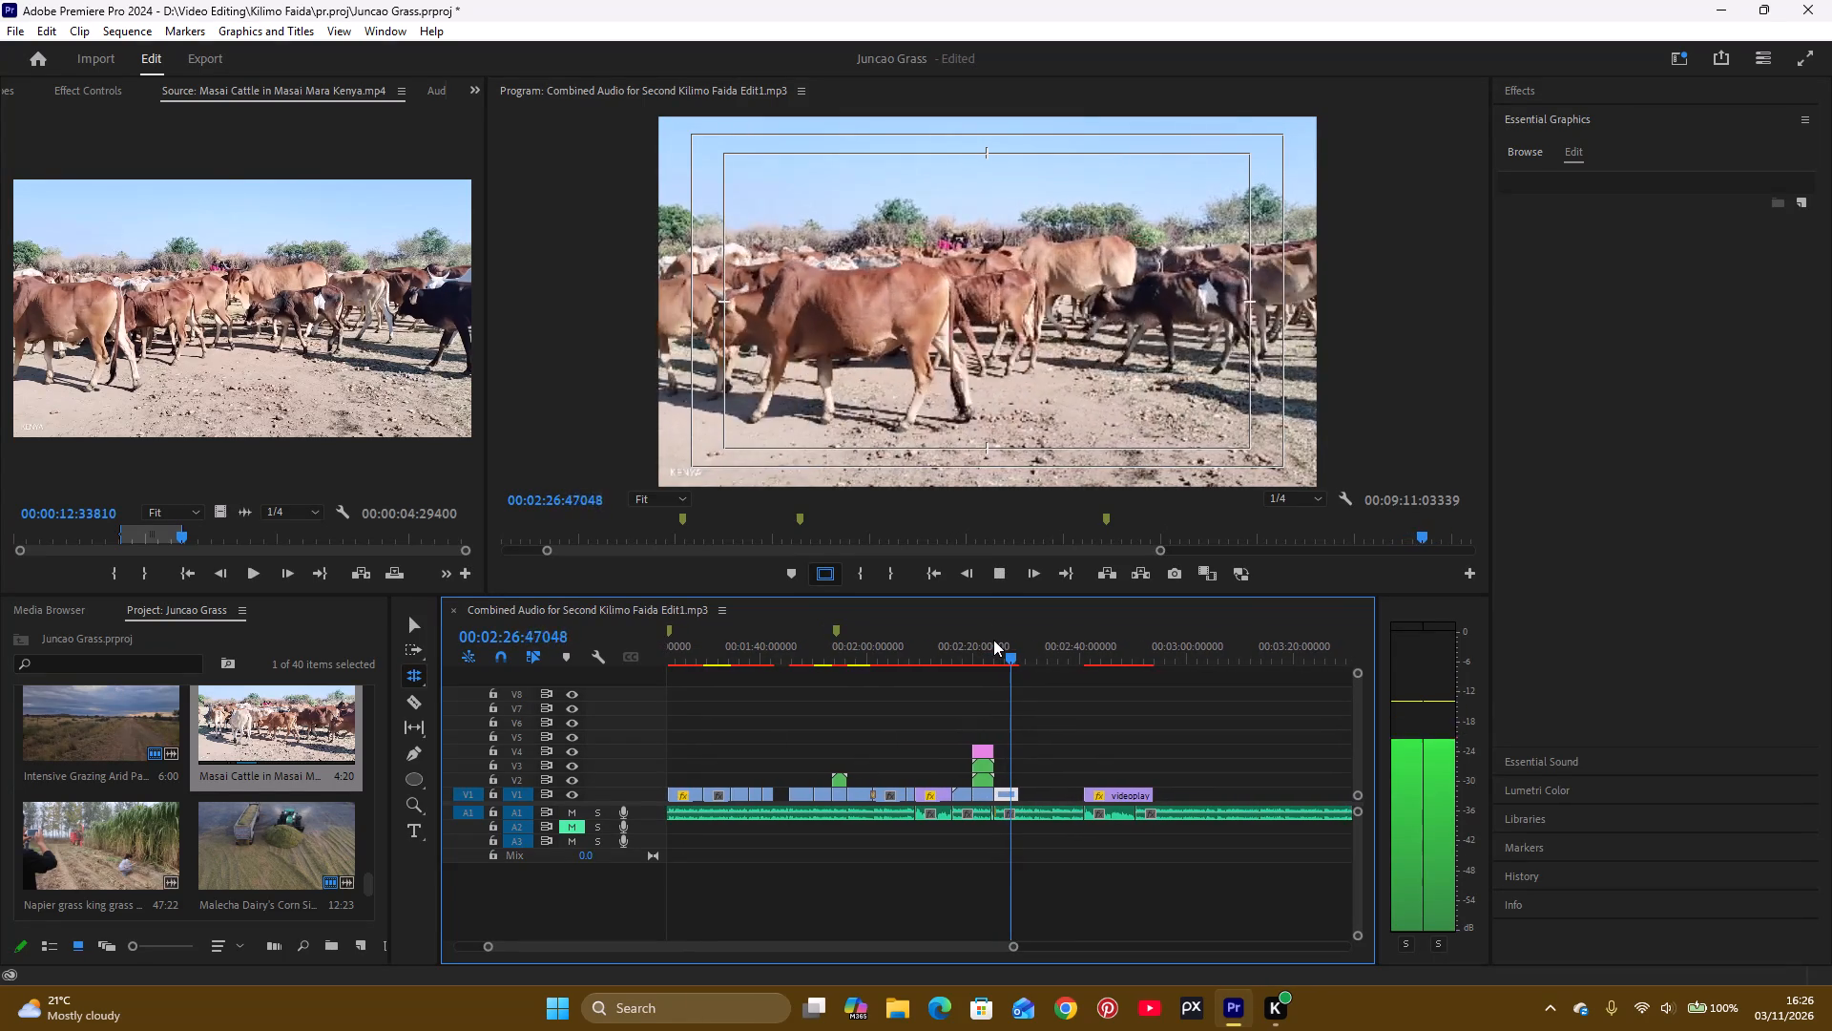
pyautogui.press('space')
pyautogui.press('space')
pyautogui.press('space')
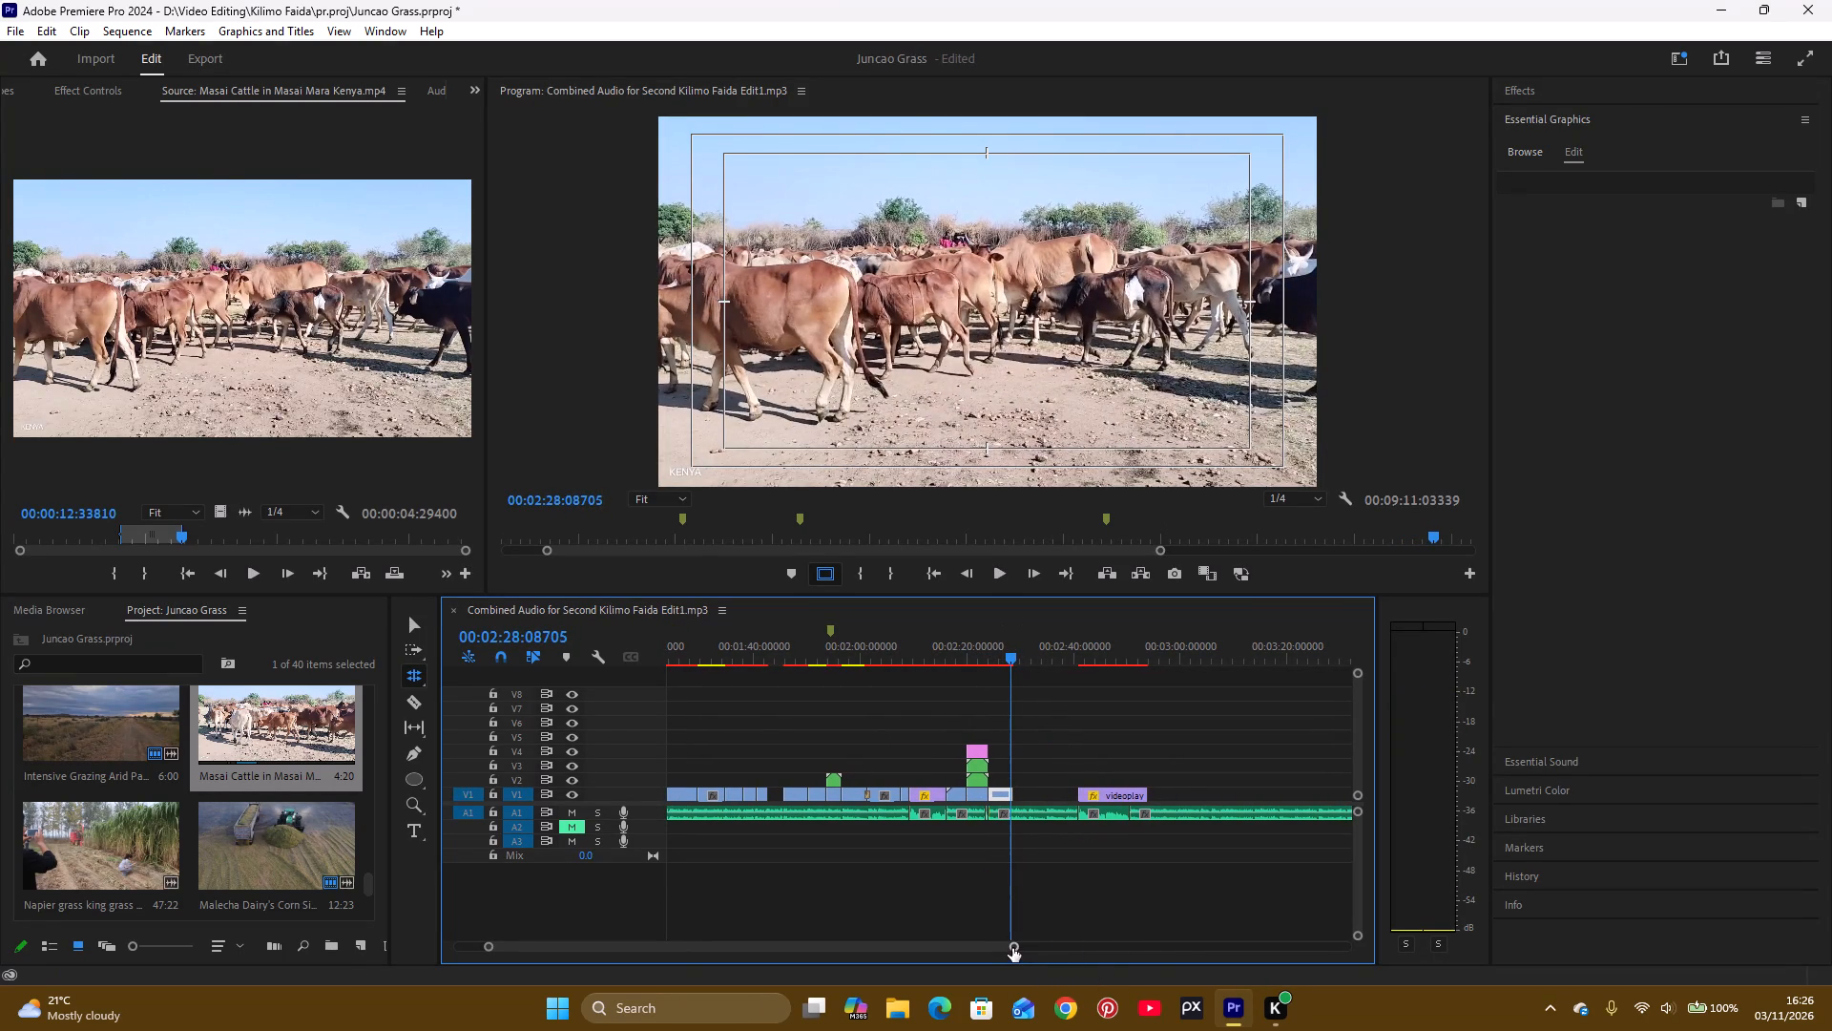
pyautogui.moveTo(1012, 948); pyautogui.dragTo(914, 974)
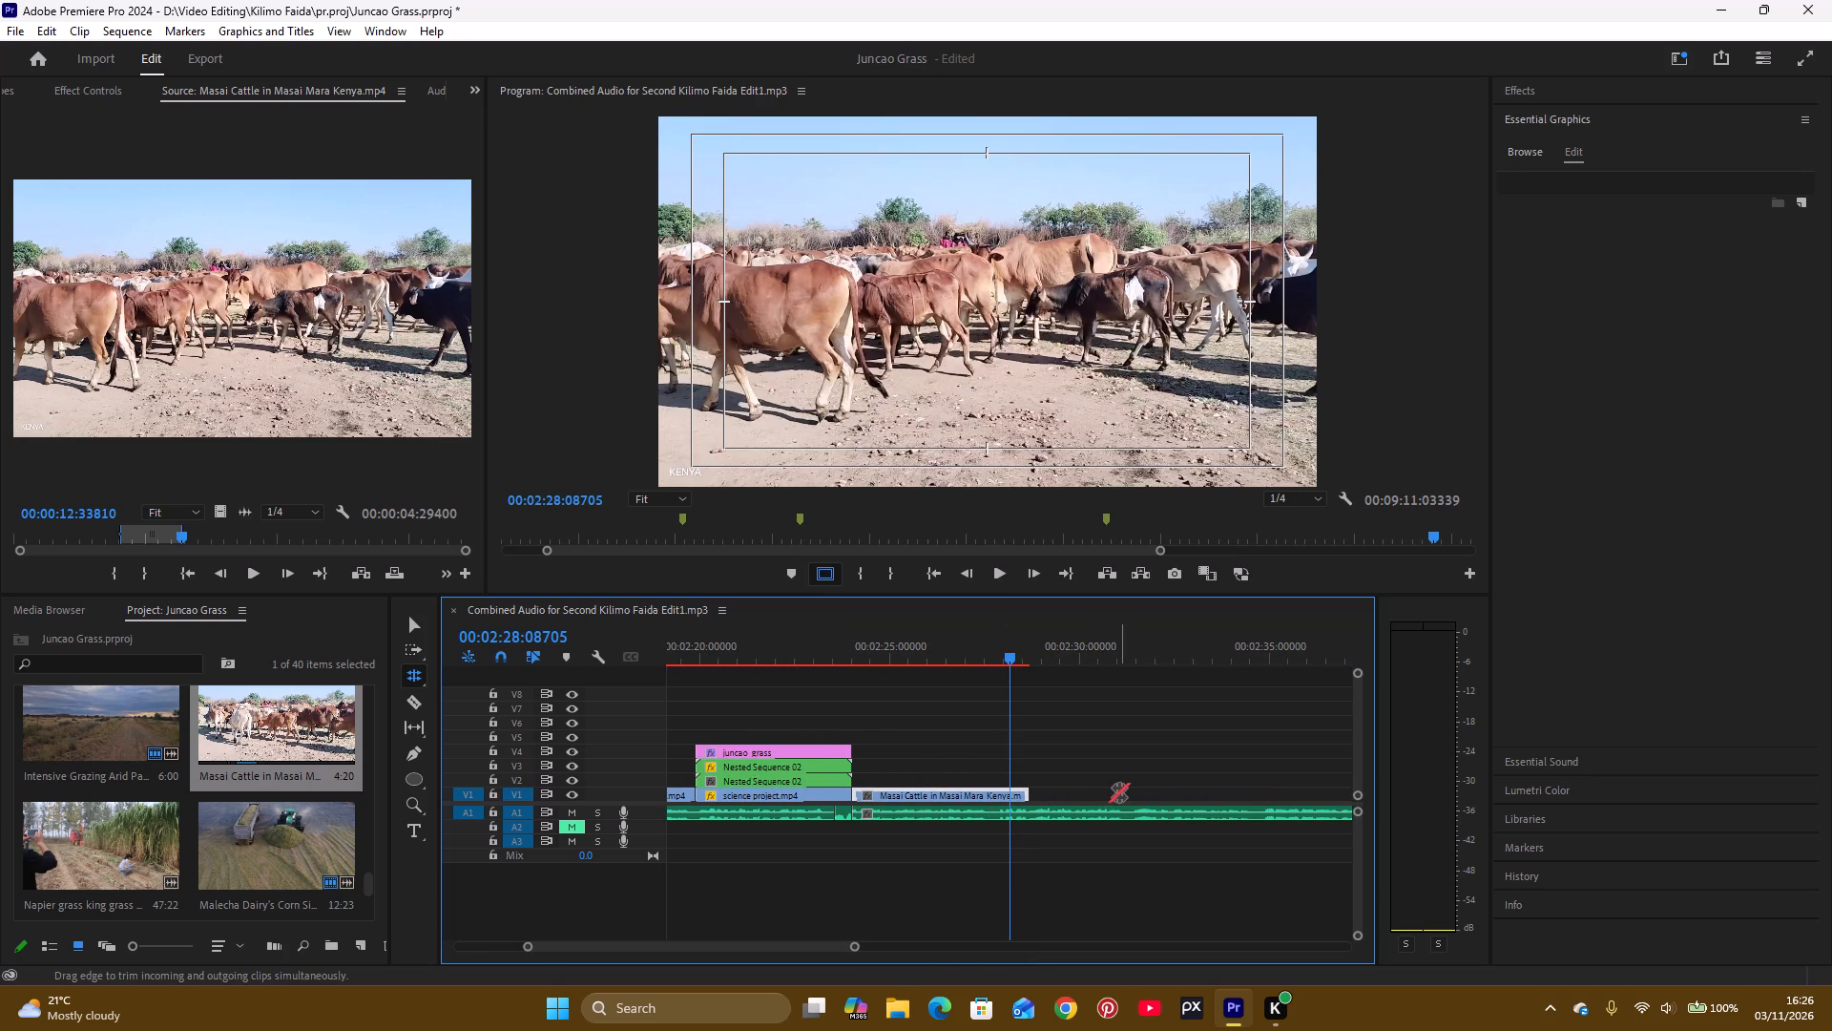
pyautogui.press('v')
pyautogui.moveTo(1025, 789); pyautogui.dragTo(1013, 799)
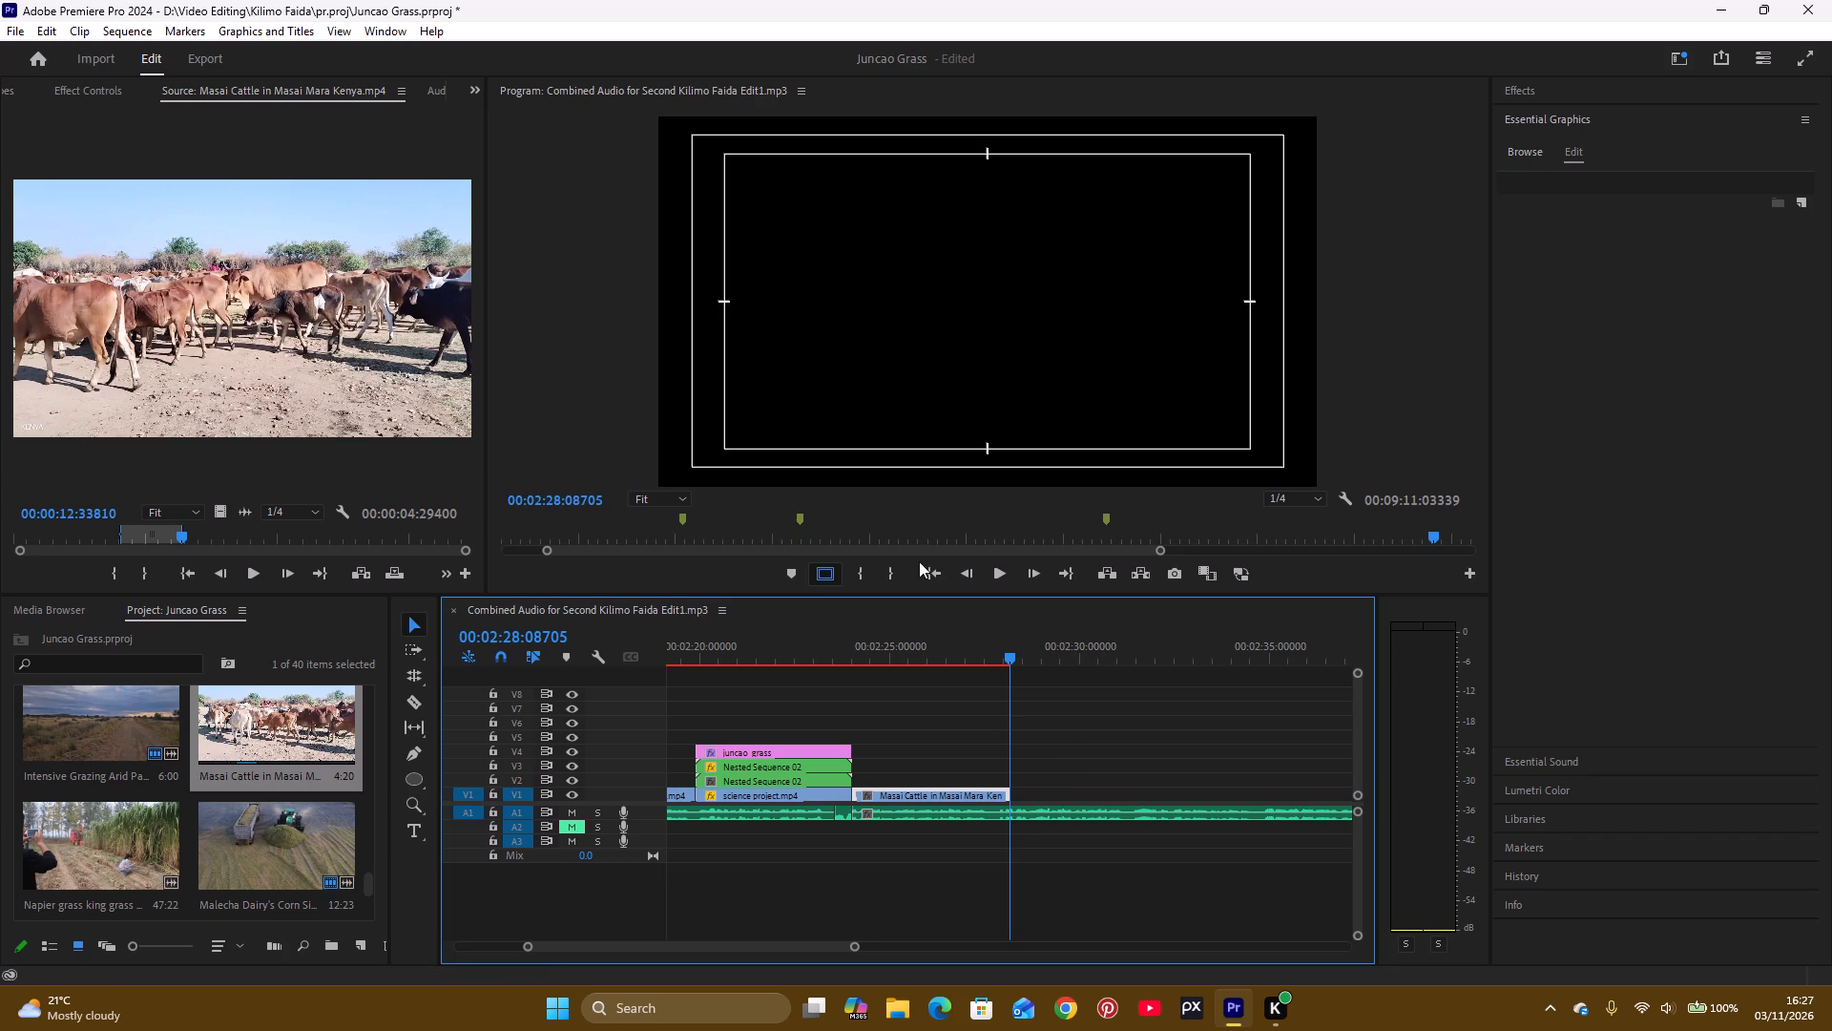
pyautogui.click(943, 650)
pyautogui.press('space')
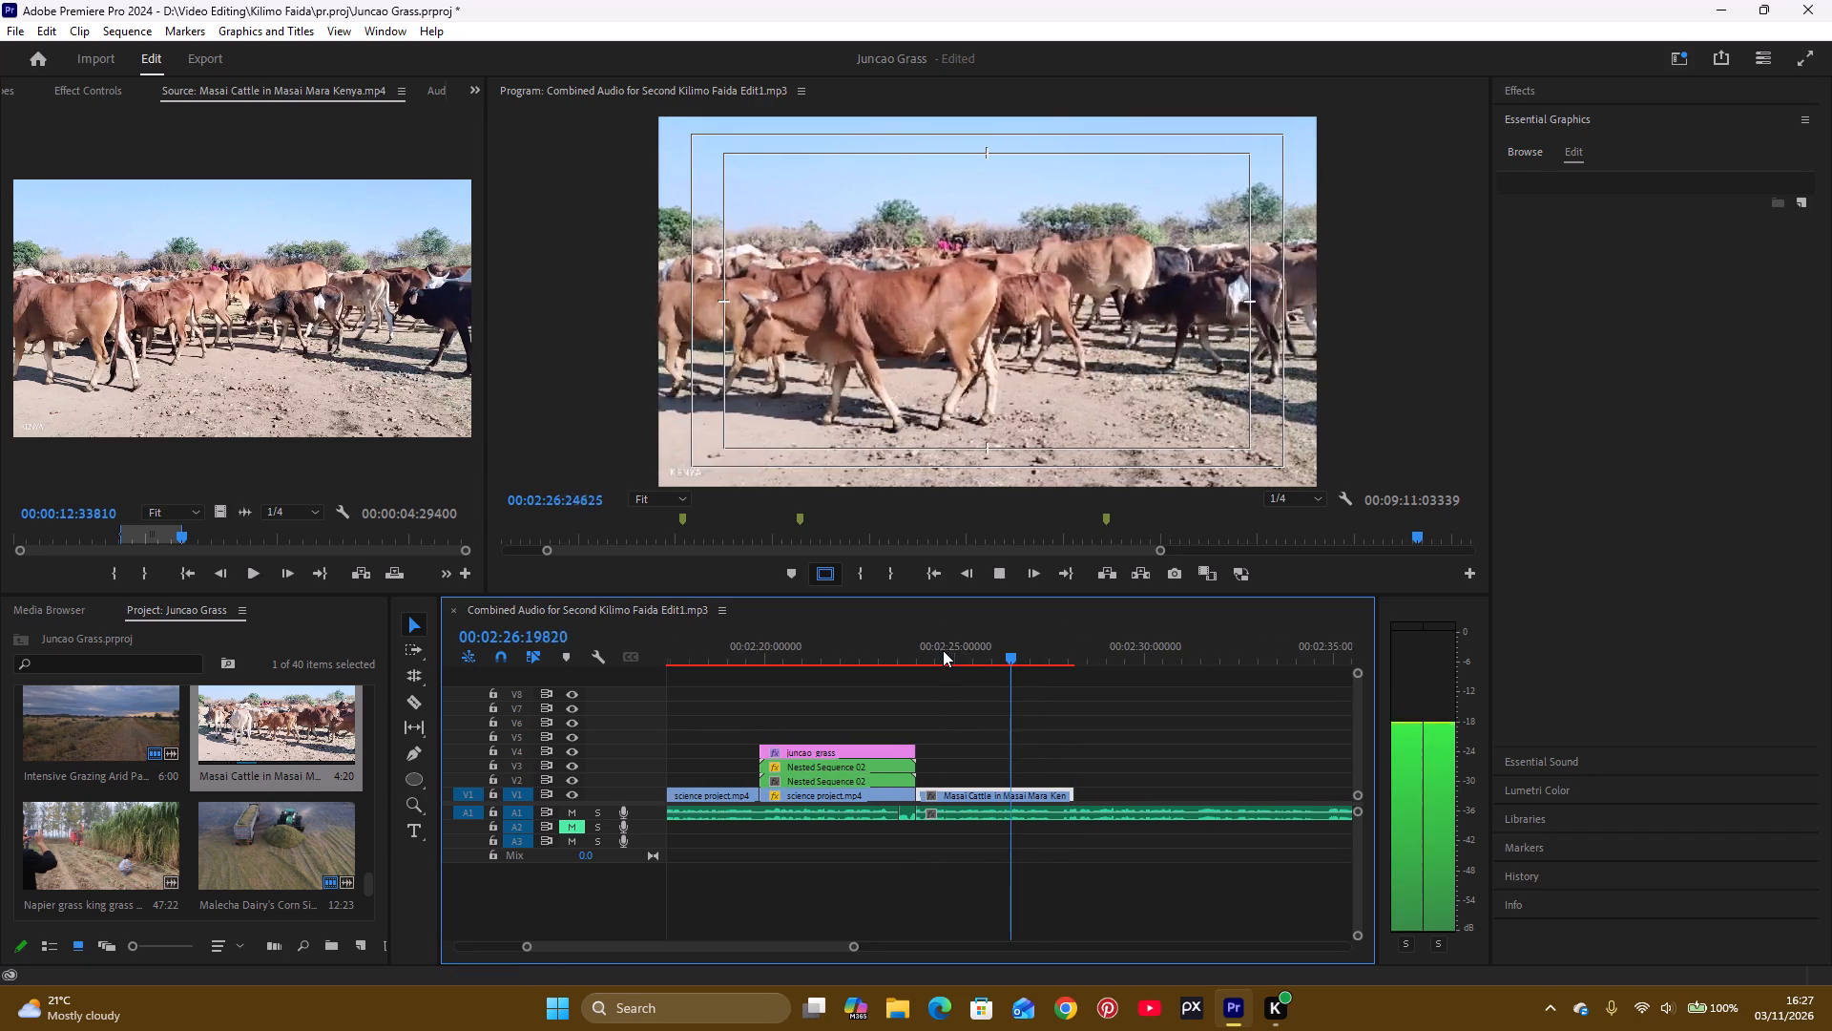
pyautogui.press('space')
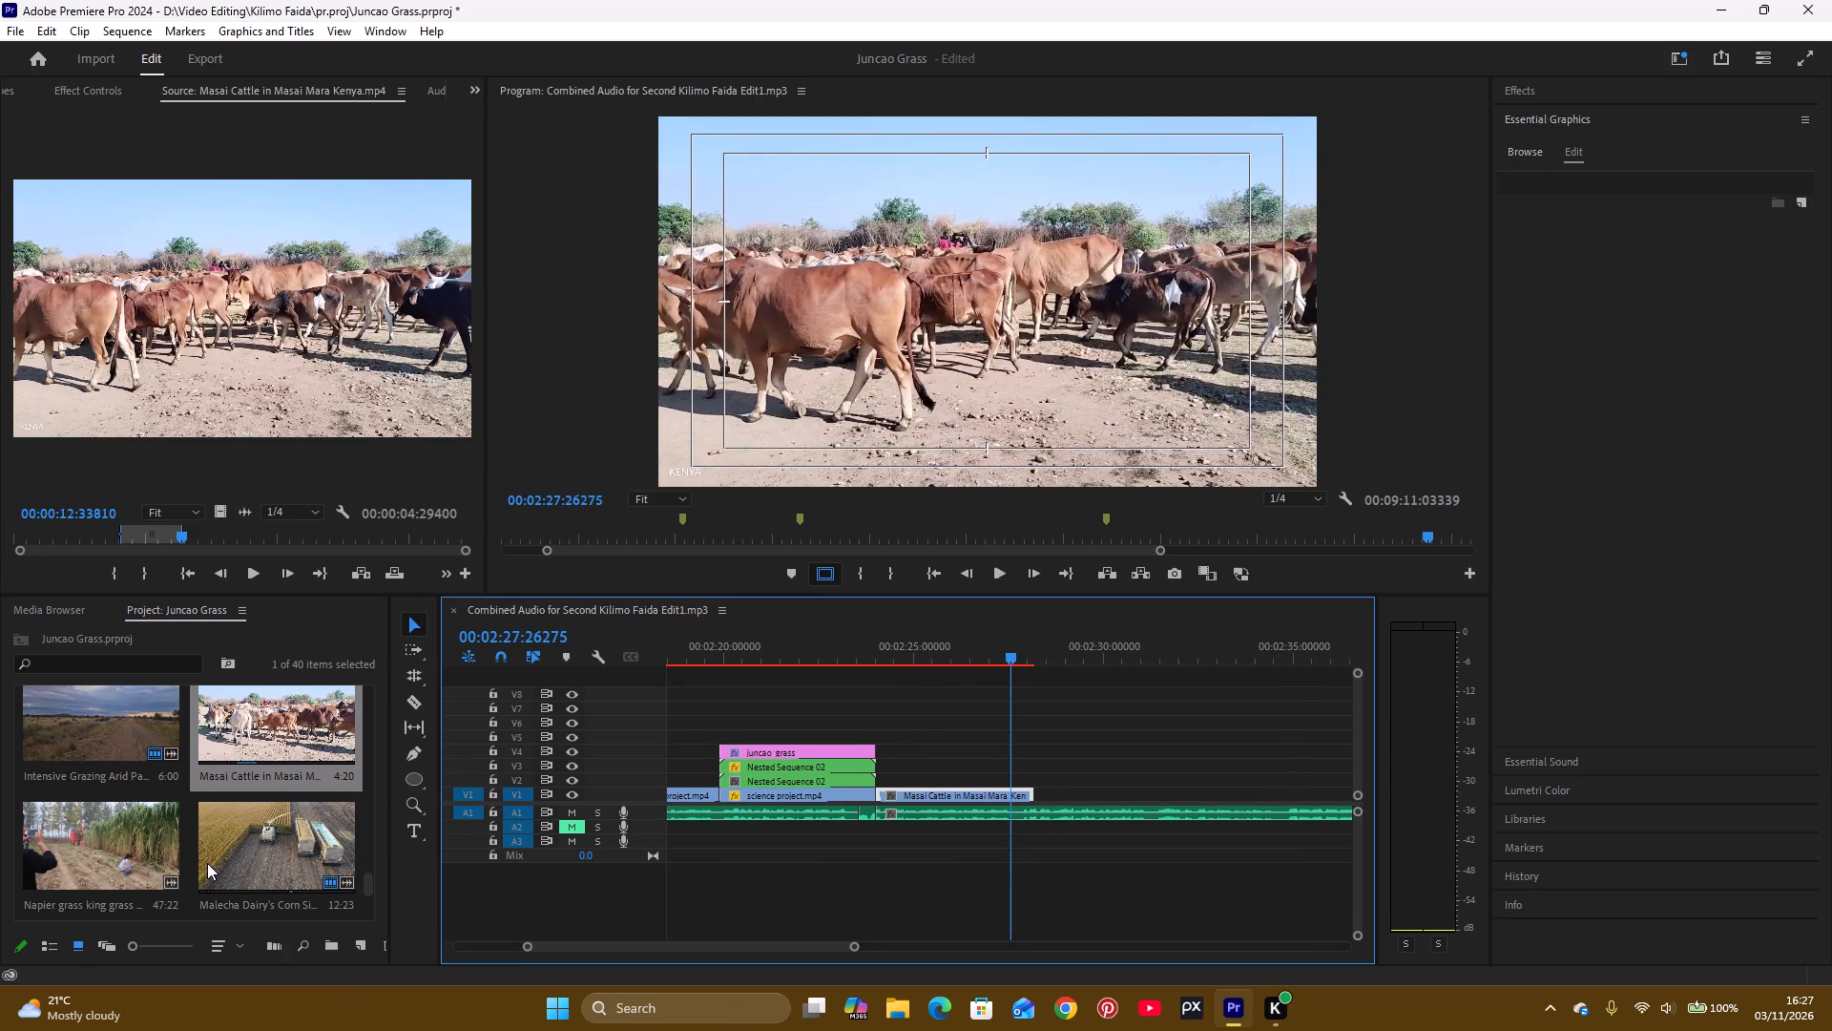
# Find the Milking and Feeding Cows On A Small Dairy Farm clip in the project, open it as source and preview it from its start.
pyautogui.scroll(-2, 207, 863)
pyautogui.scroll(1, 157, 867)
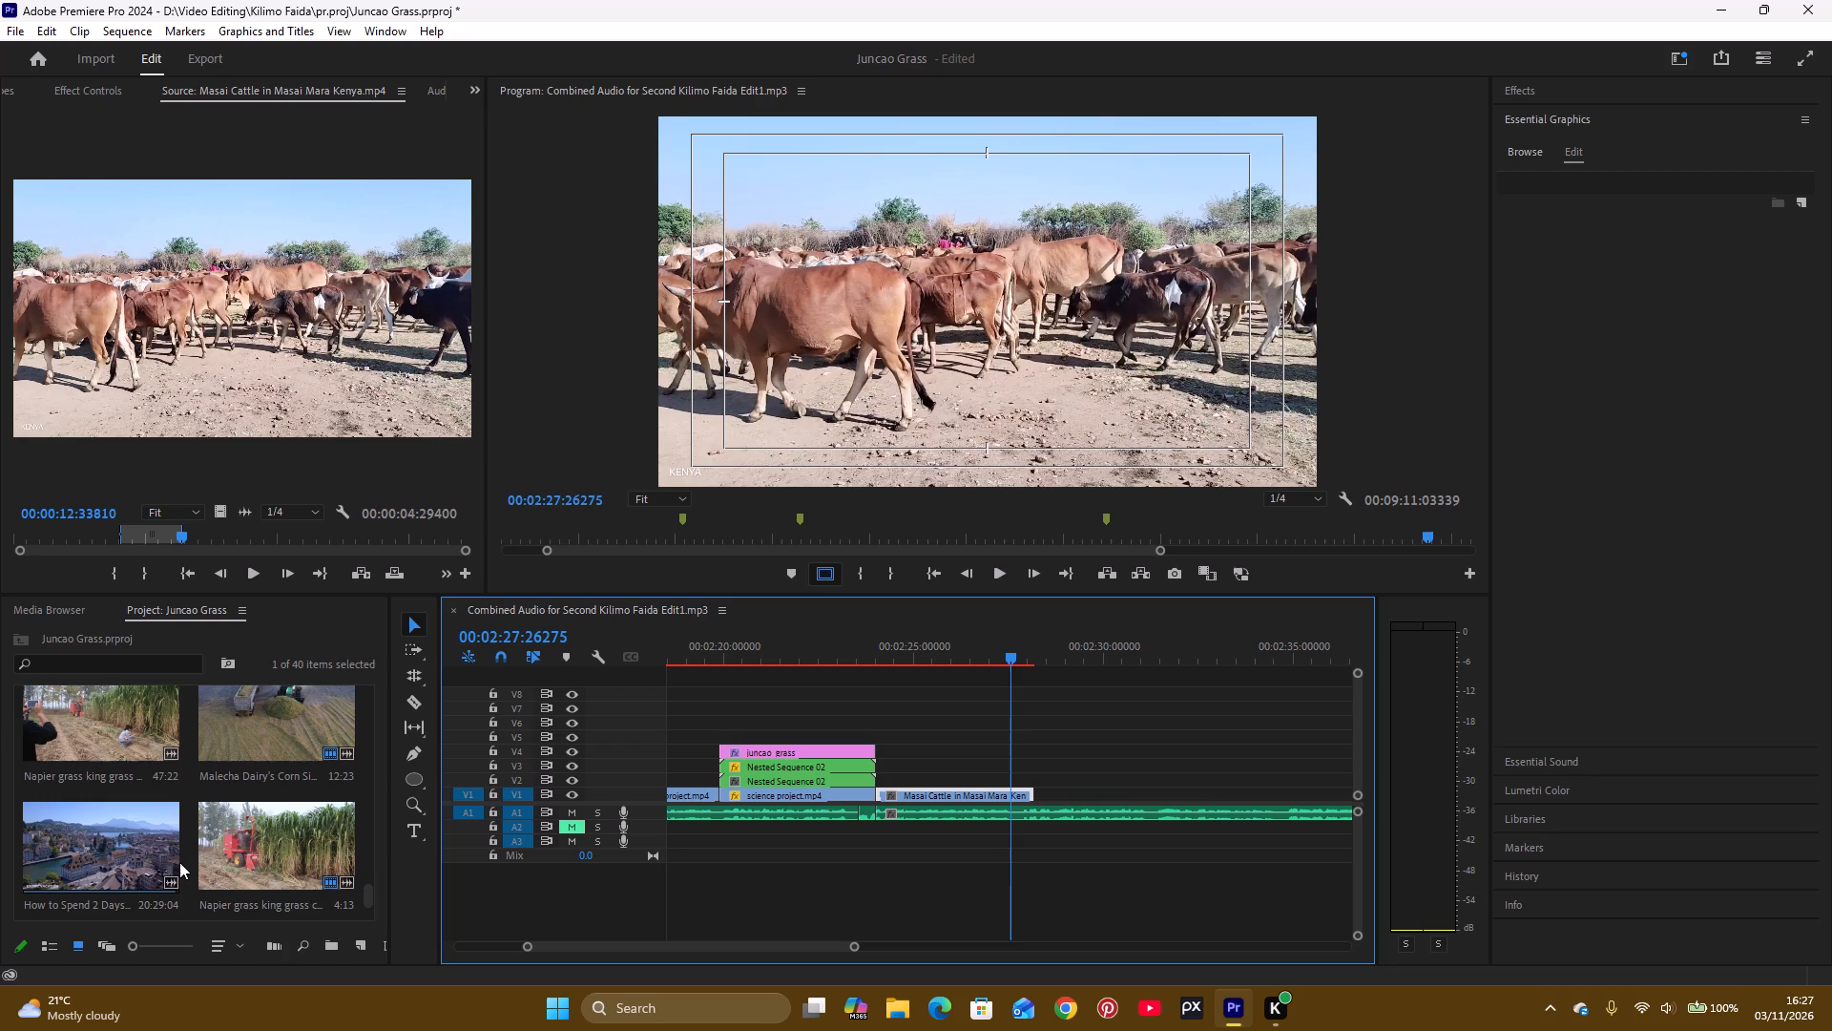
pyautogui.scroll(1, 183, 861)
pyautogui.scroll(1, 105, 744)
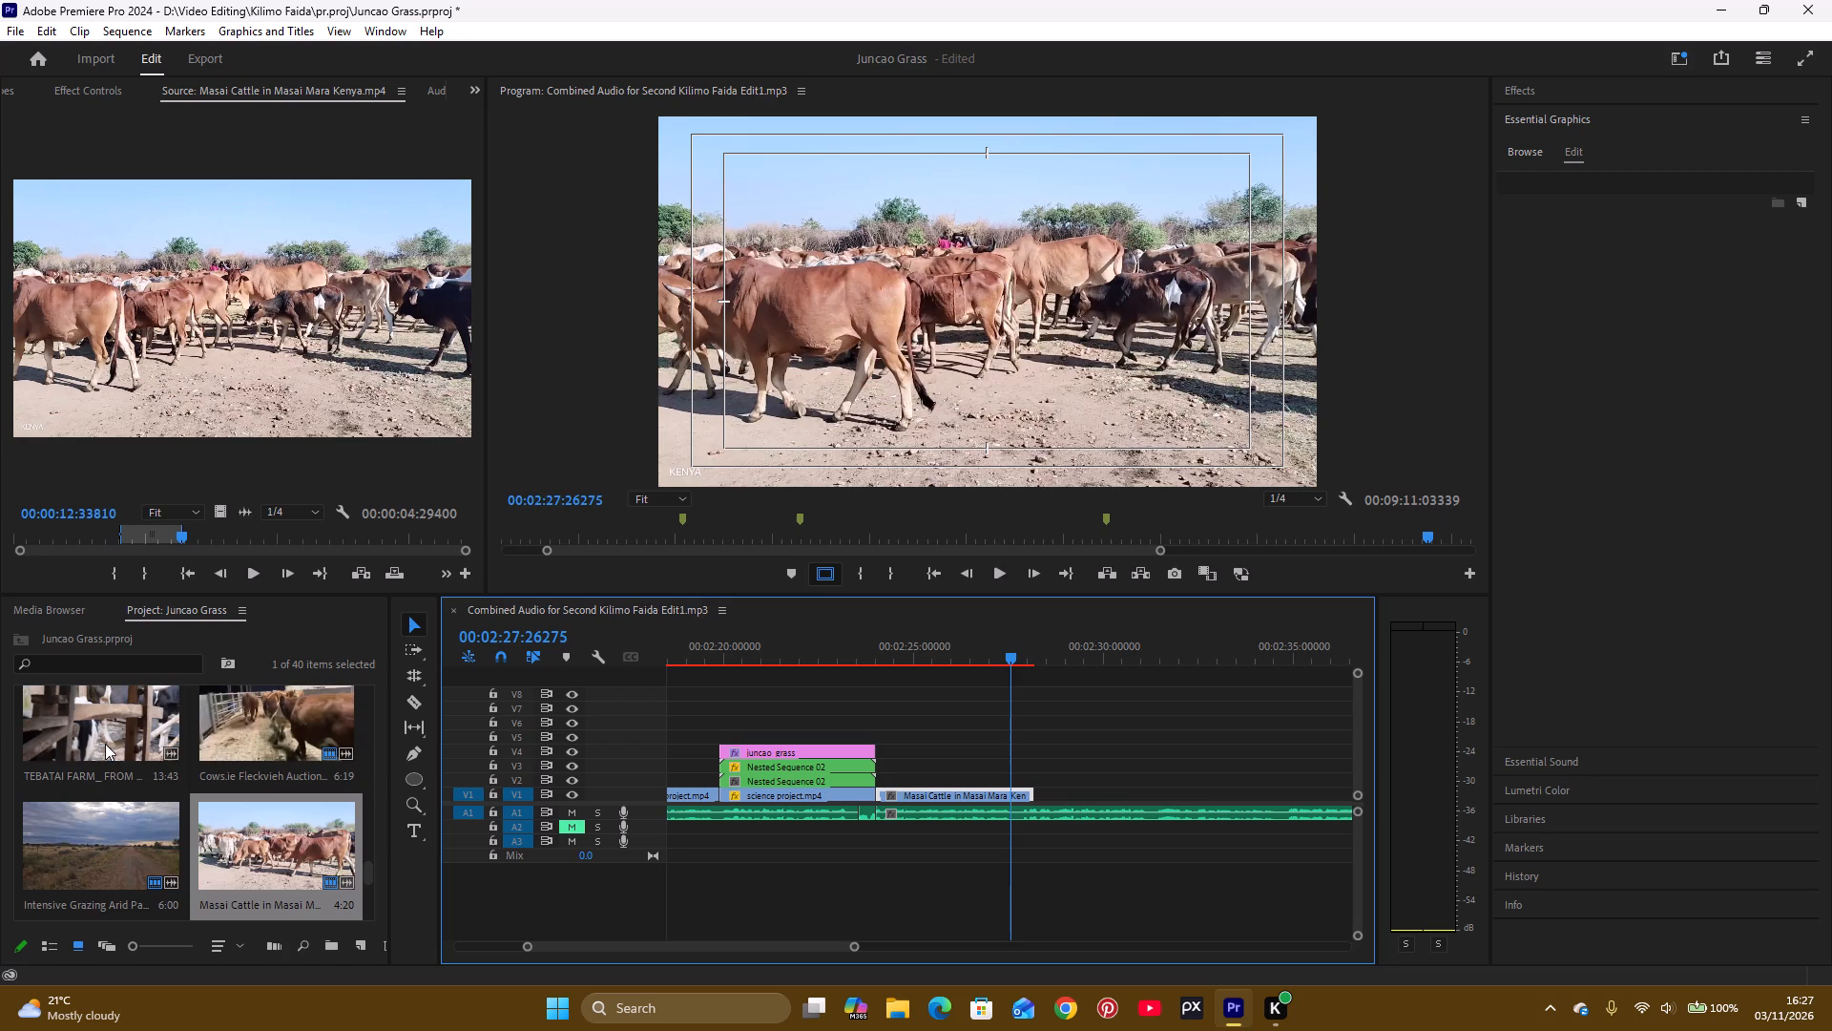
pyautogui.click(103, 730)
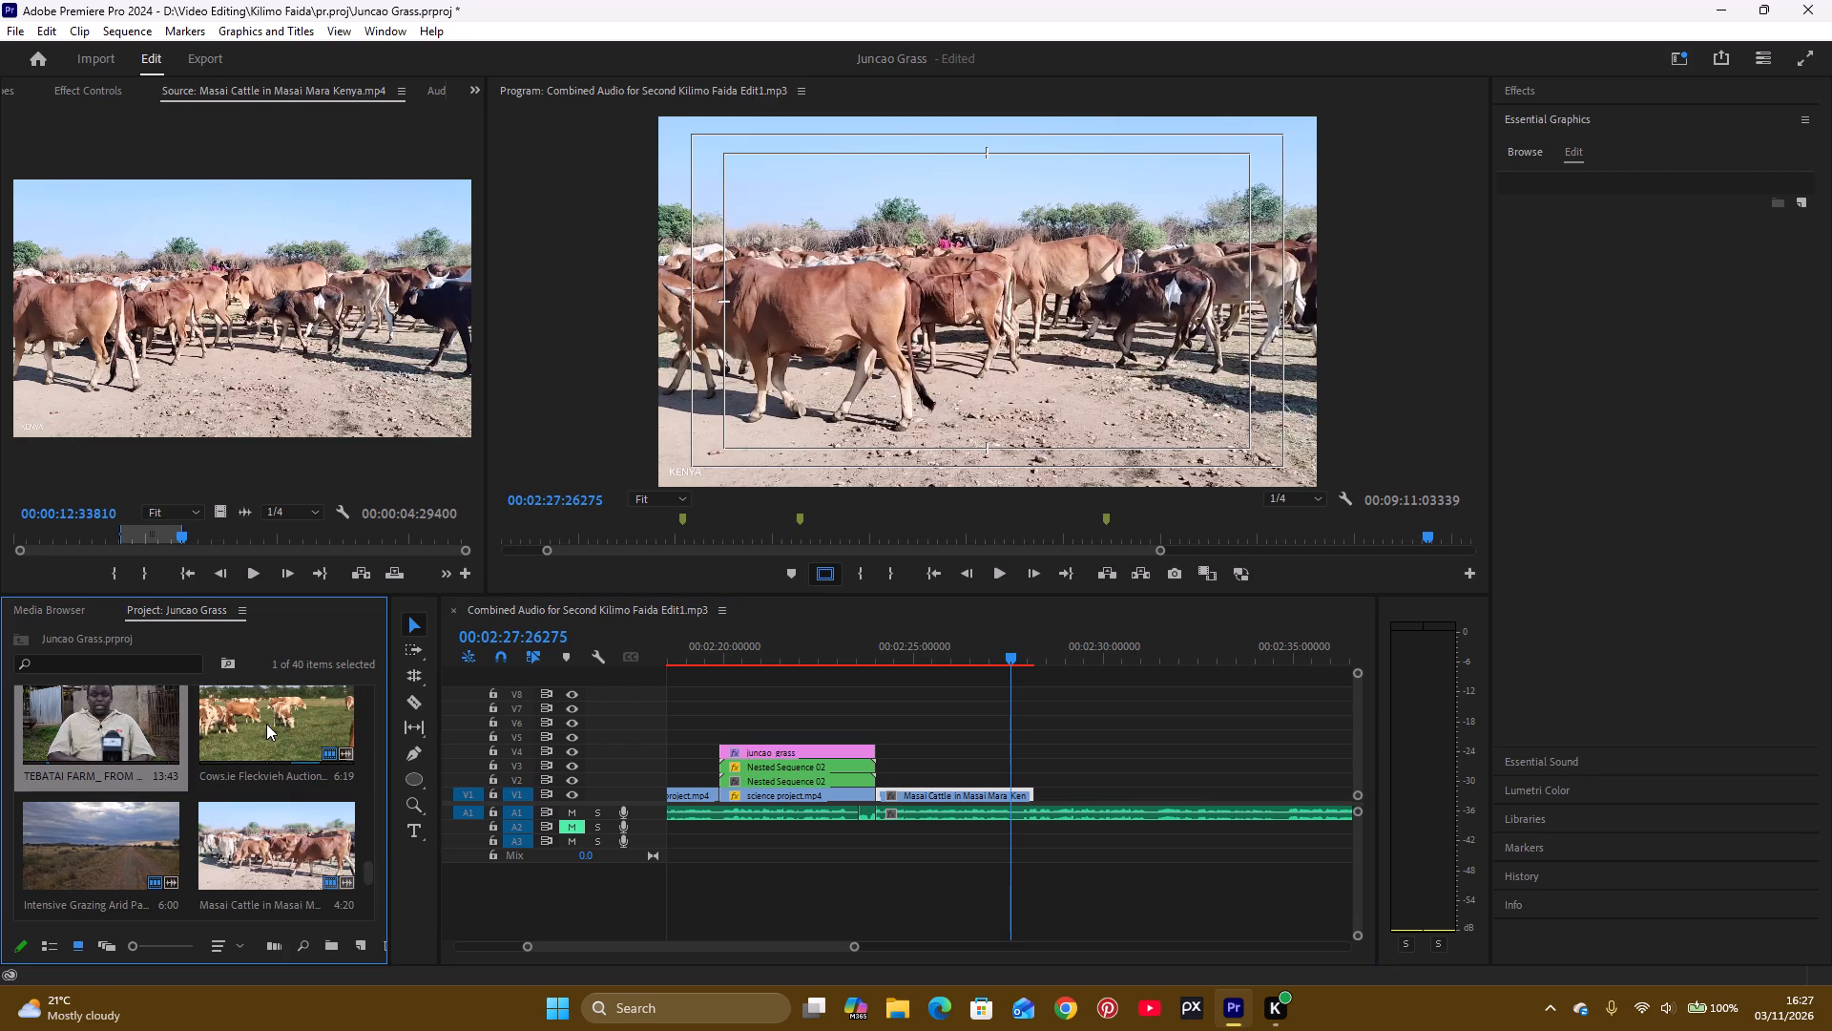
pyautogui.scroll(1, 266, 724)
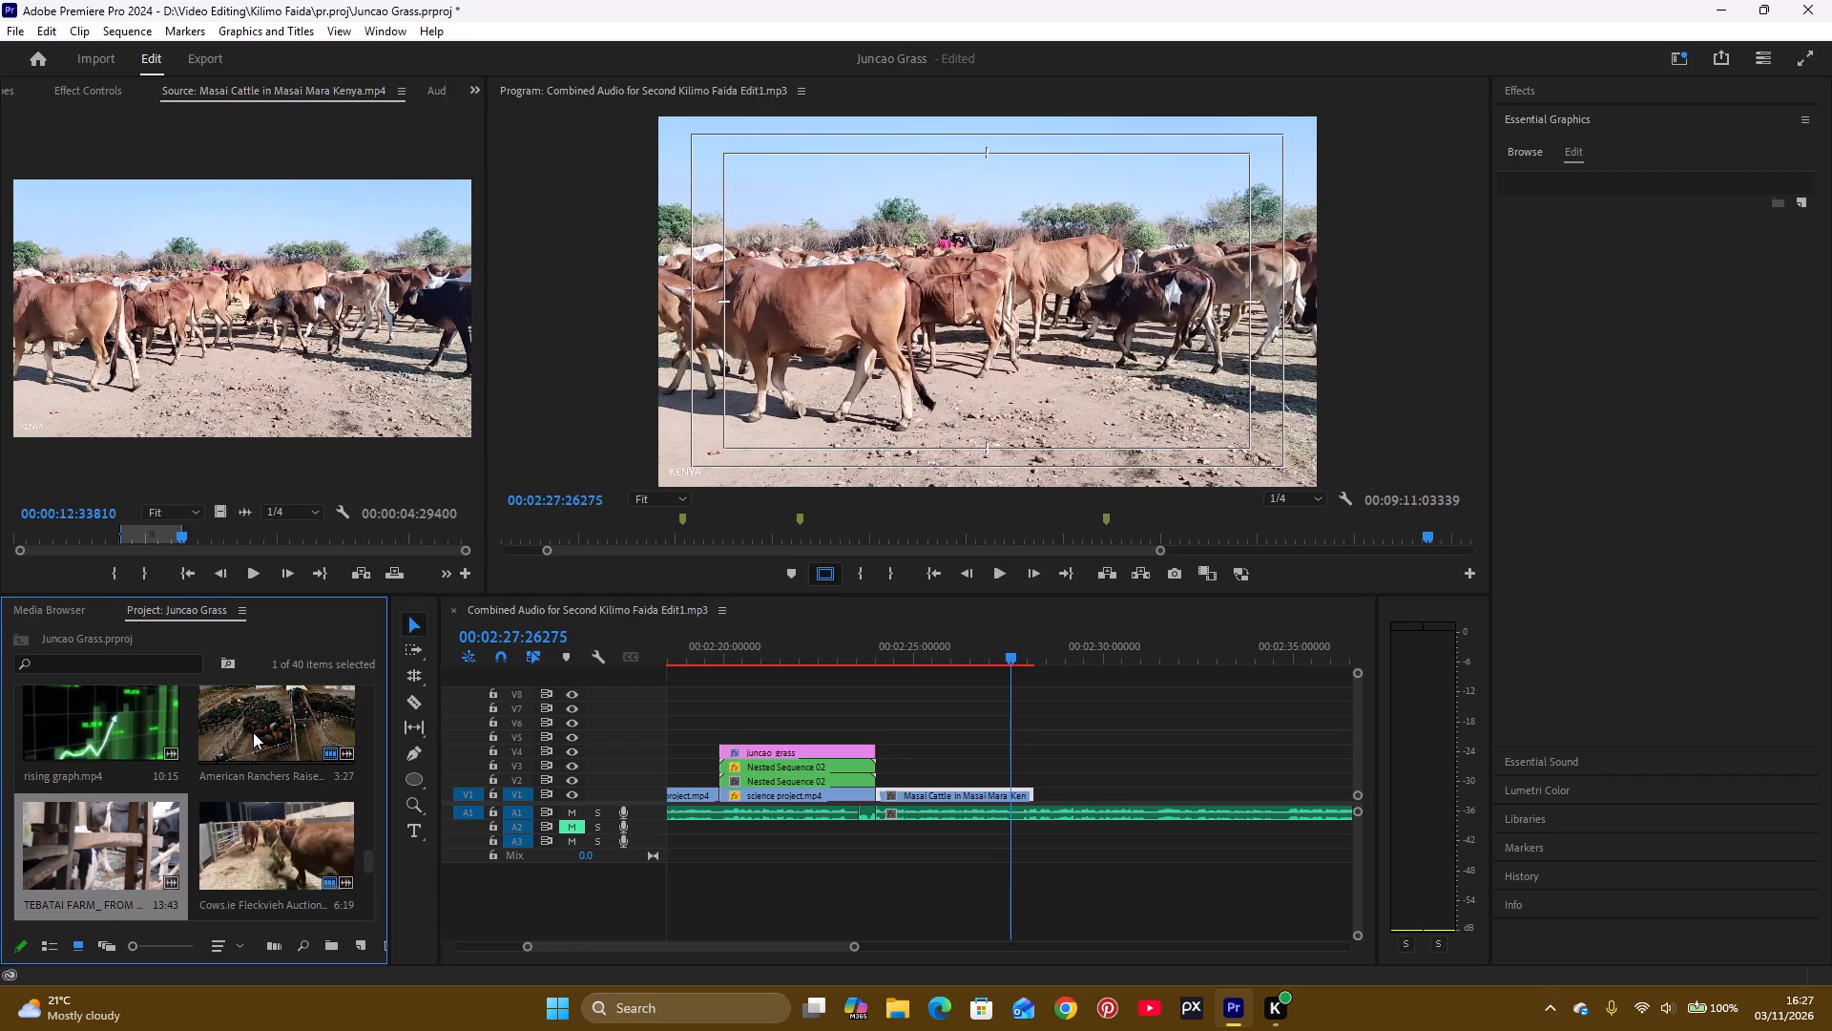
pyautogui.scroll(1, 248, 734)
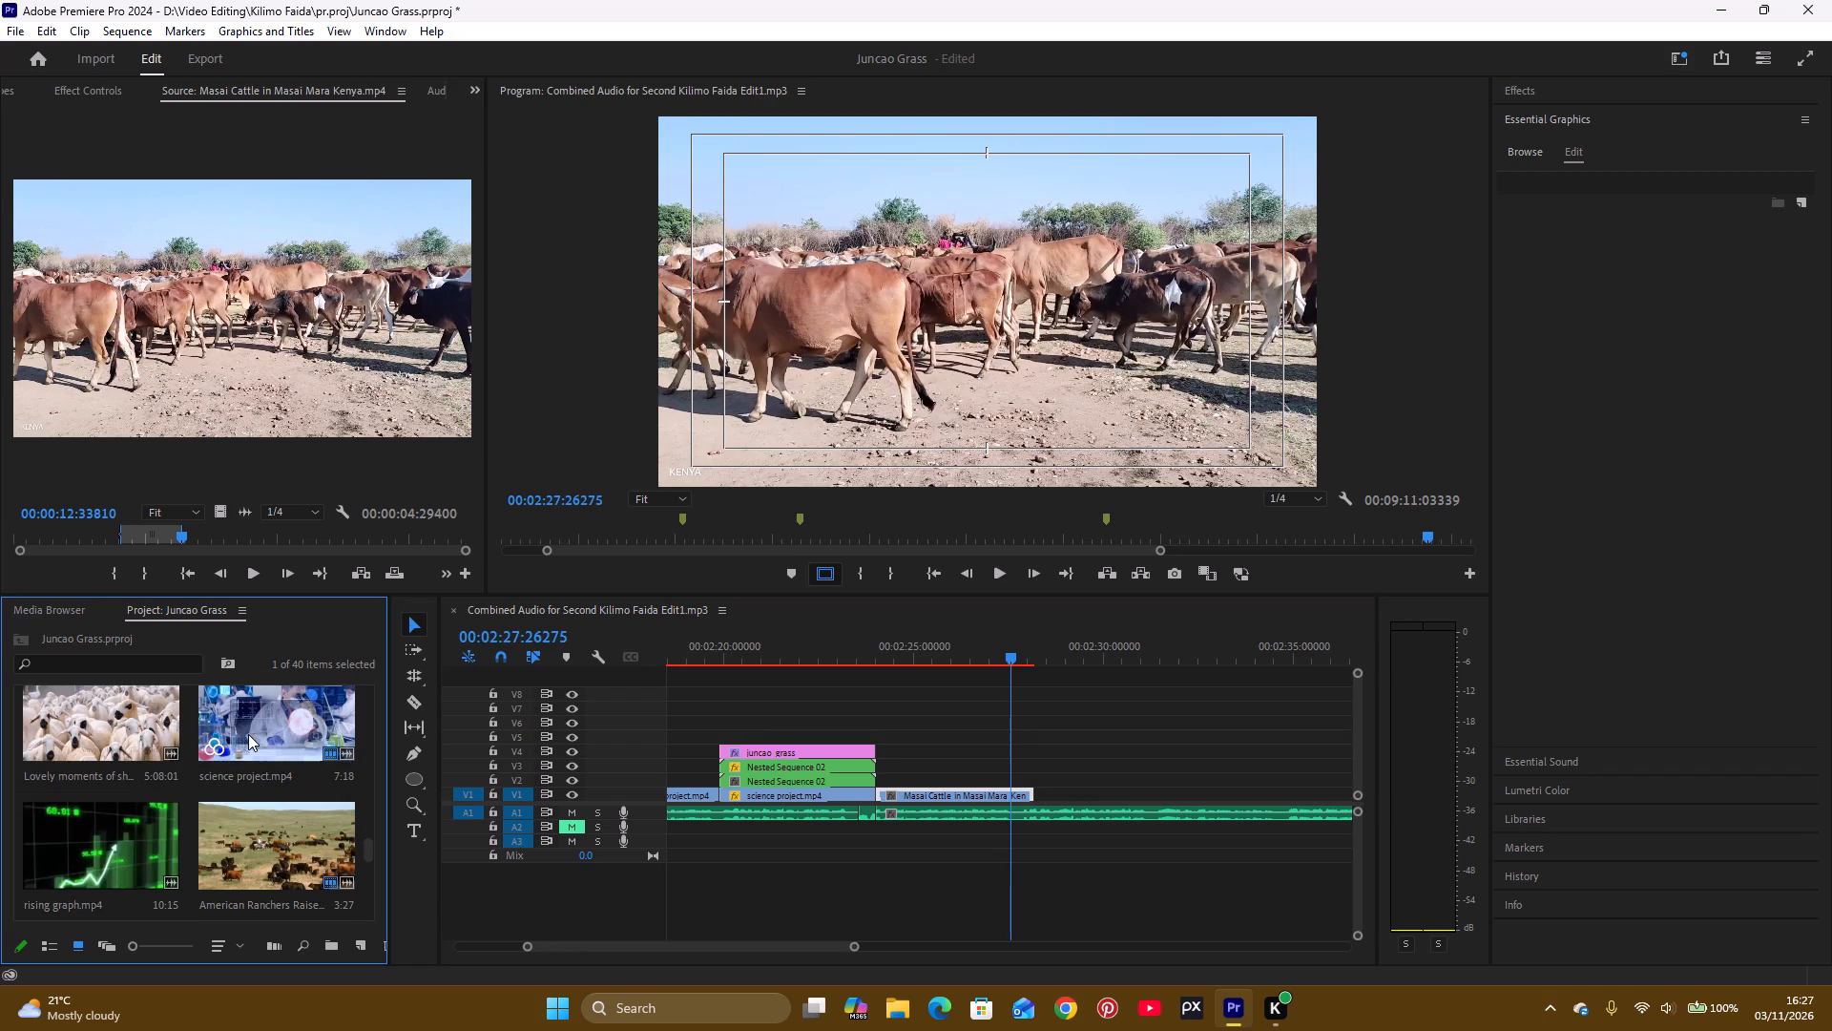
pyautogui.scroll(1, 211, 735)
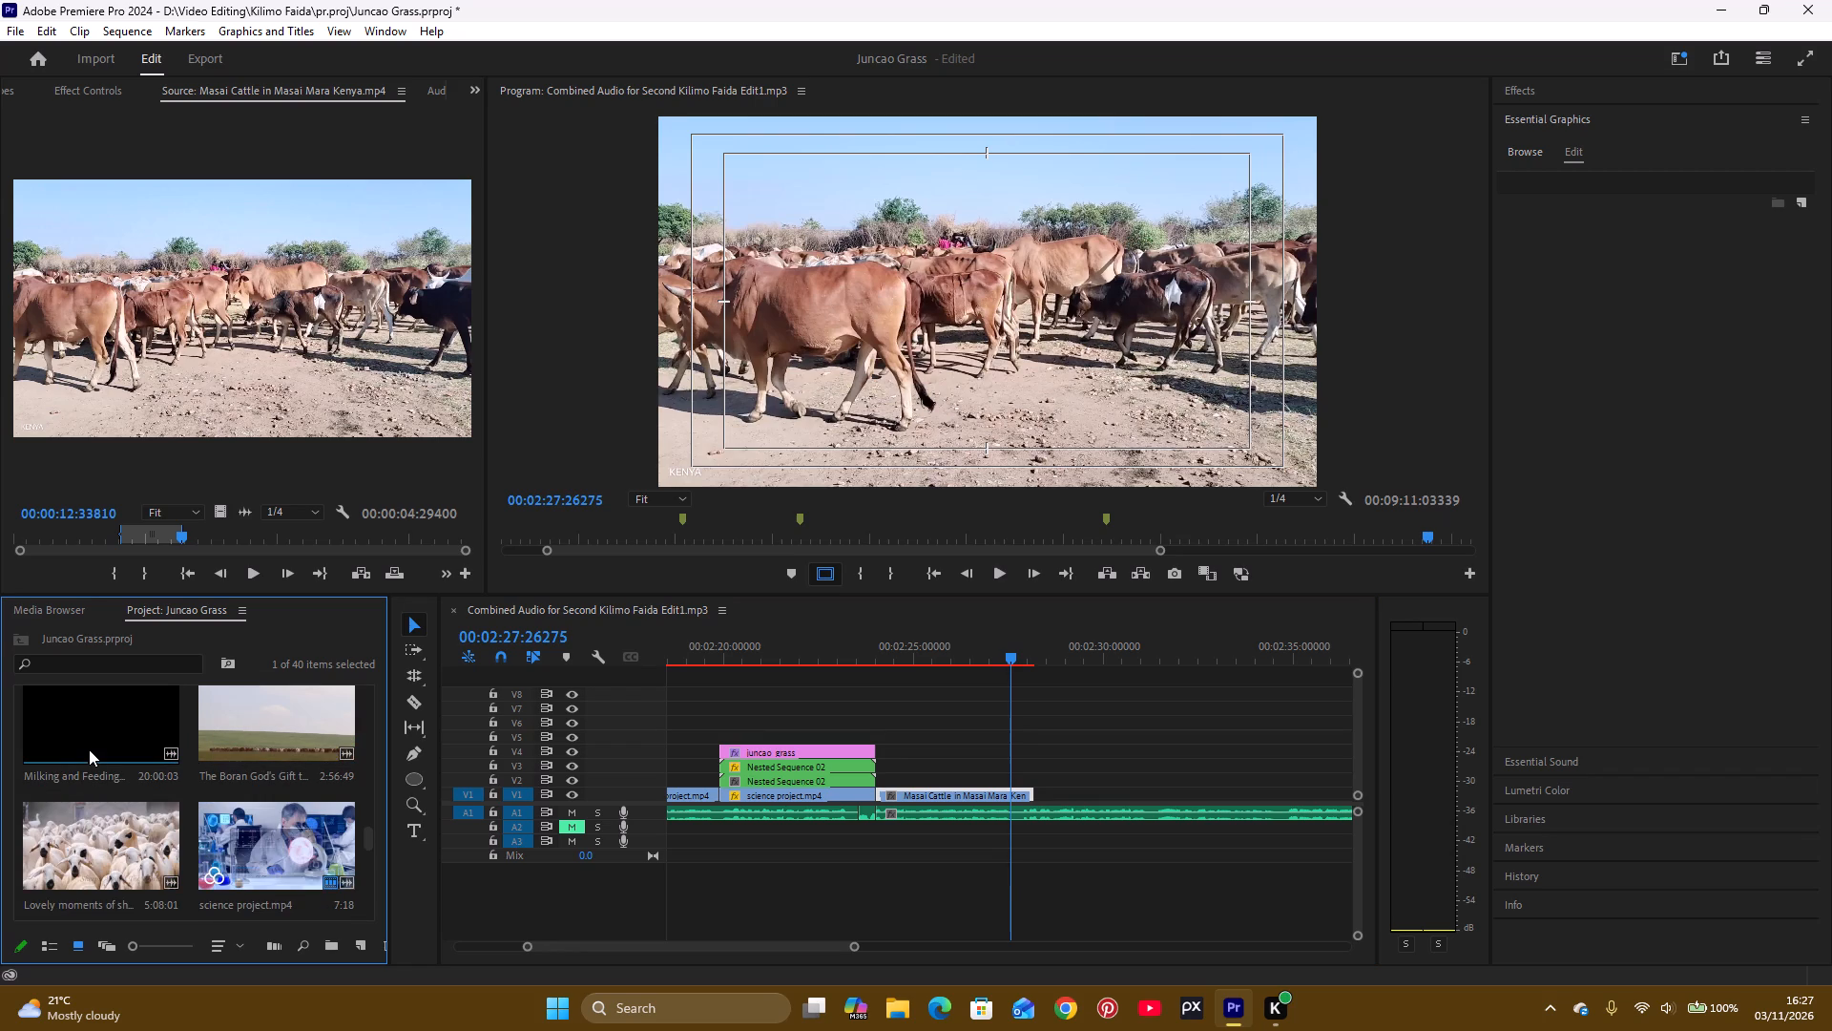
pyautogui.doubleClick(91, 738)
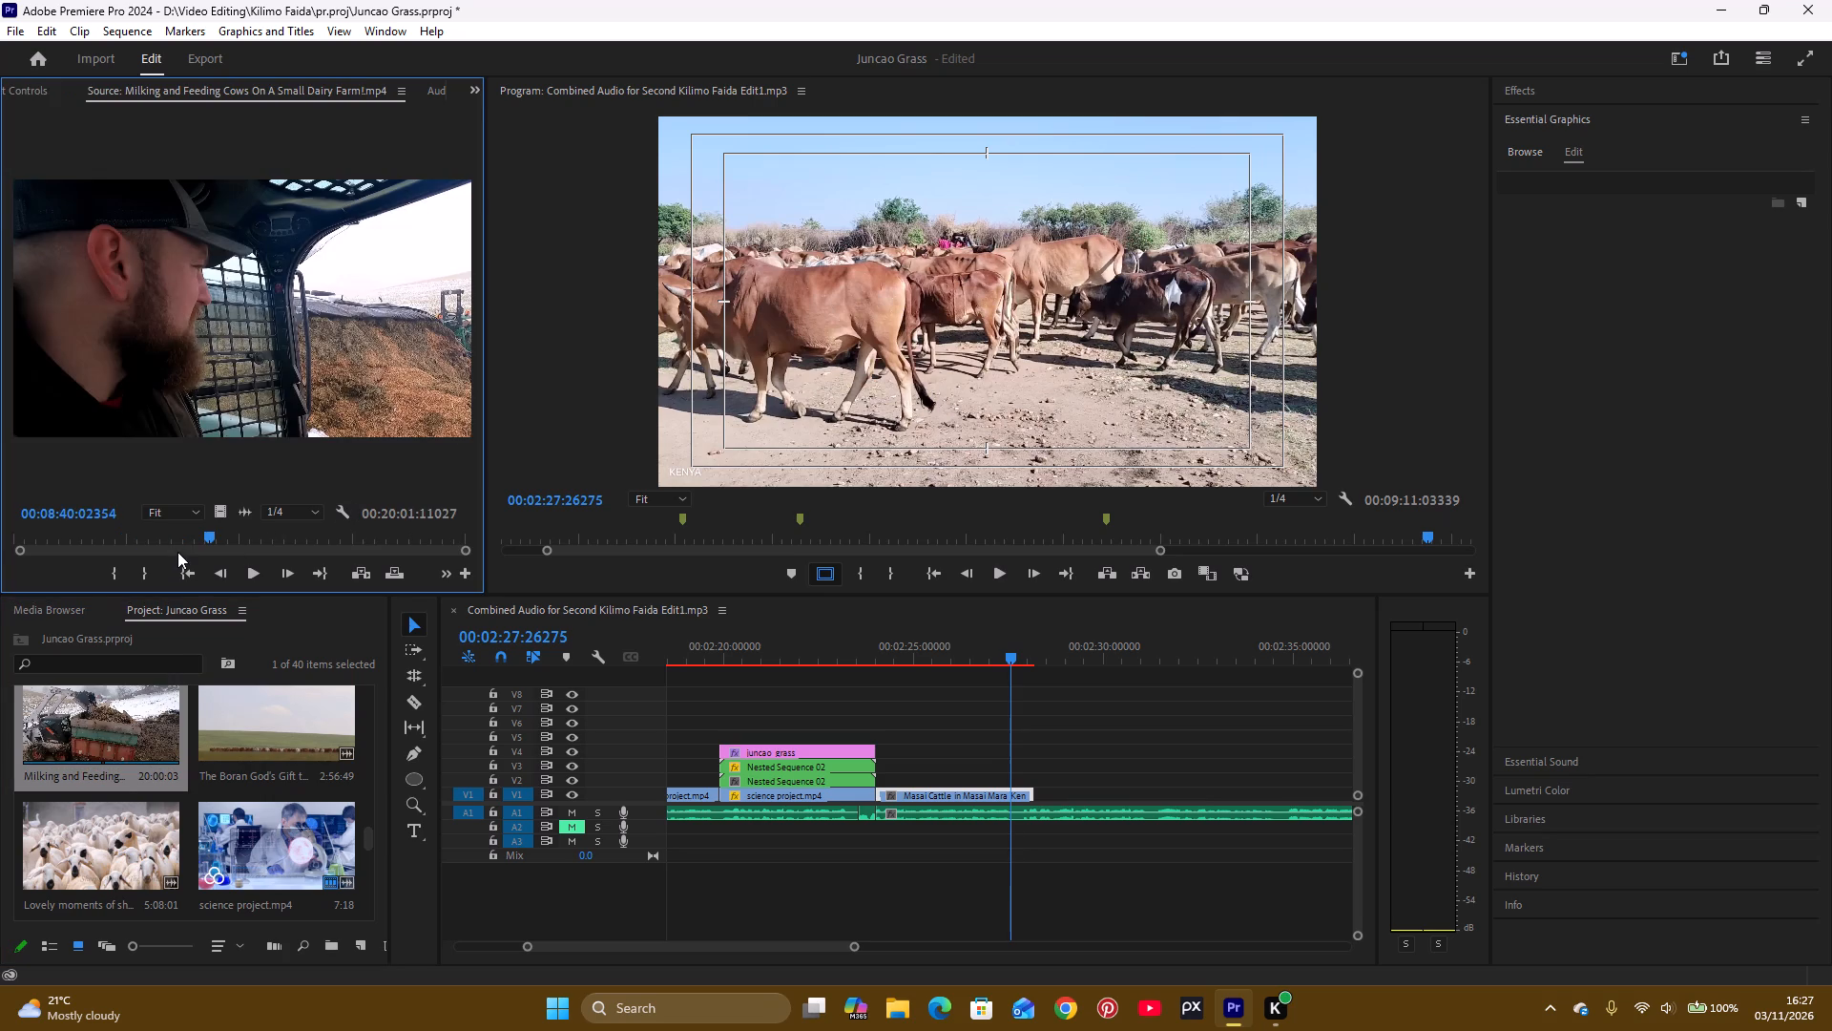
pyautogui.moveTo(178, 542); pyautogui.dragTo(9, 562)
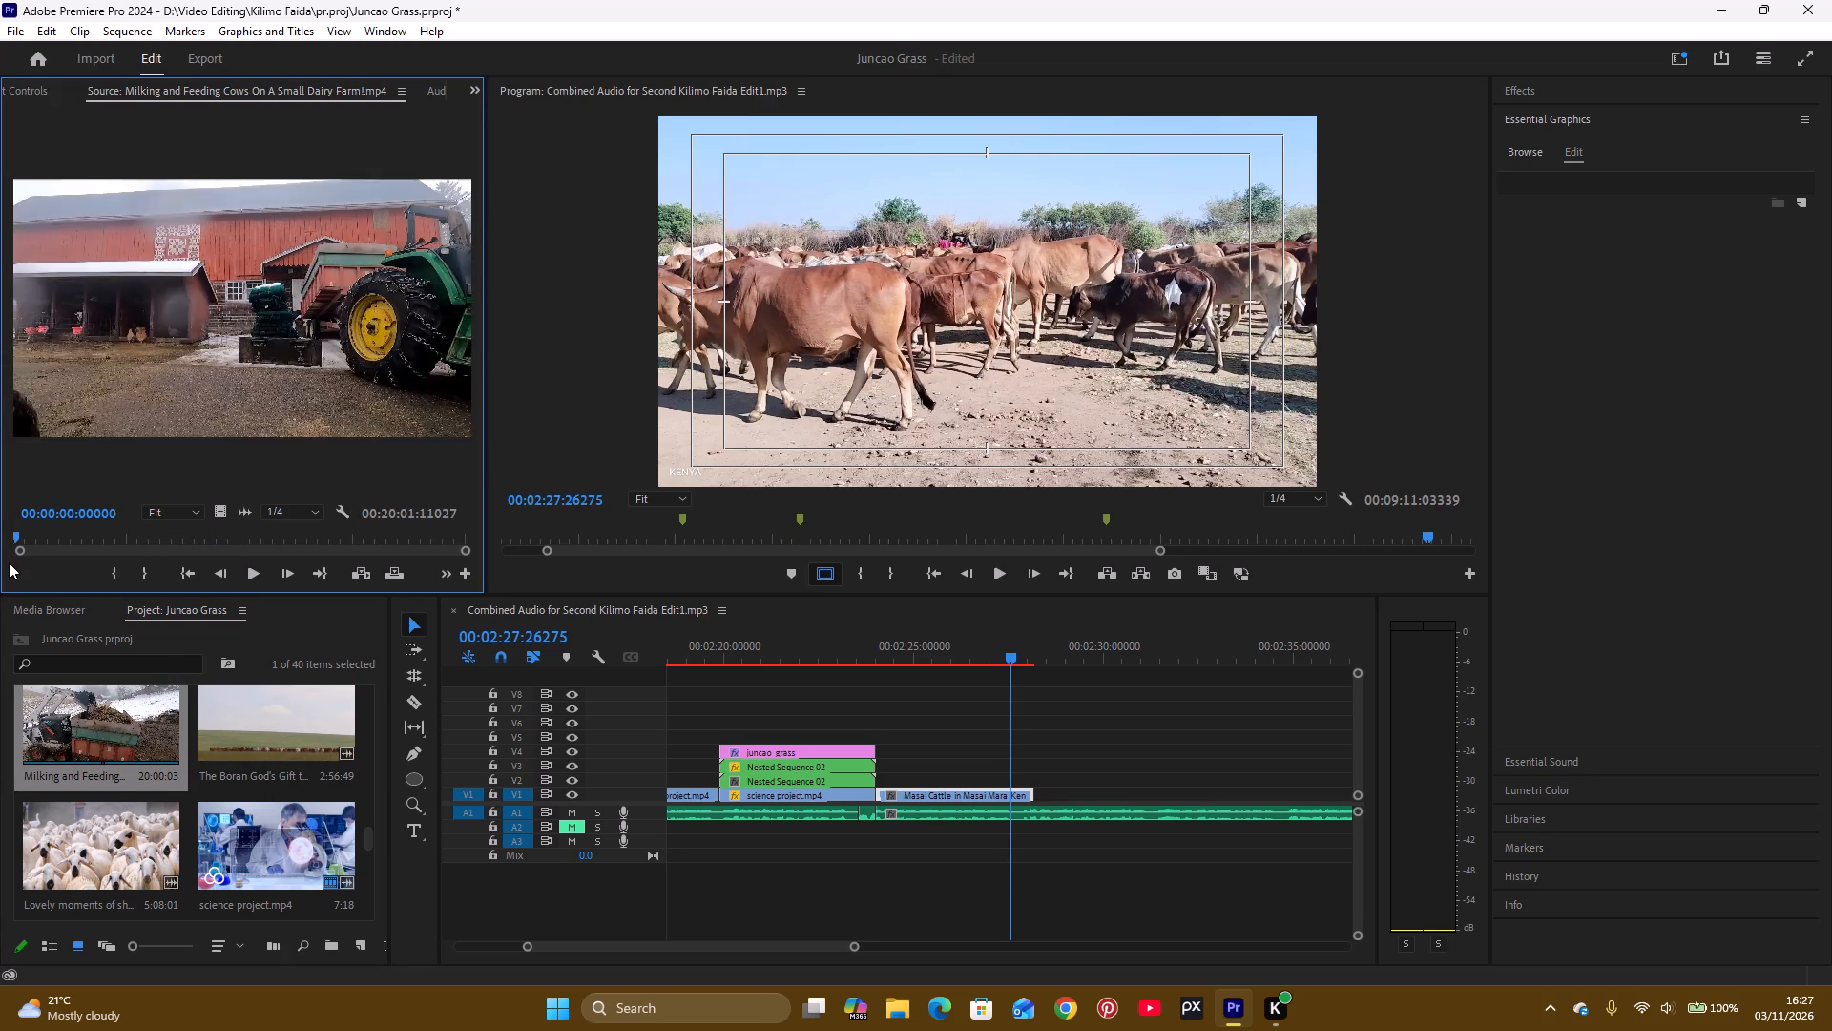
pyautogui.press('space')
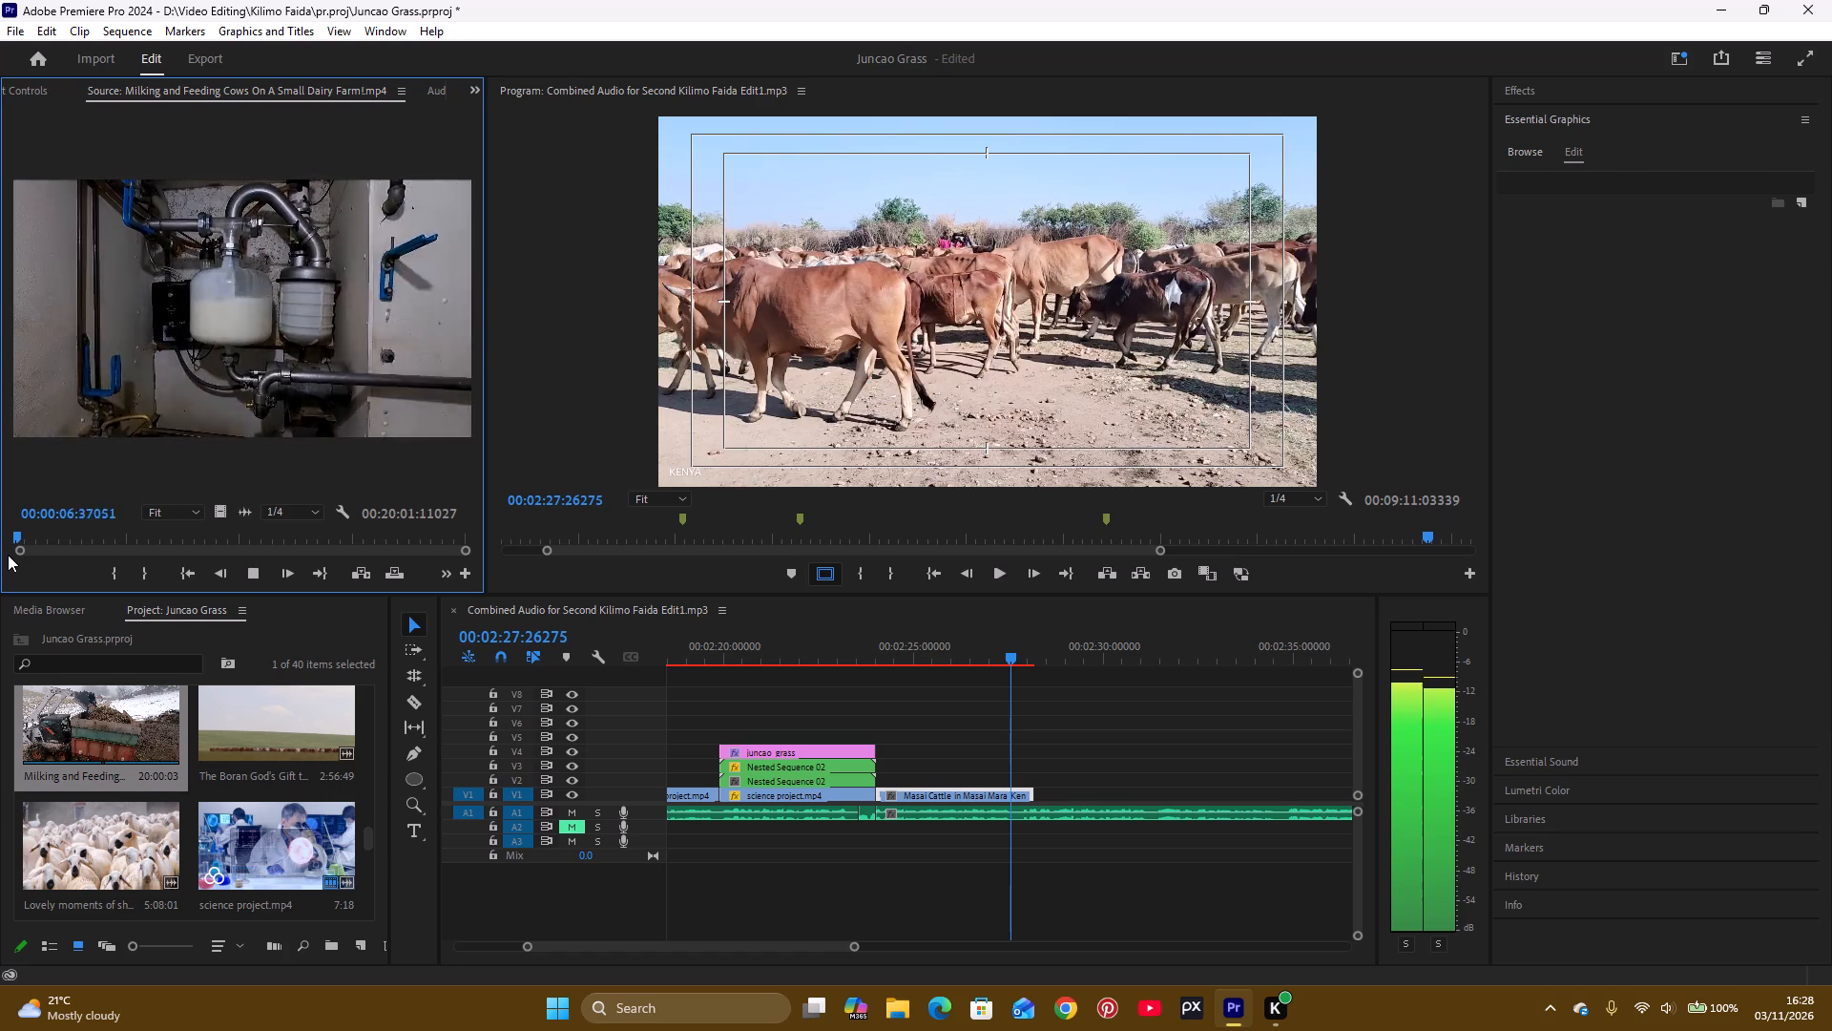
pyautogui.press('space')
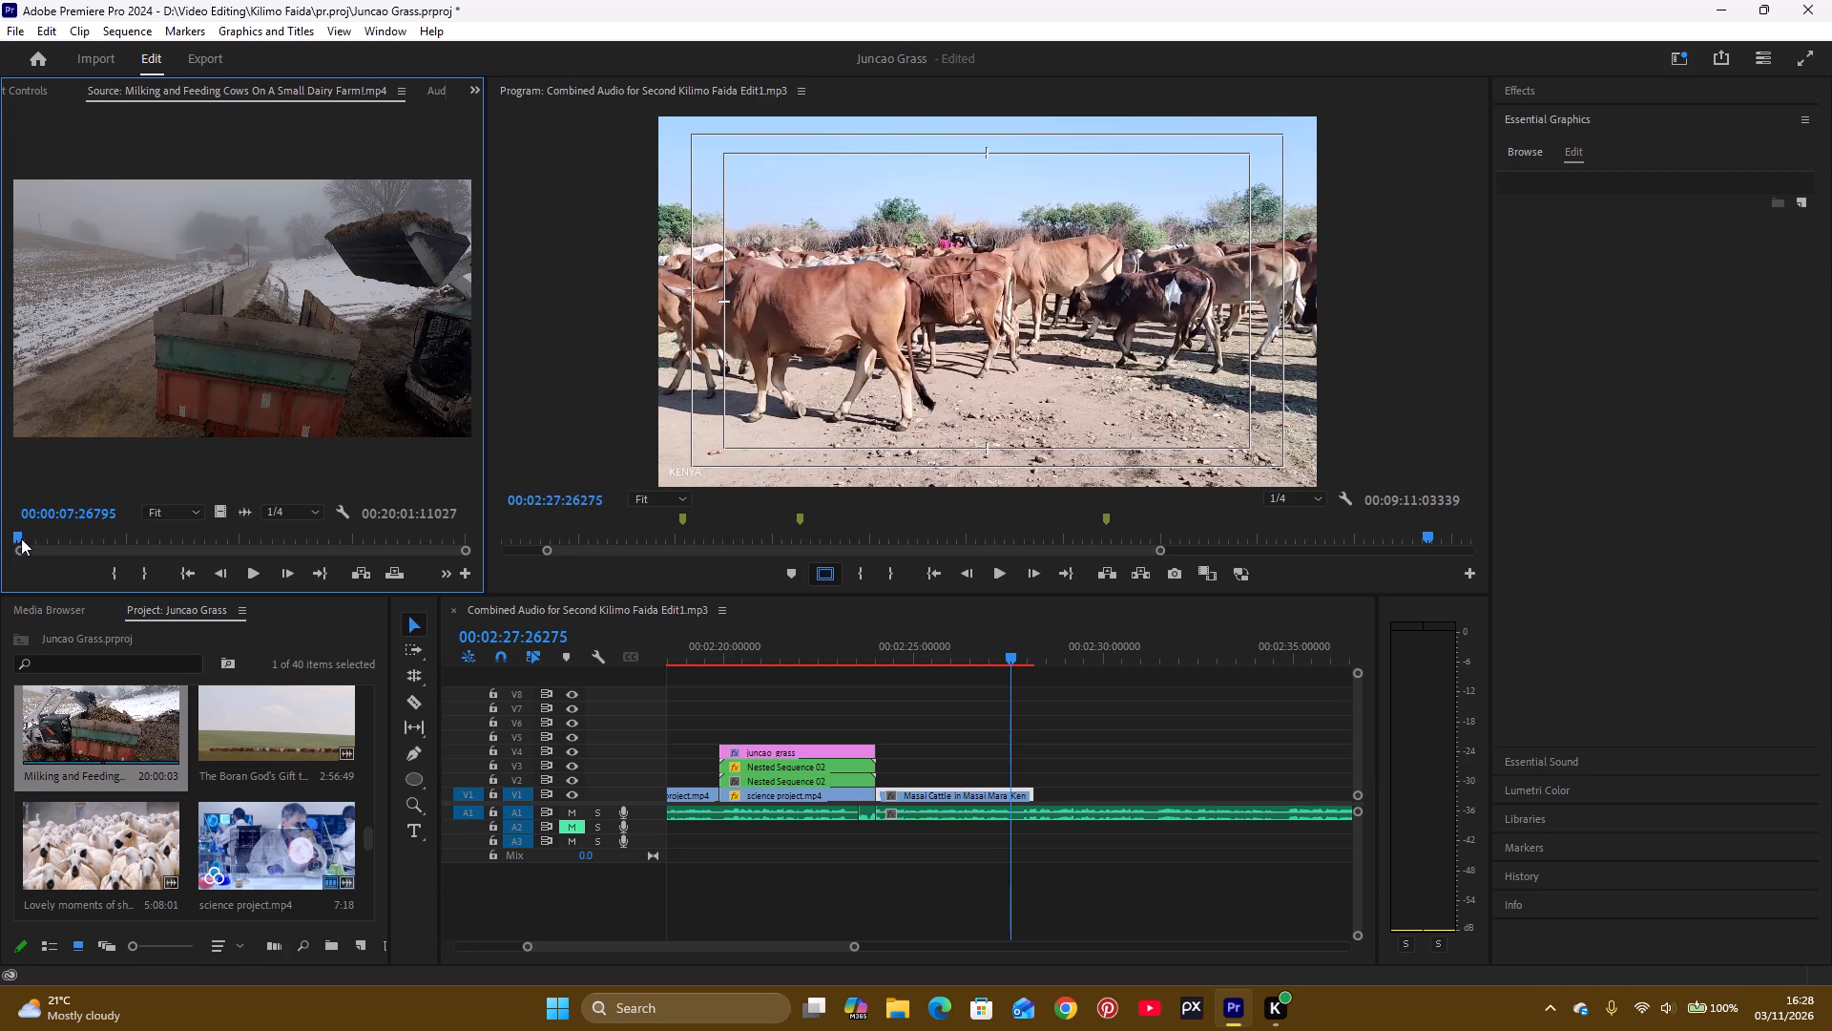
pyautogui.press('space')
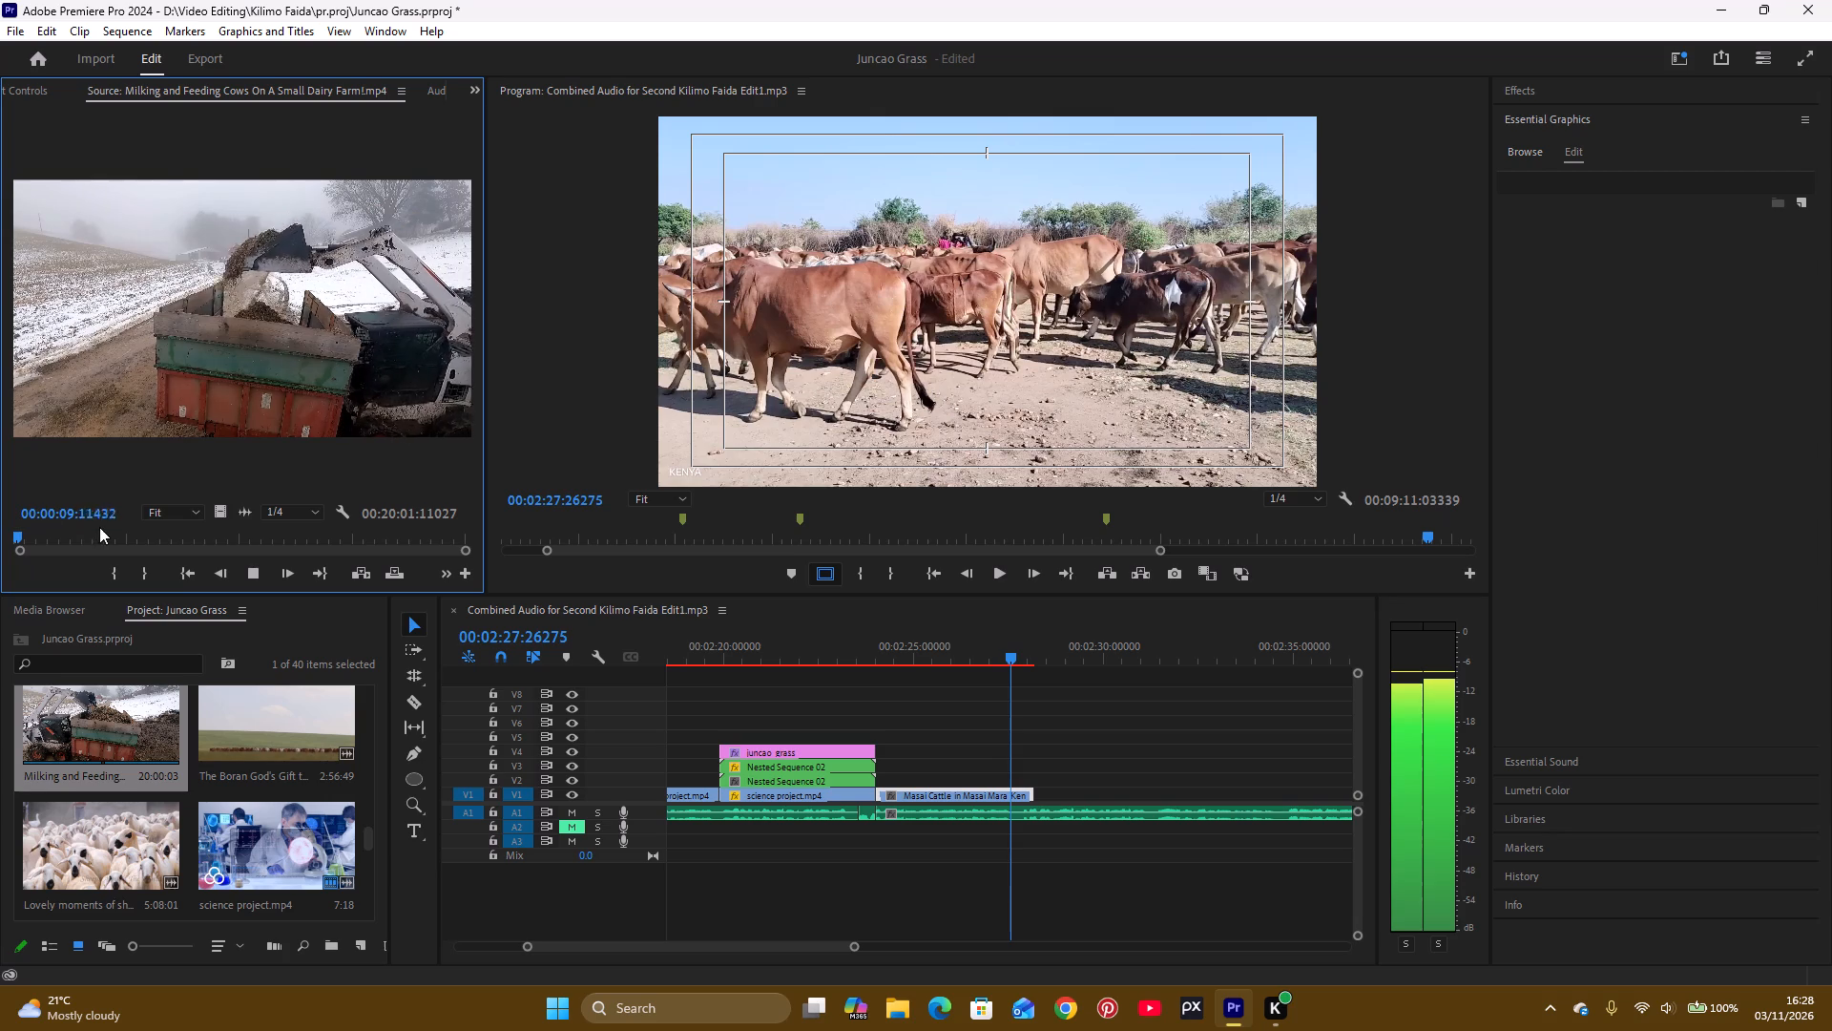
pyautogui.click(18, 535)
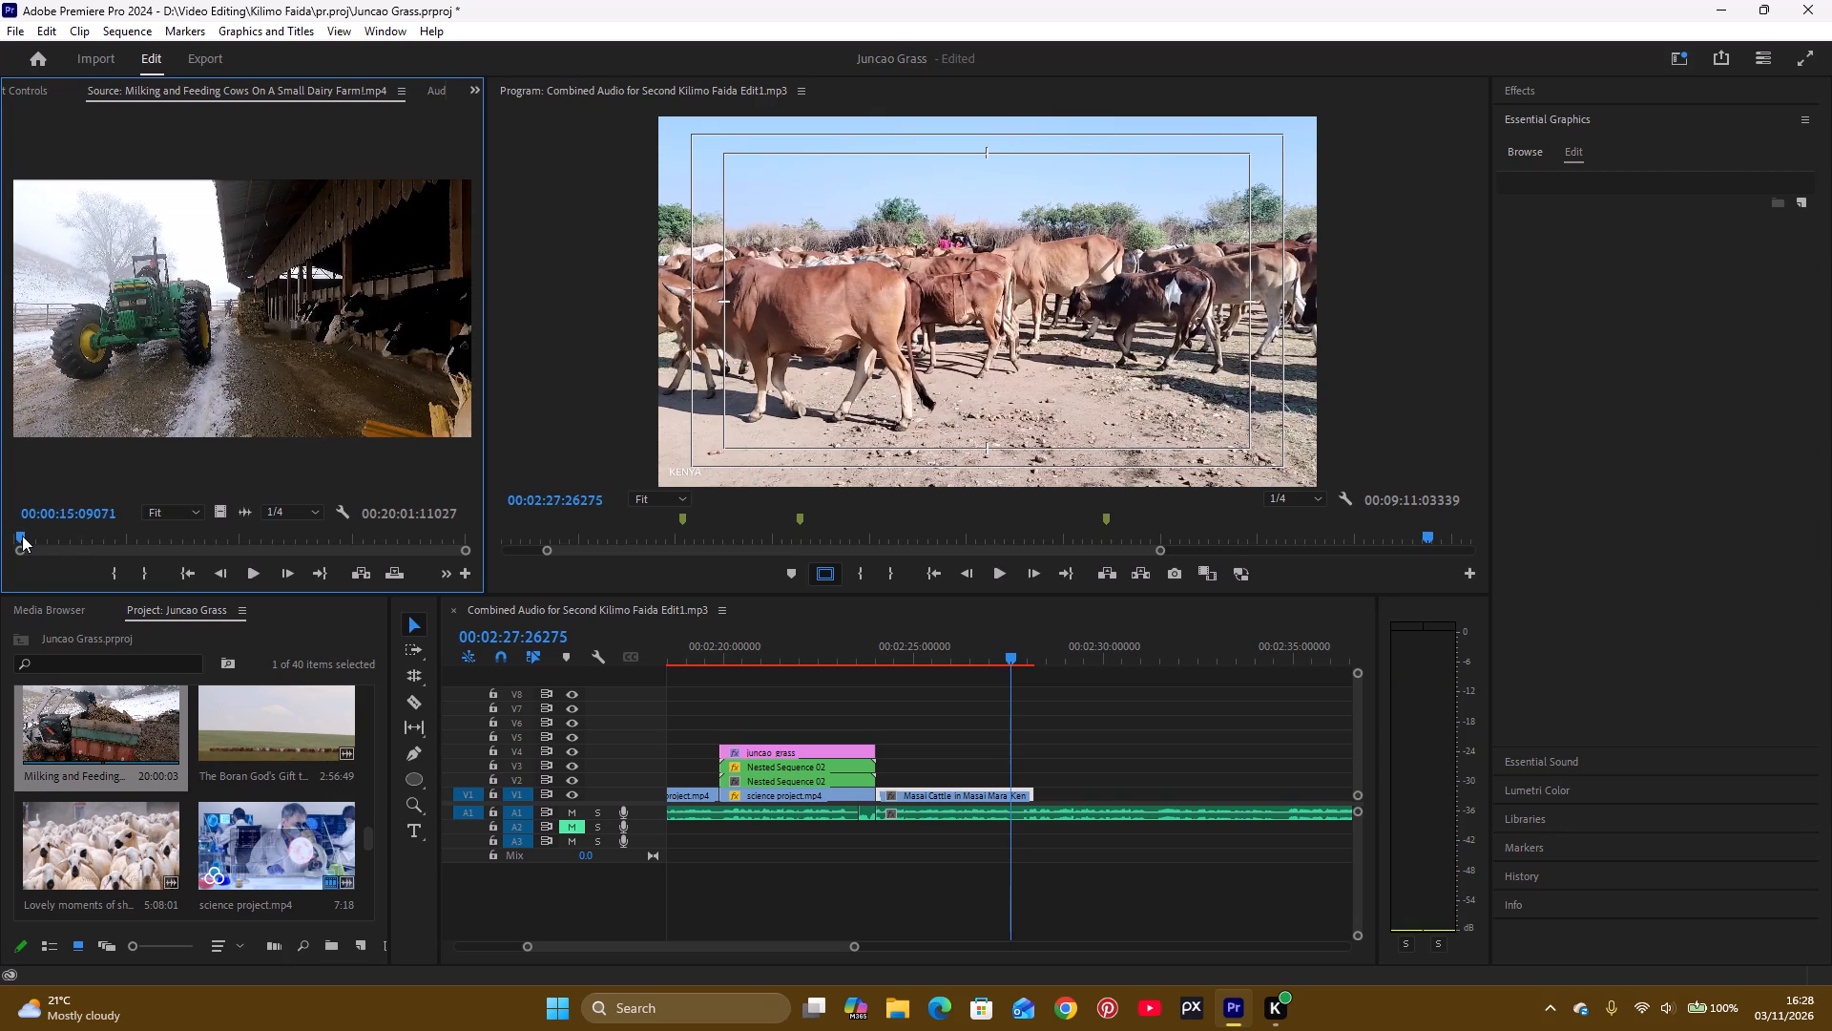
# Mark the barn feeding shot in the source clip, with In point at 00:00:24:36373 and Out point at 00:00:30:25602.
pyautogui.press('space')
pyautogui.click(112, 573)
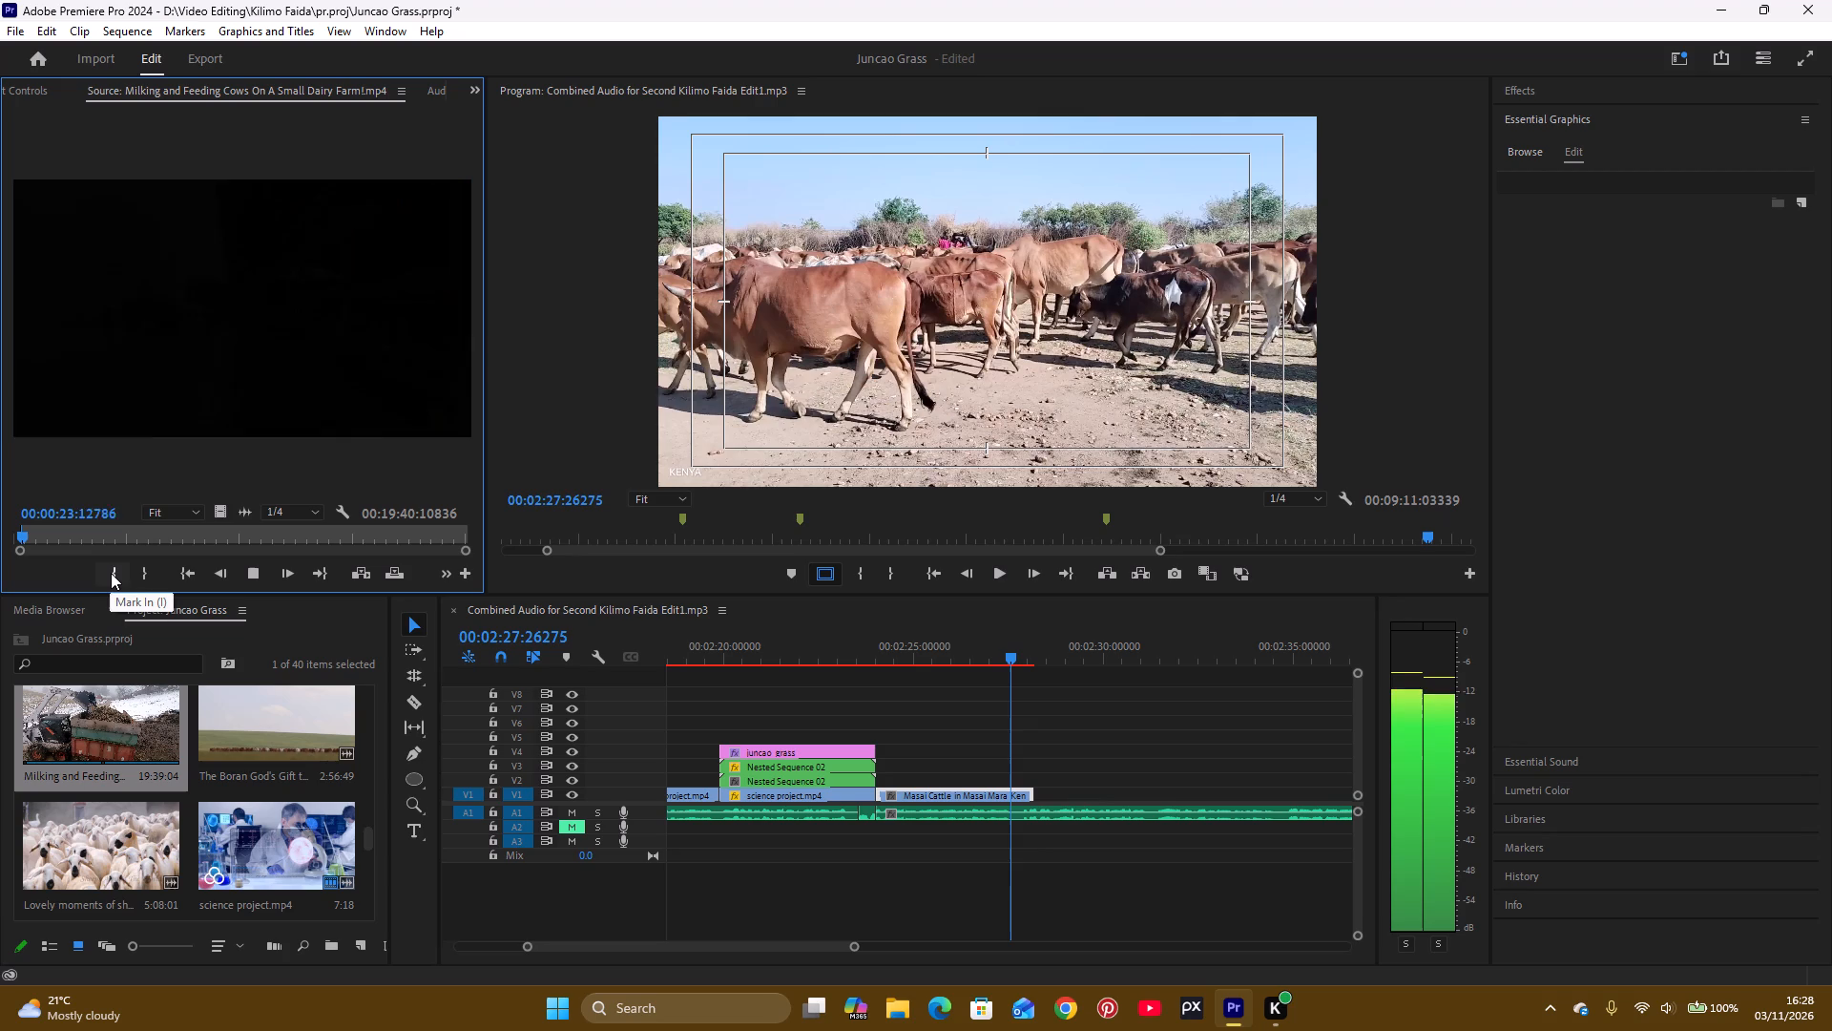
pyautogui.press('space')
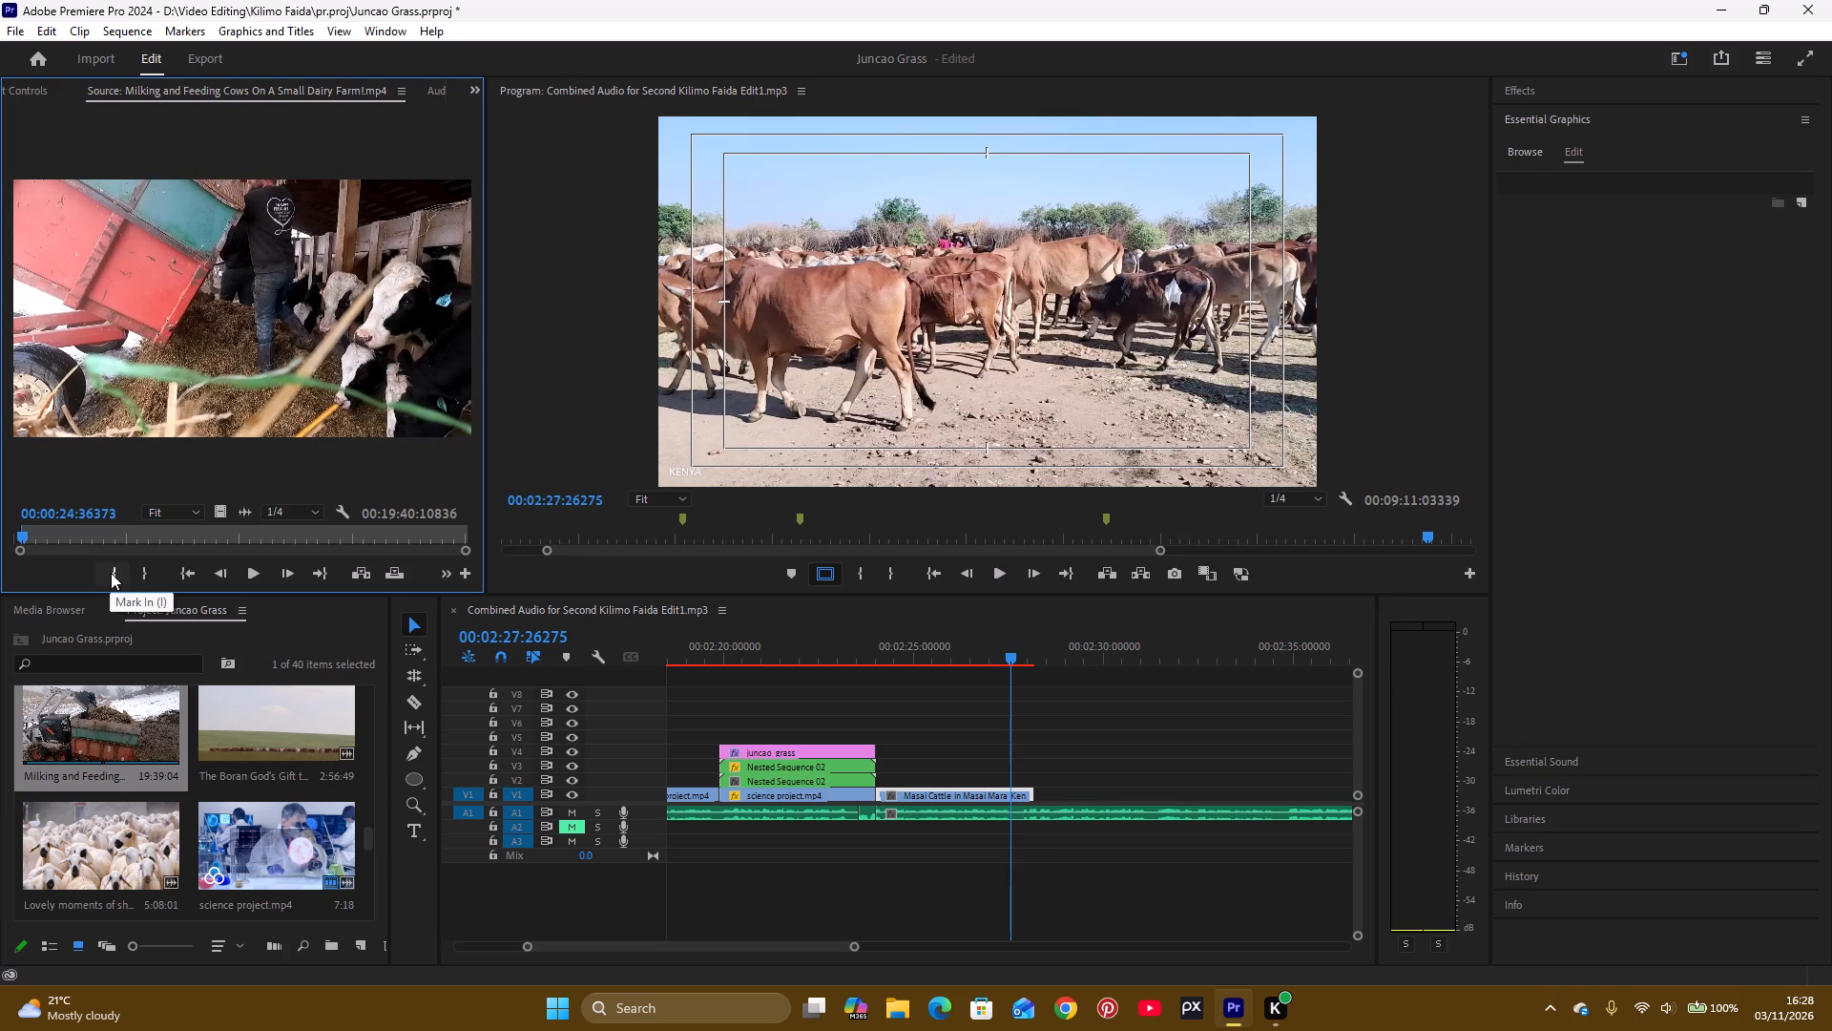
pyautogui.click(115, 582)
pyautogui.press('space')
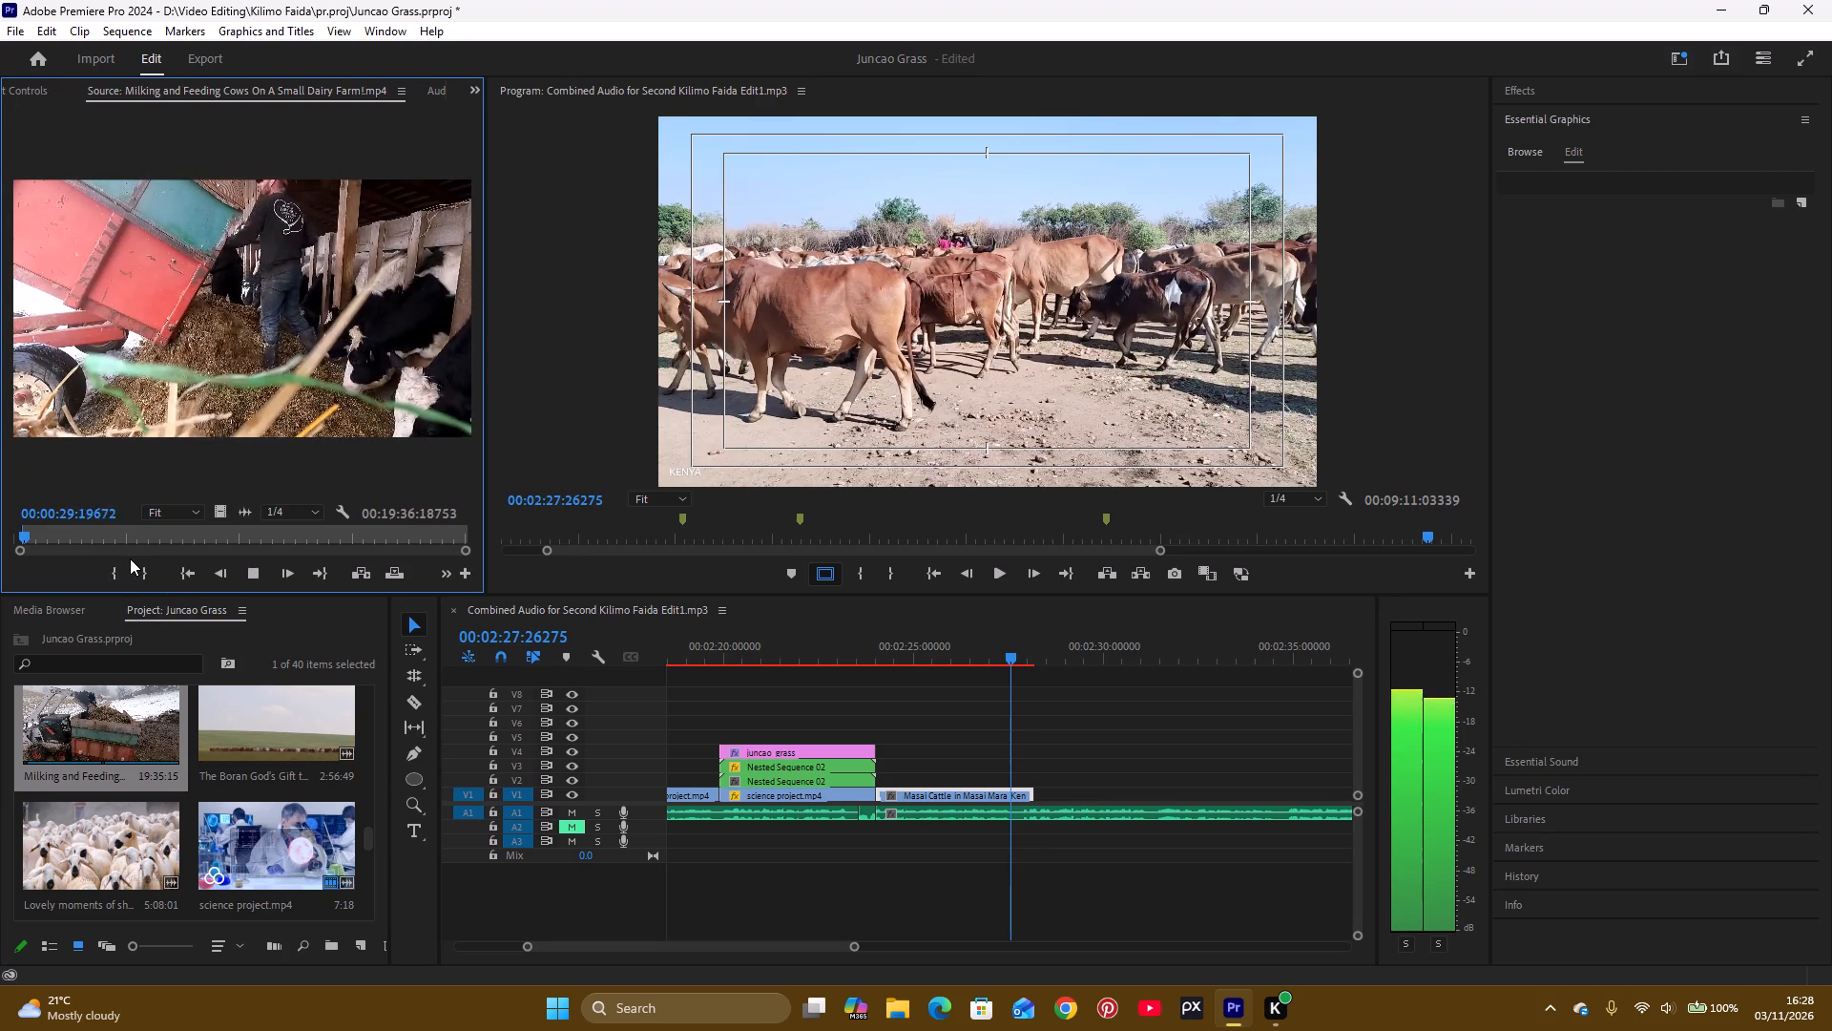
pyautogui.press('space')
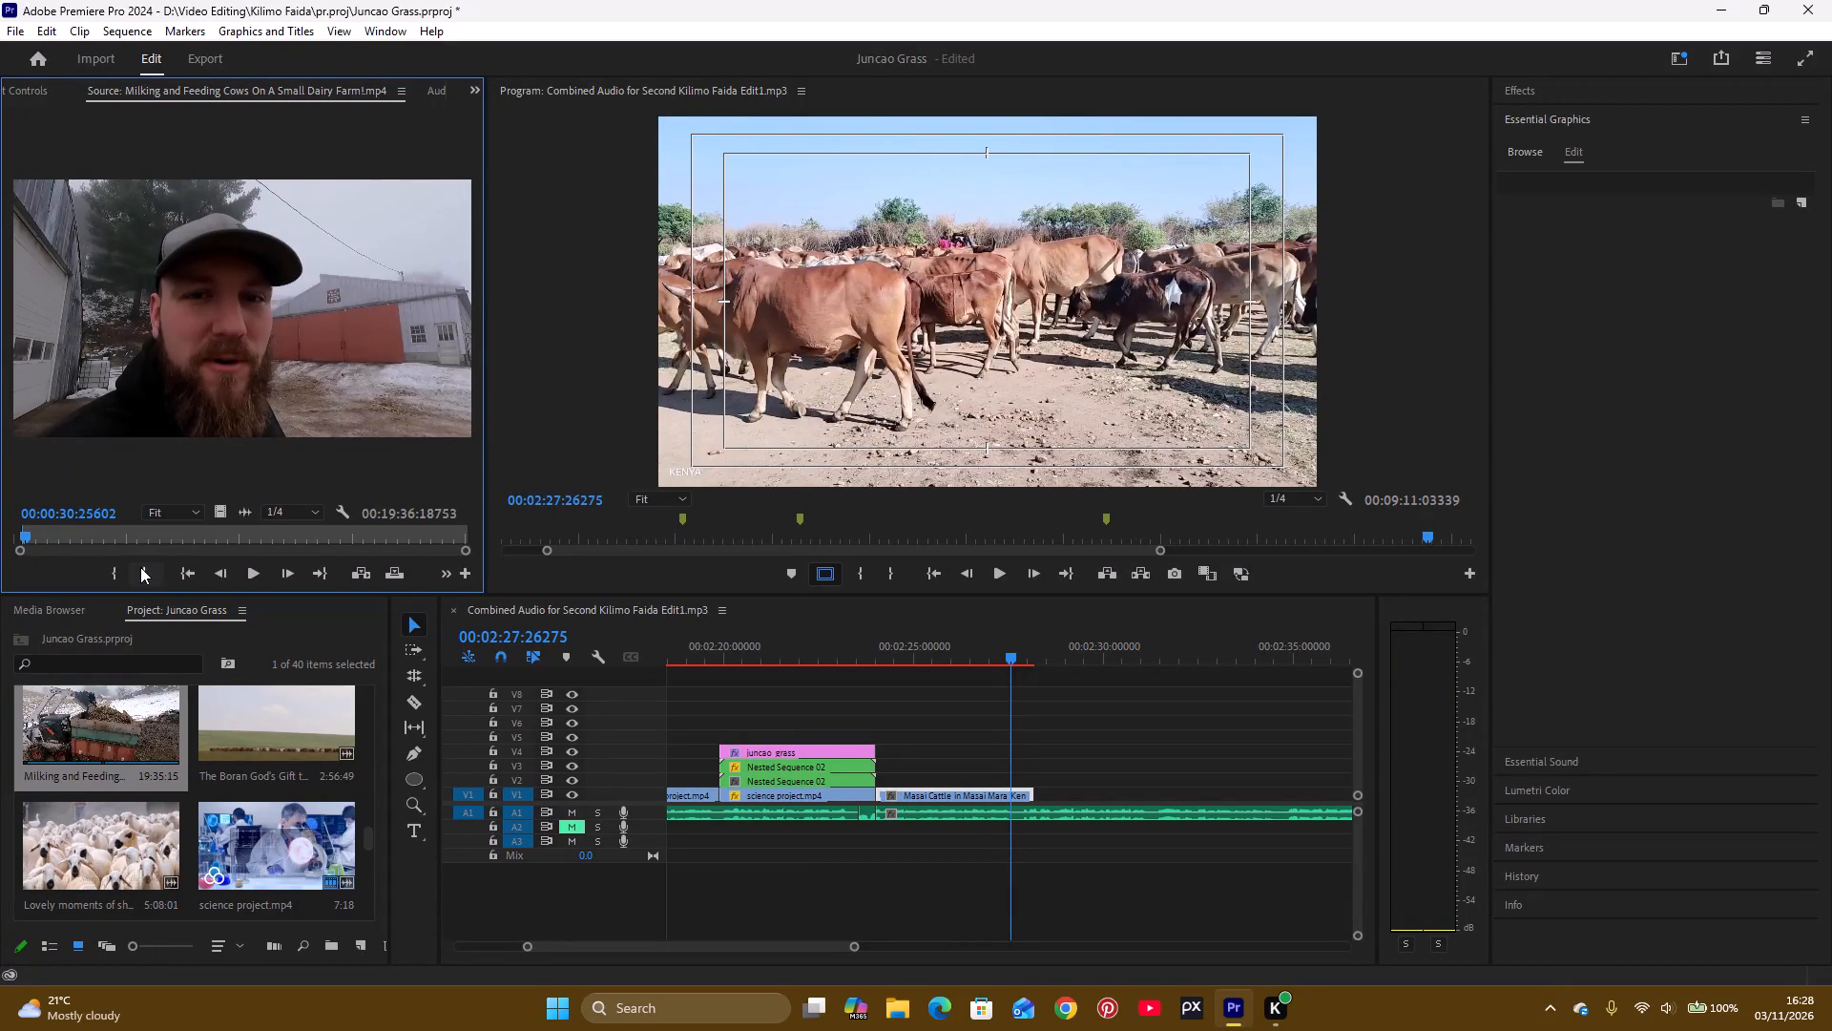
pyautogui.click(137, 572)
# Place only the video of the marked cow-feeding section on V1, directly after the Masai cattle clip.
pyautogui.moveTo(220, 508); pyautogui.dragTo(1028, 778)
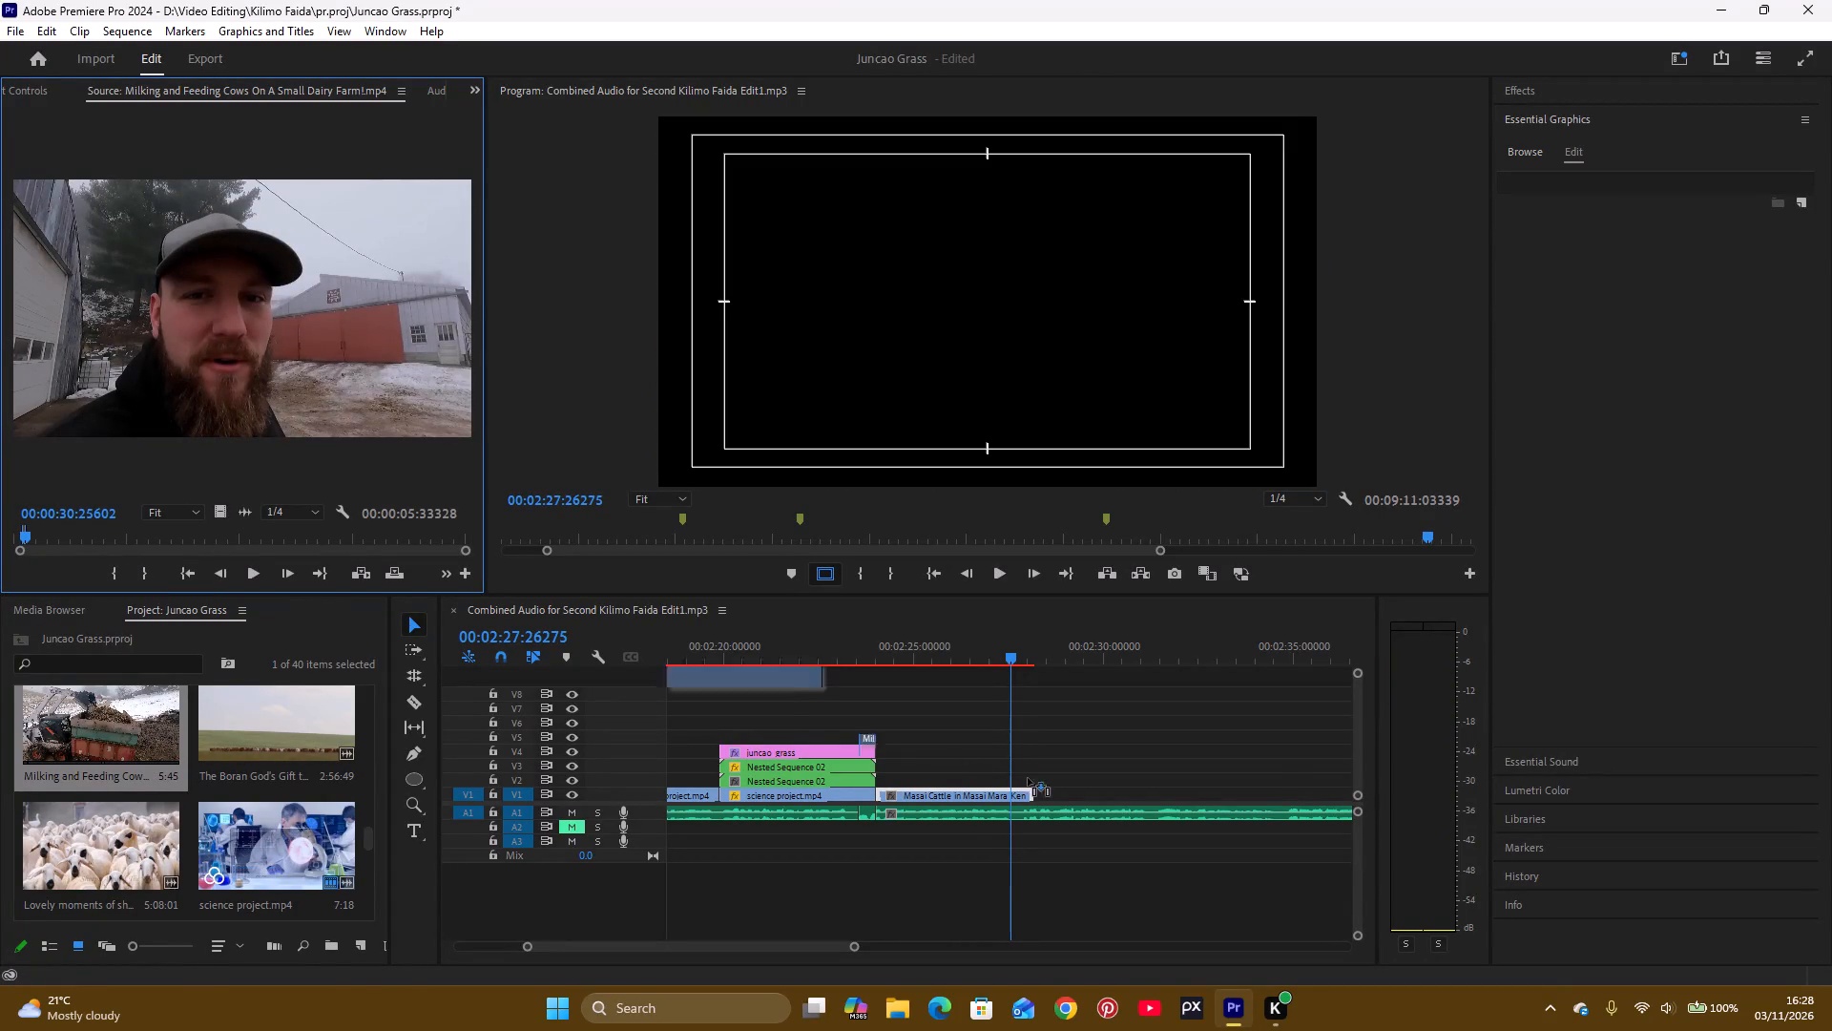
pyautogui.moveTo(1028, 778); pyautogui.dragTo(1033, 791)
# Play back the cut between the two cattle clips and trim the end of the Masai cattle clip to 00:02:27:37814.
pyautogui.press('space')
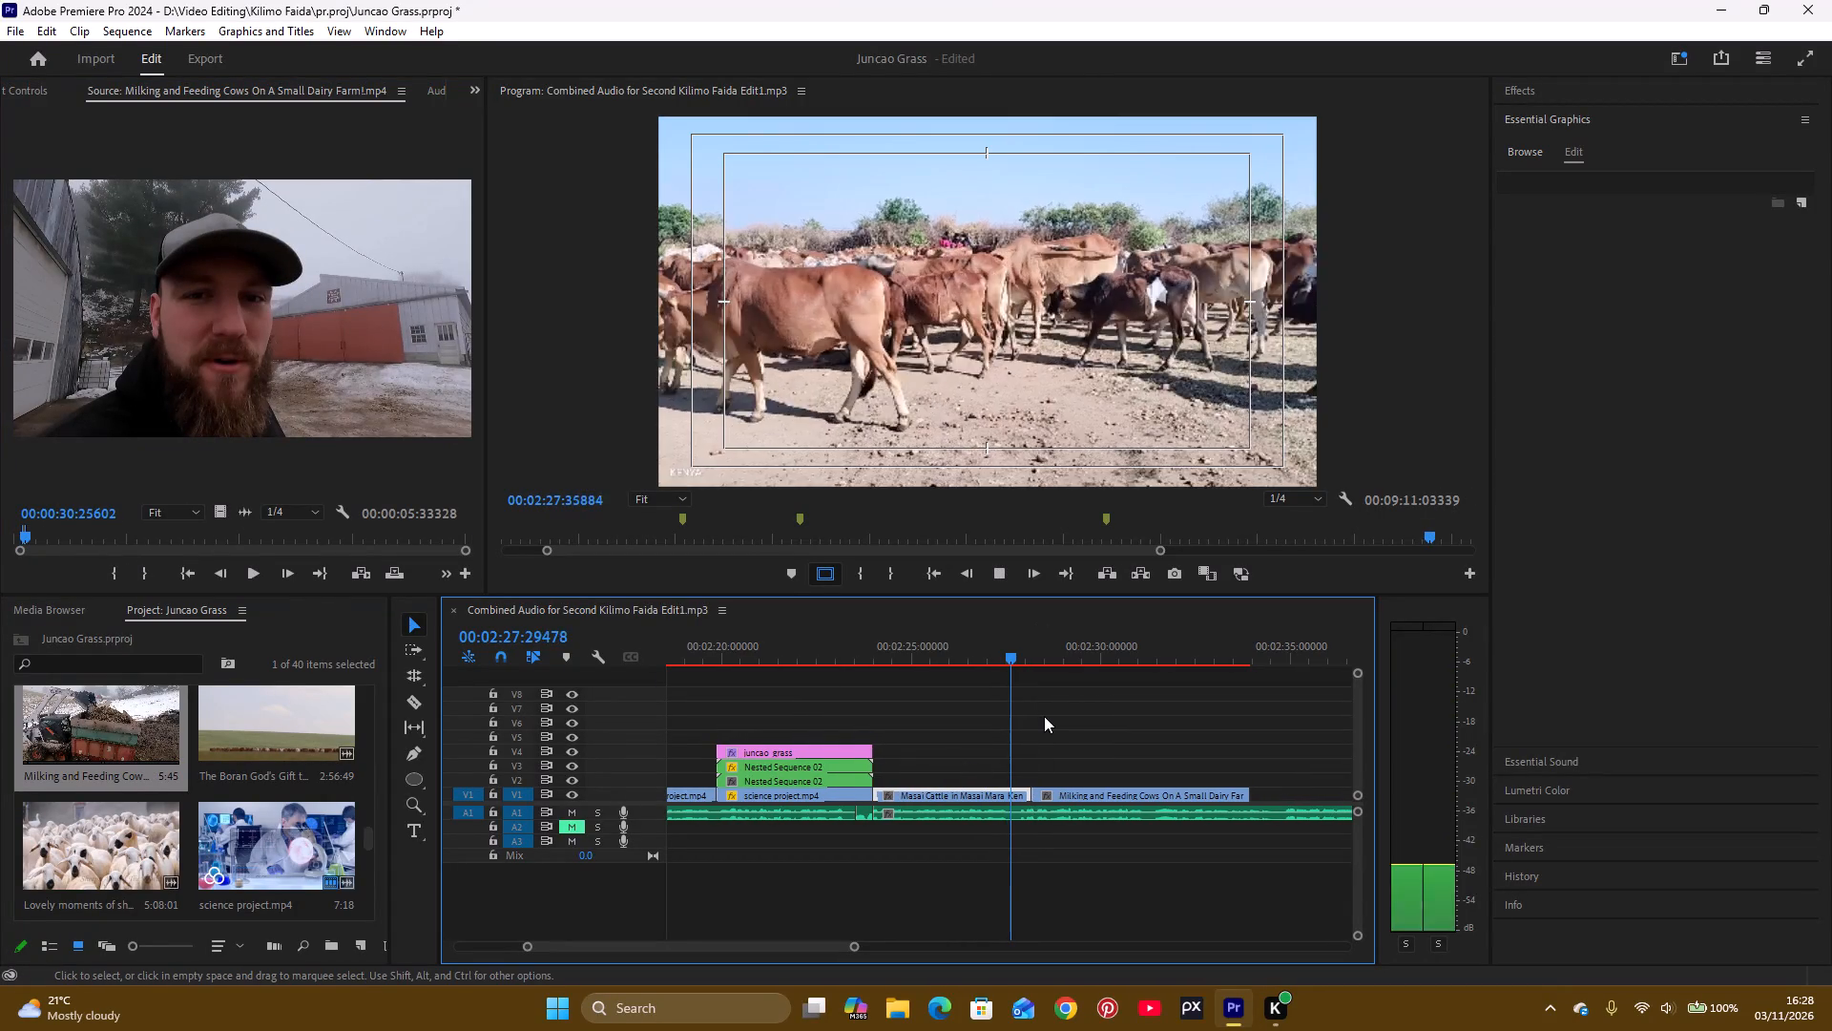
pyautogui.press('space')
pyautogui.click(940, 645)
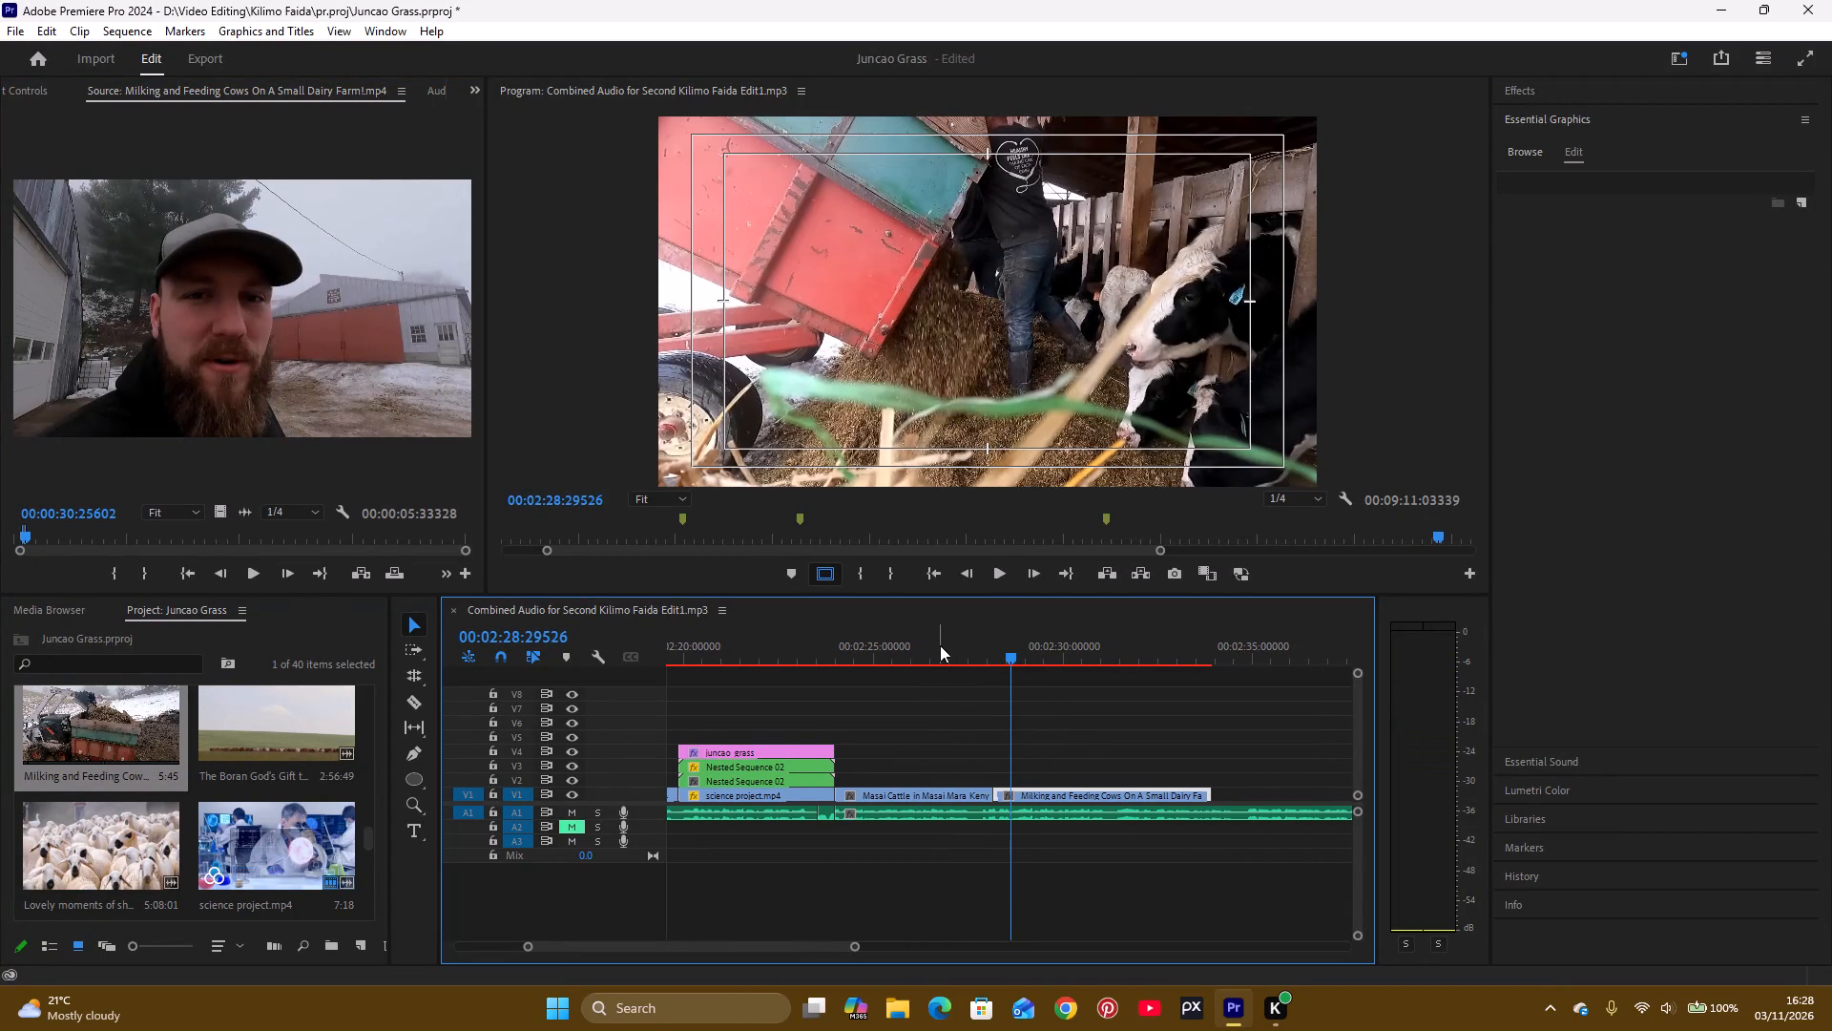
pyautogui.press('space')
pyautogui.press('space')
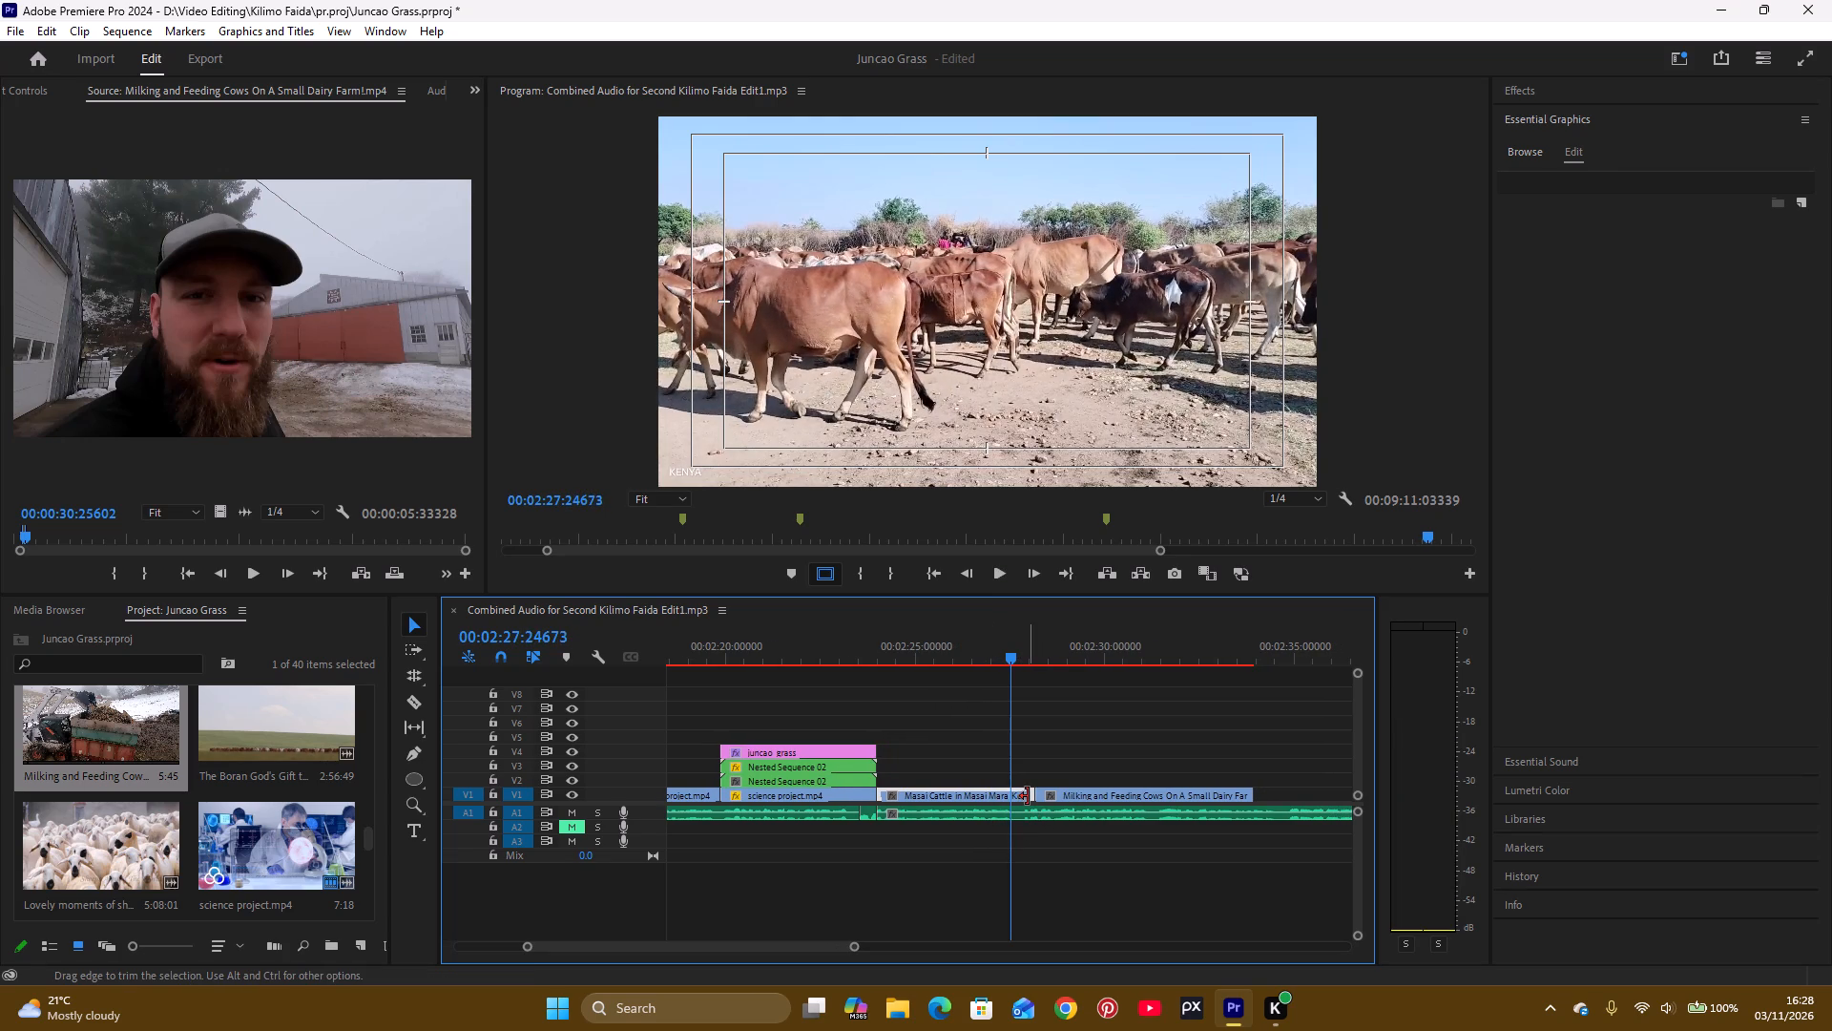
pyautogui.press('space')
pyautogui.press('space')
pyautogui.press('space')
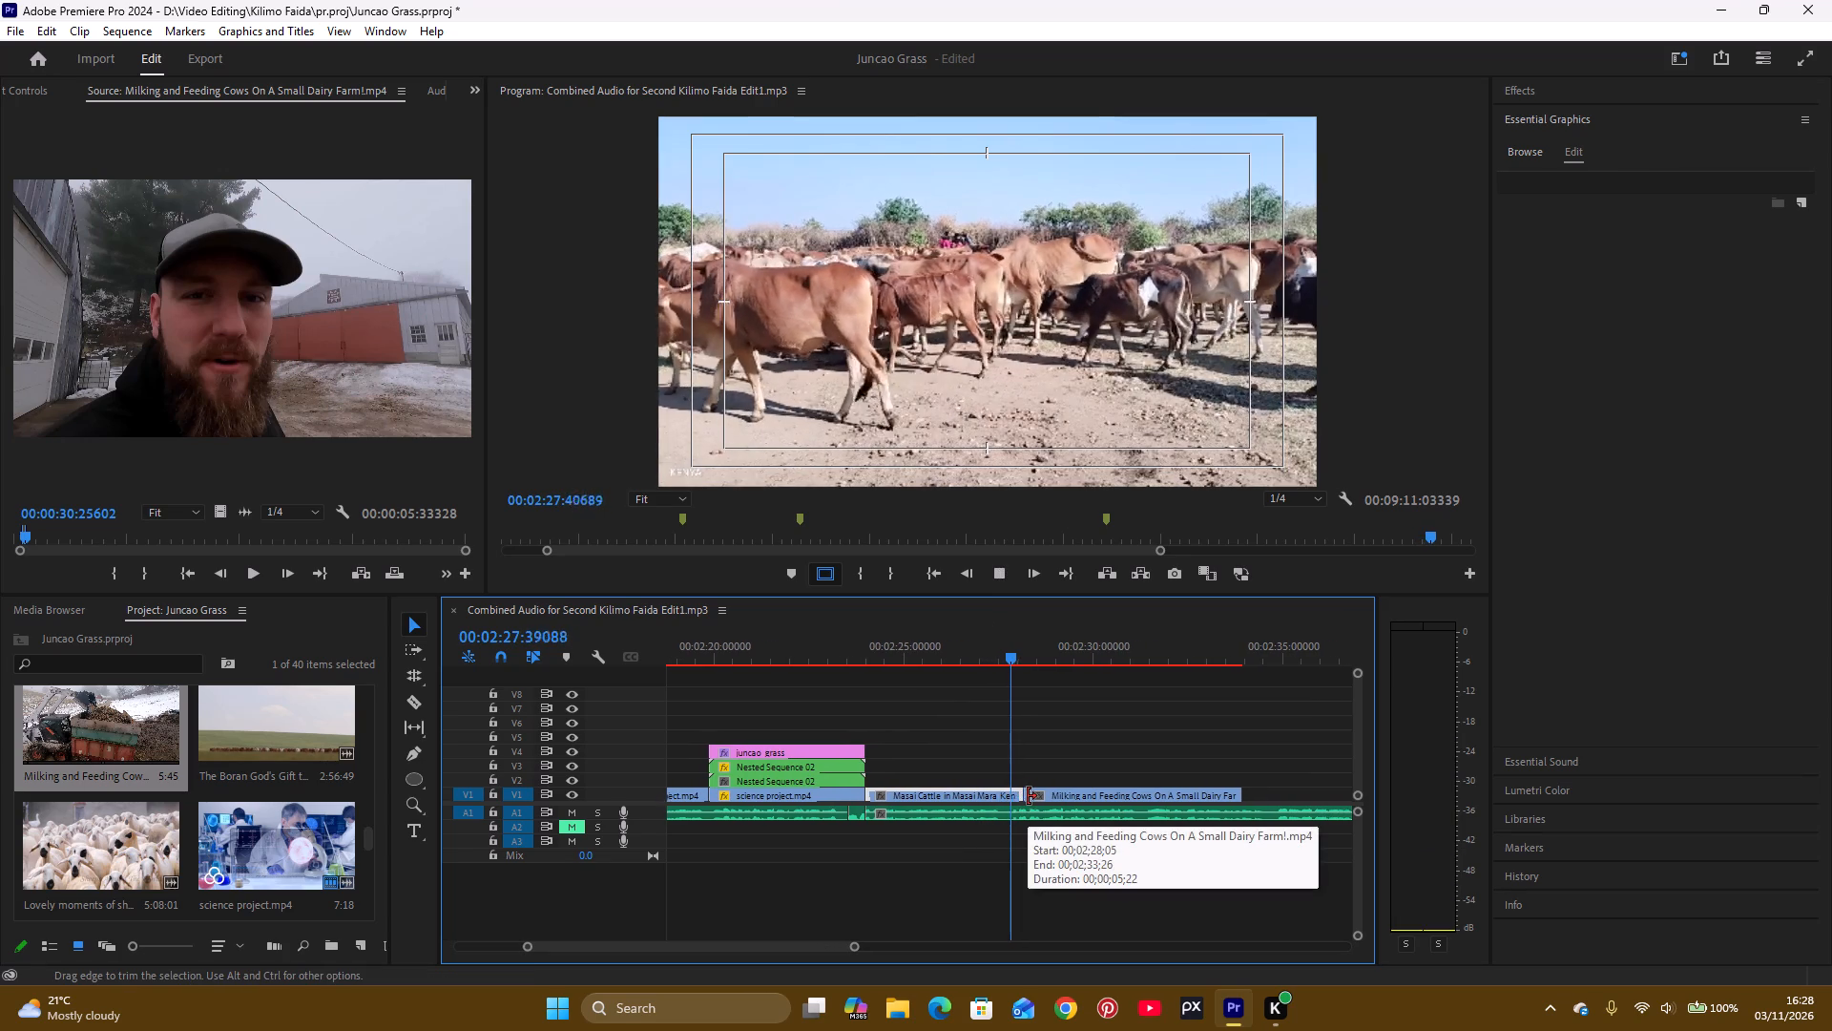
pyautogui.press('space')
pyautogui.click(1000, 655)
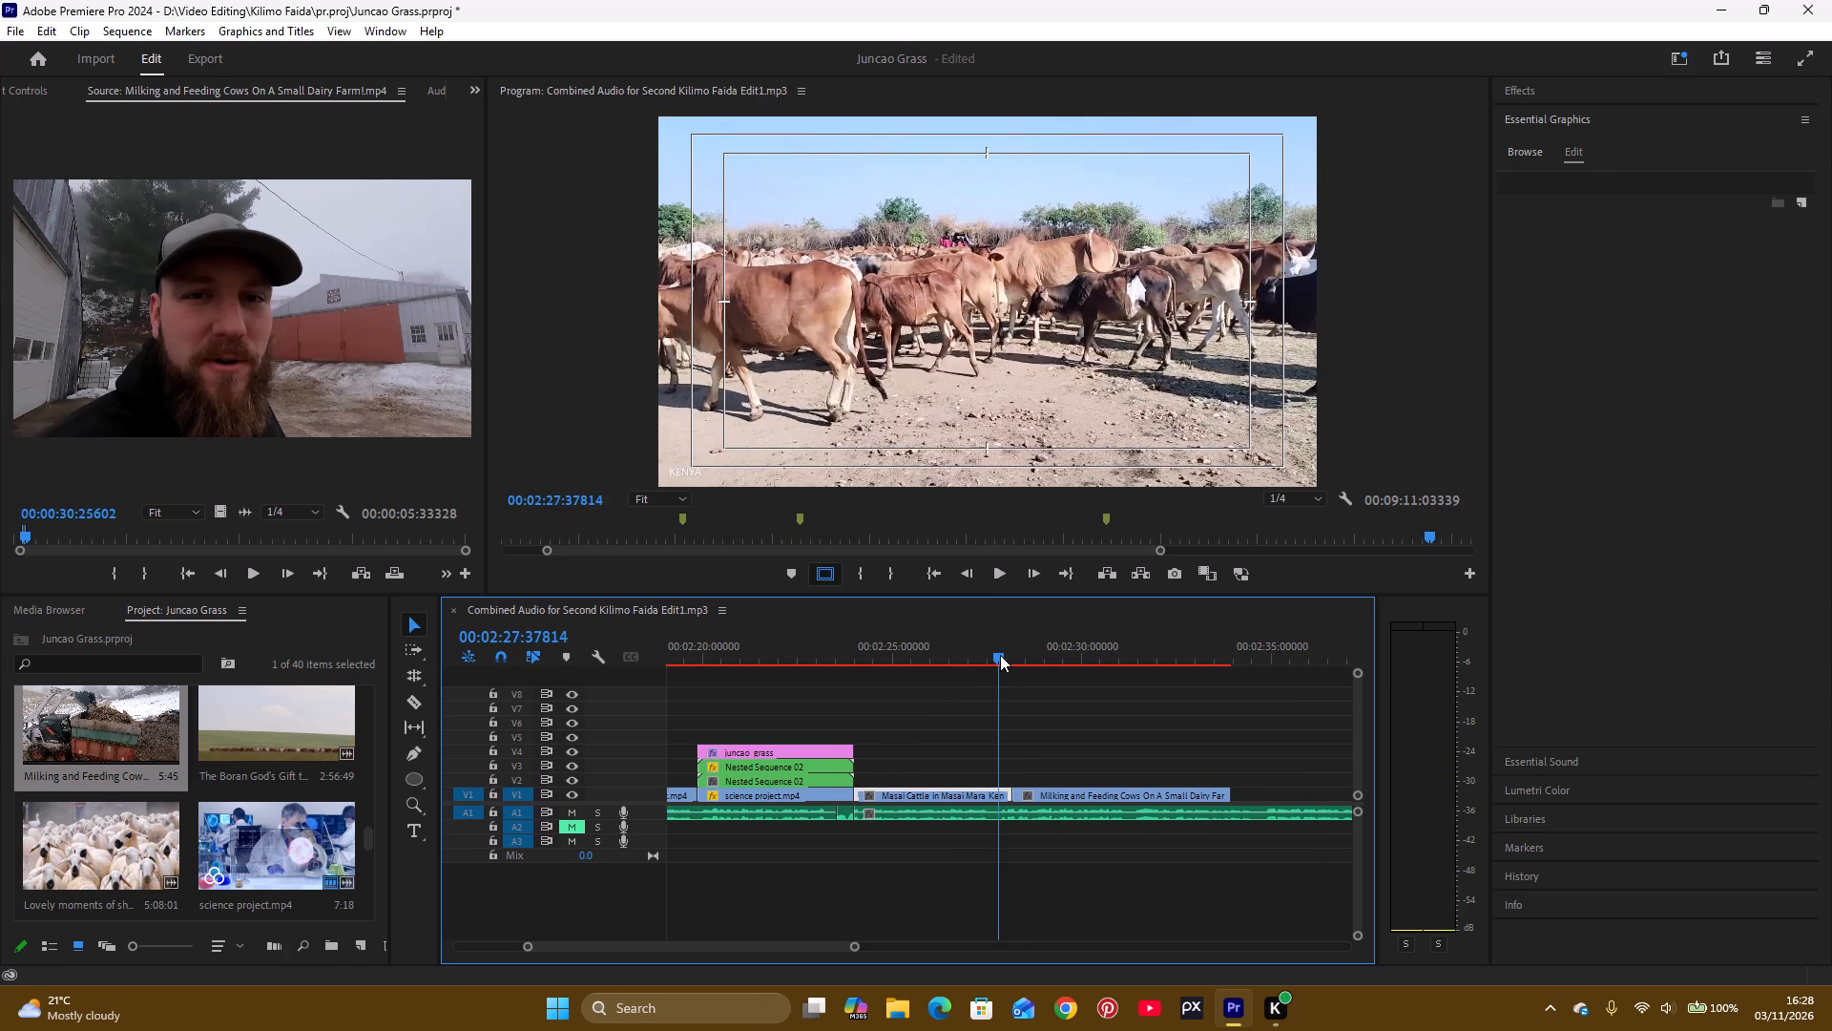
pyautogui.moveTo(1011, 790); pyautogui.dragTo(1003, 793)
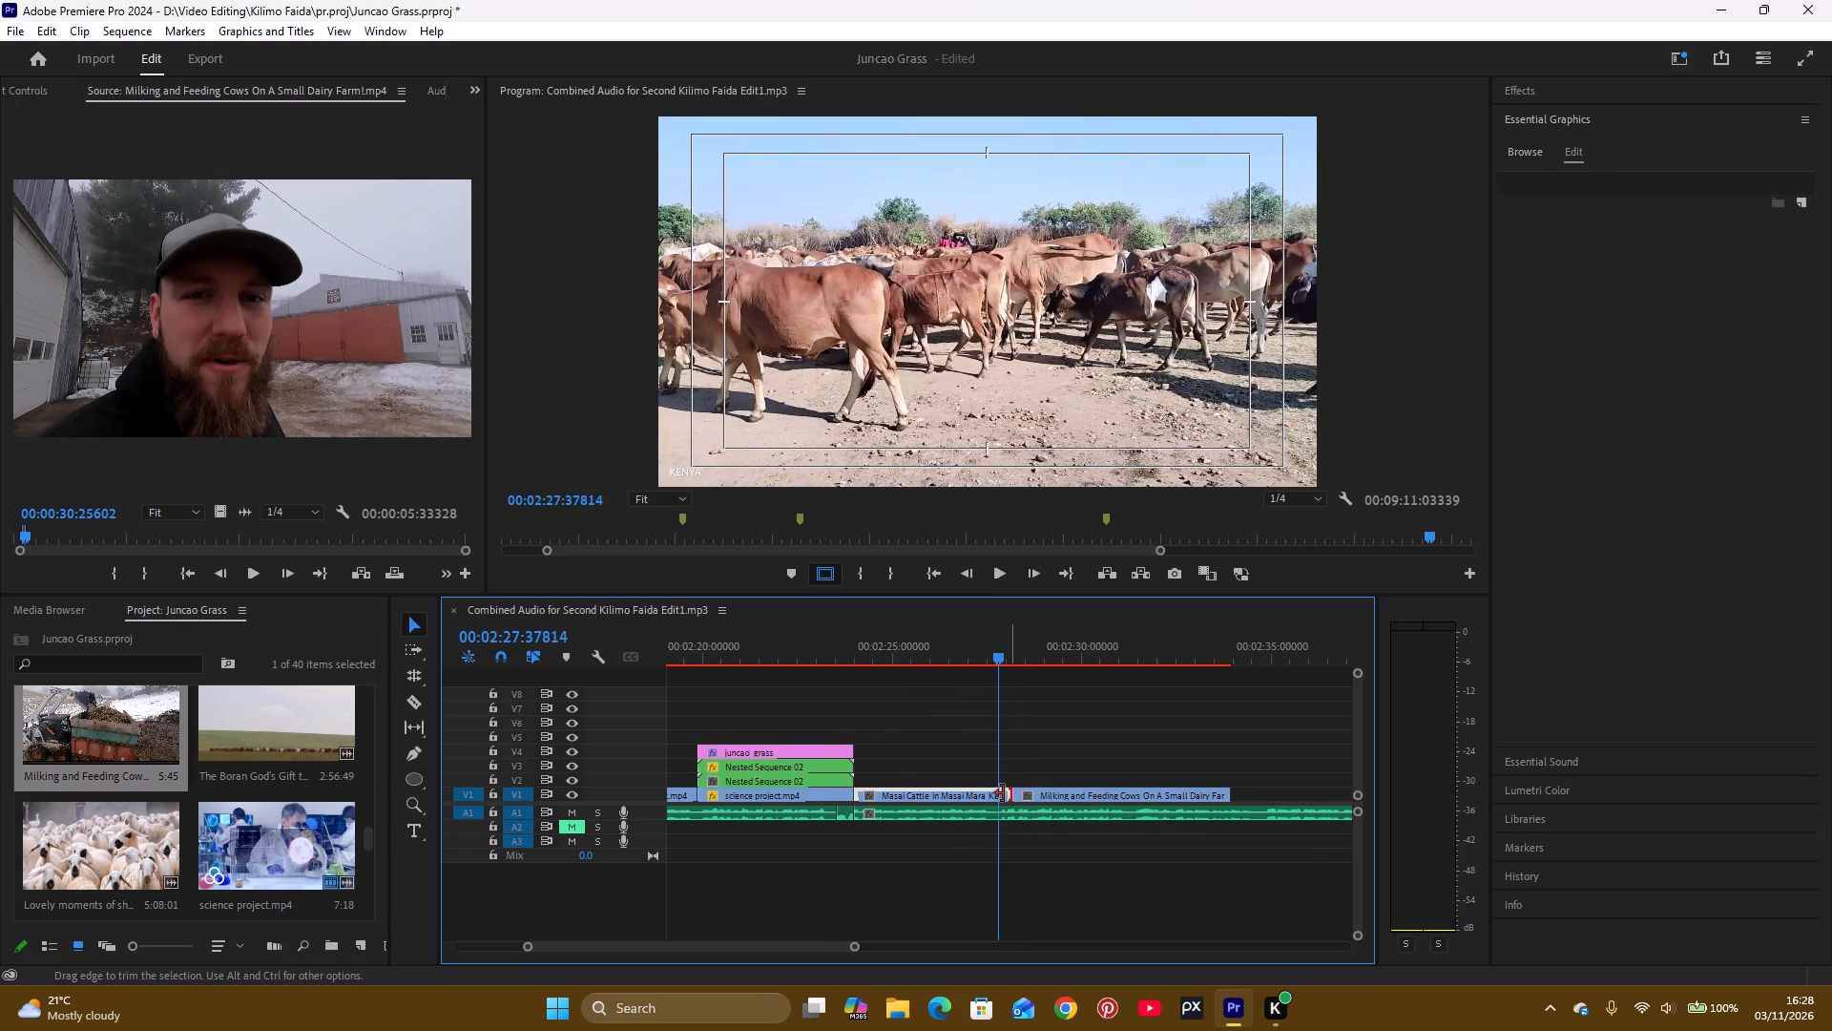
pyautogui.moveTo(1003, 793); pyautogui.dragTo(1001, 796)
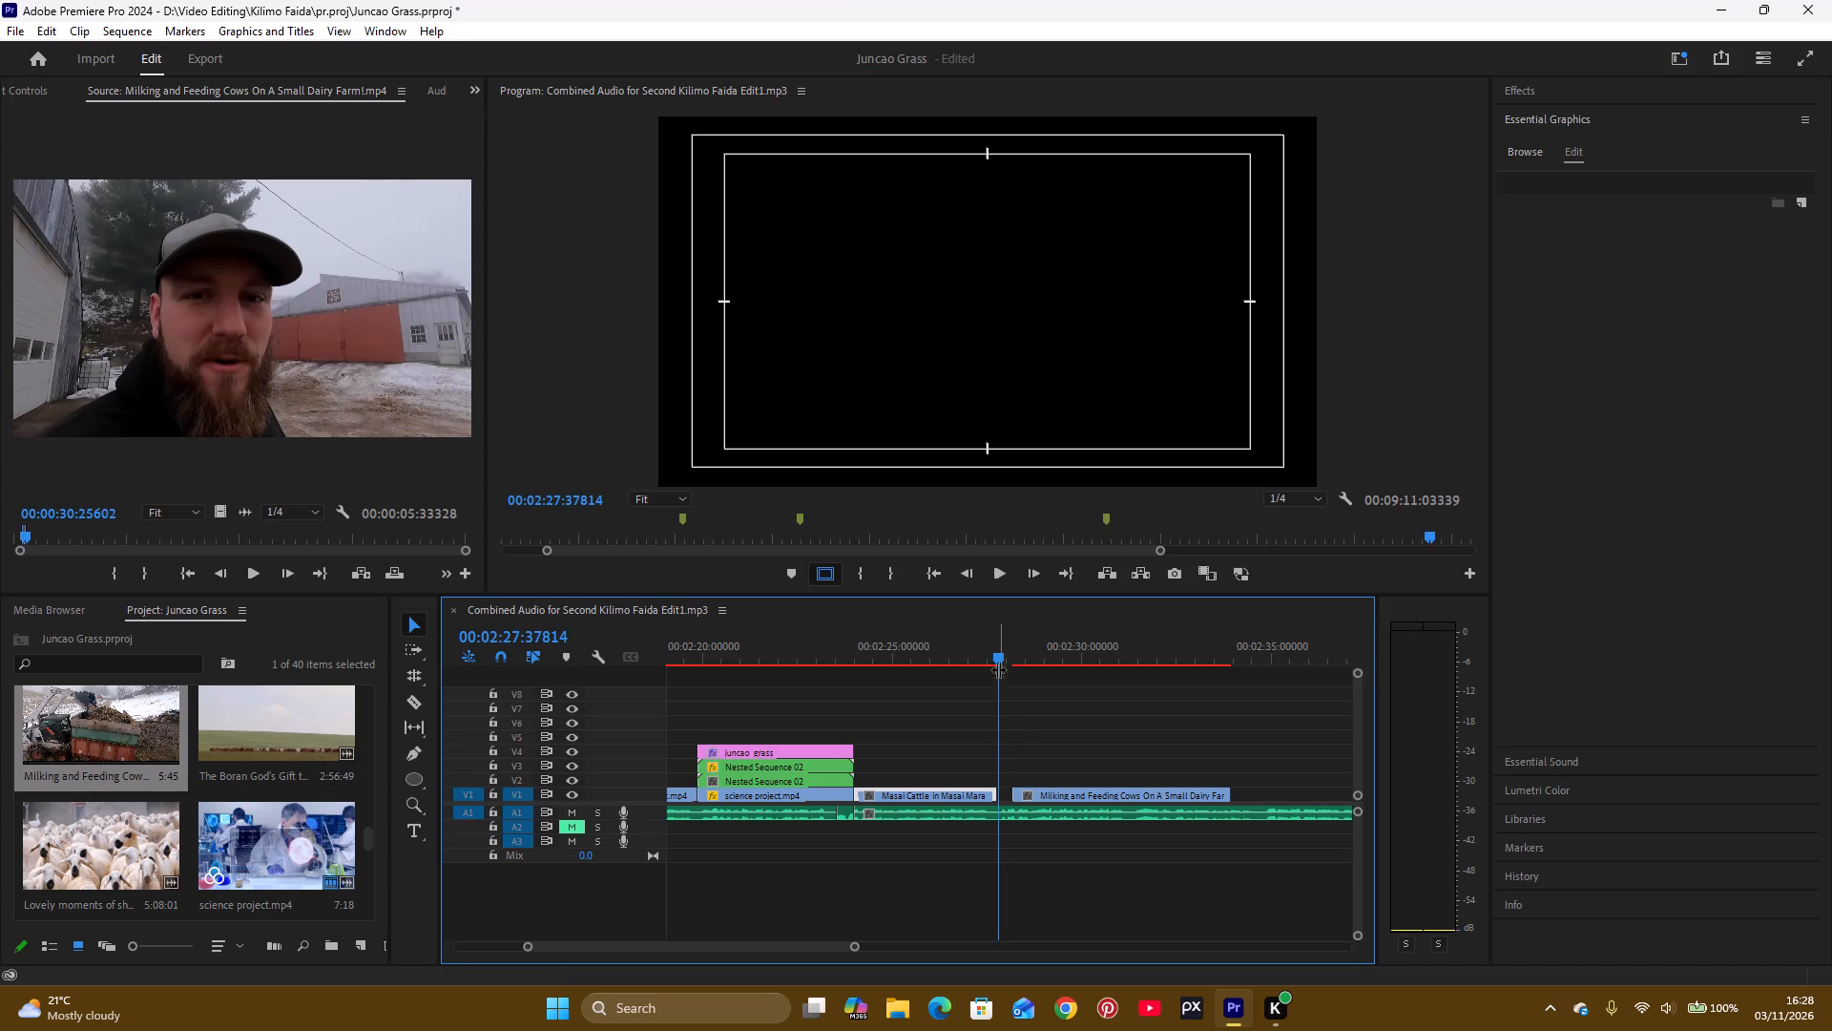
# Extend the end of the Masai cattle clip on V1 to 00:02:27:42242.
pyautogui.rightClick(1017, 647)
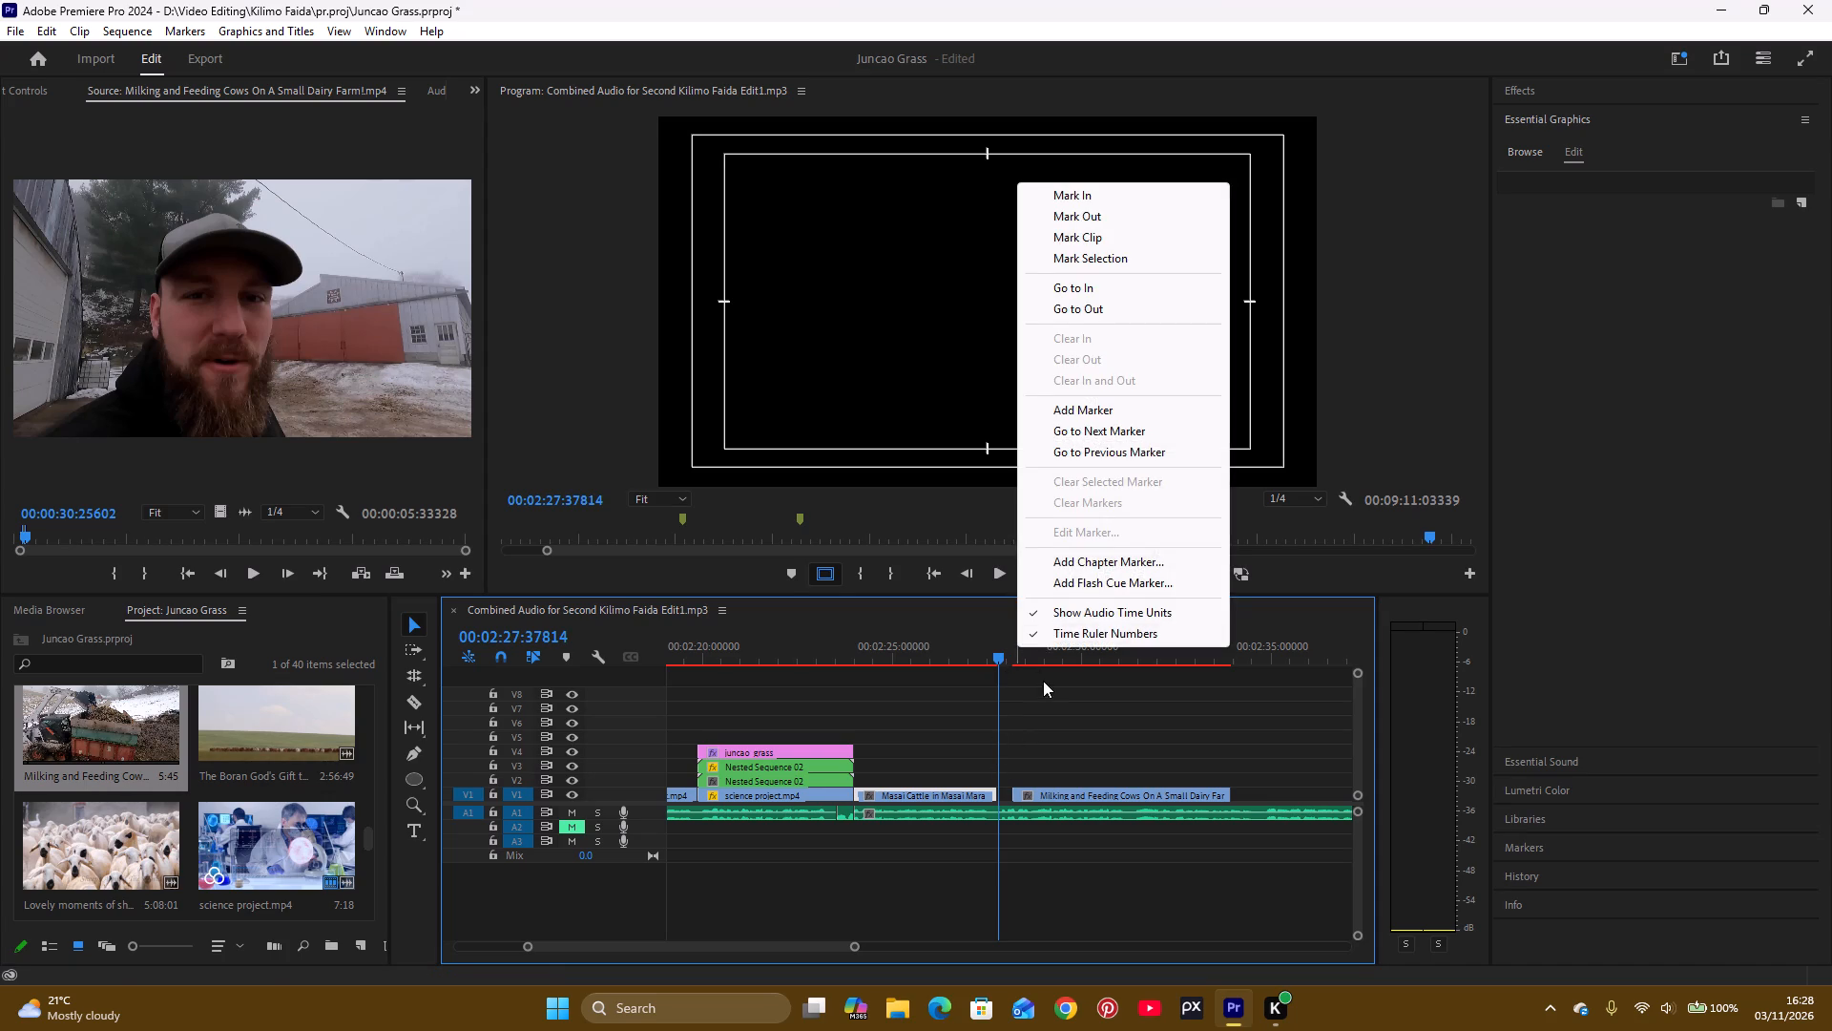
pyautogui.click(1043, 684)
pyautogui.moveTo(858, 943); pyautogui.dragTo(835, 957)
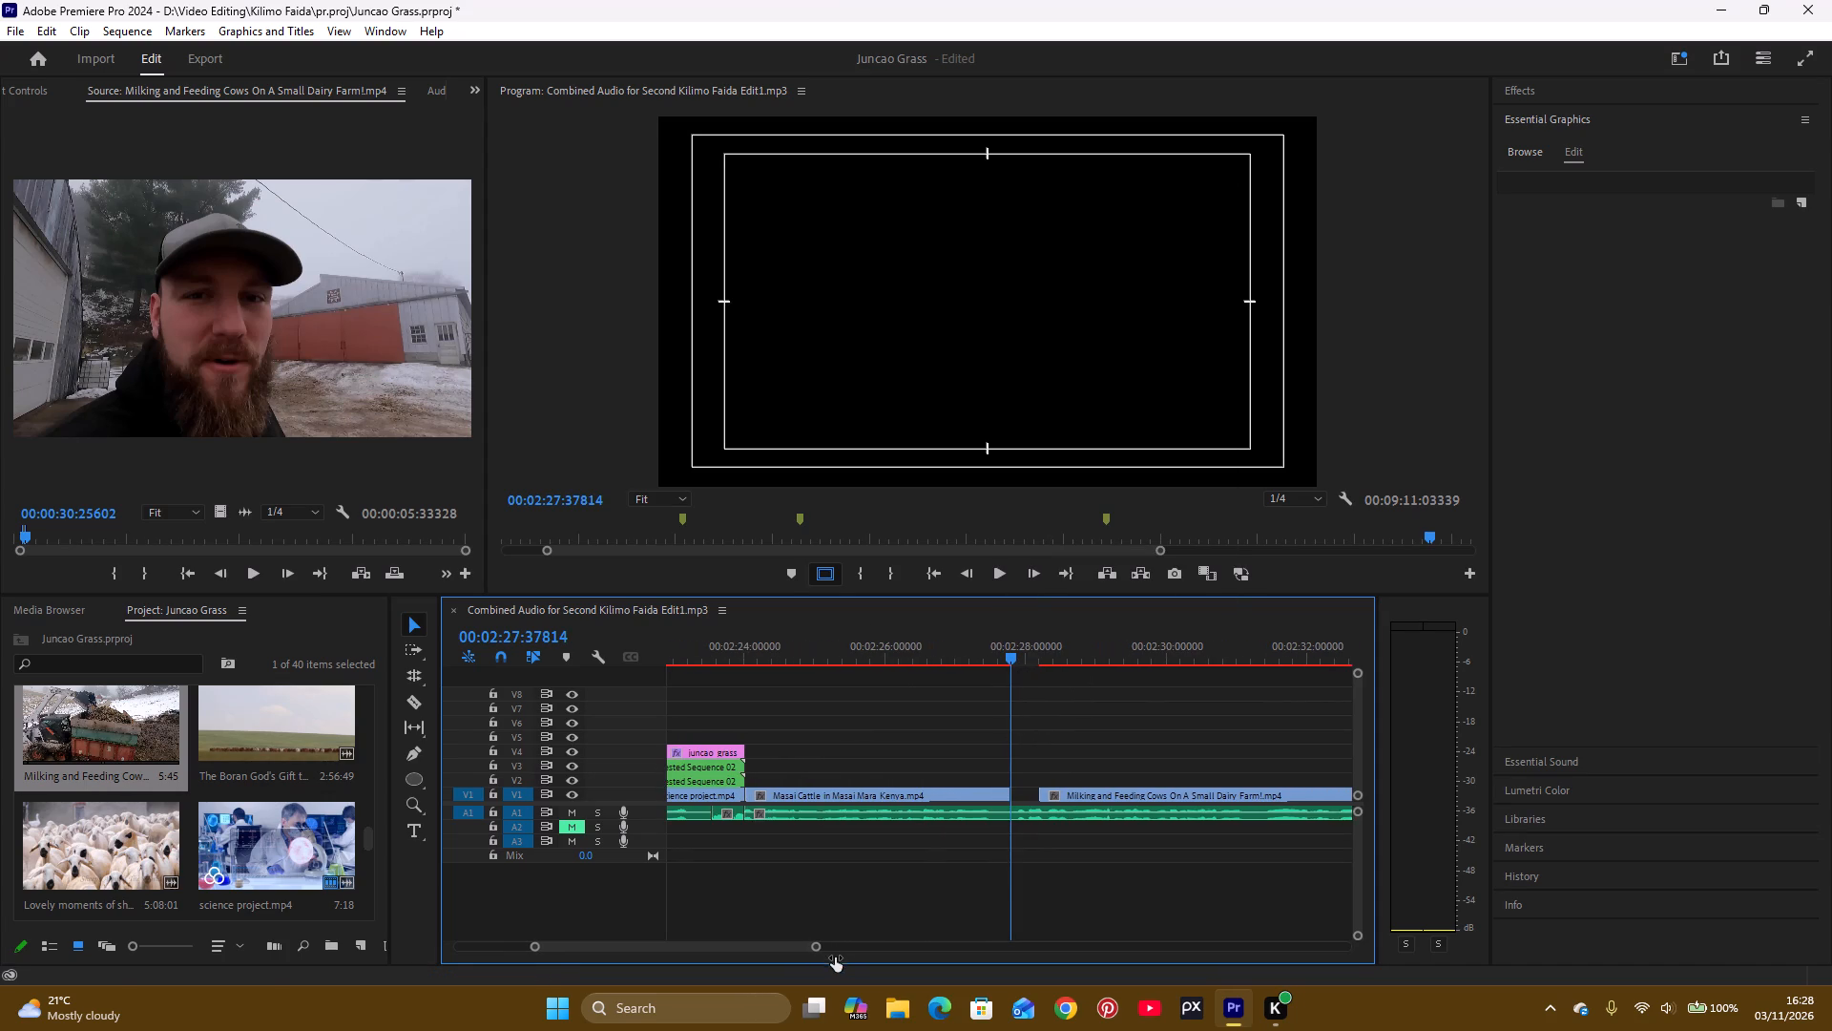
pyautogui.moveTo(835, 957); pyautogui.dragTo(834, 959)
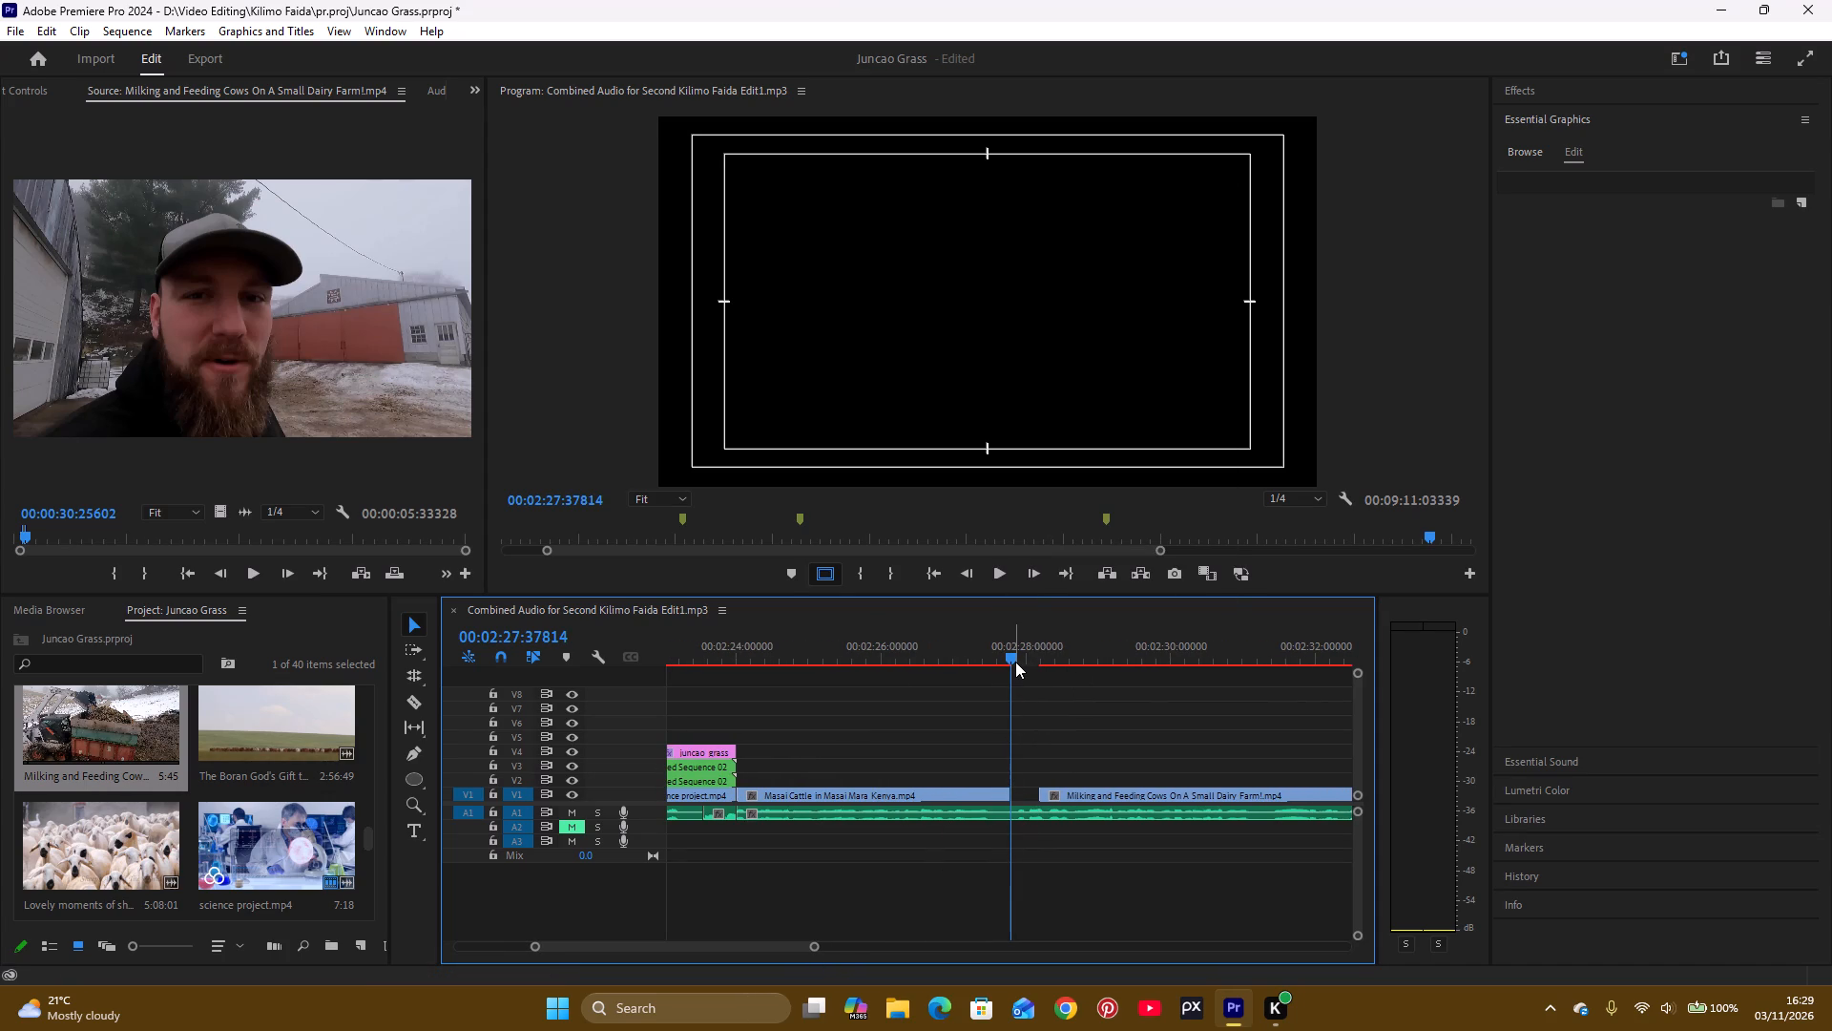
pyautogui.click(1015, 661)
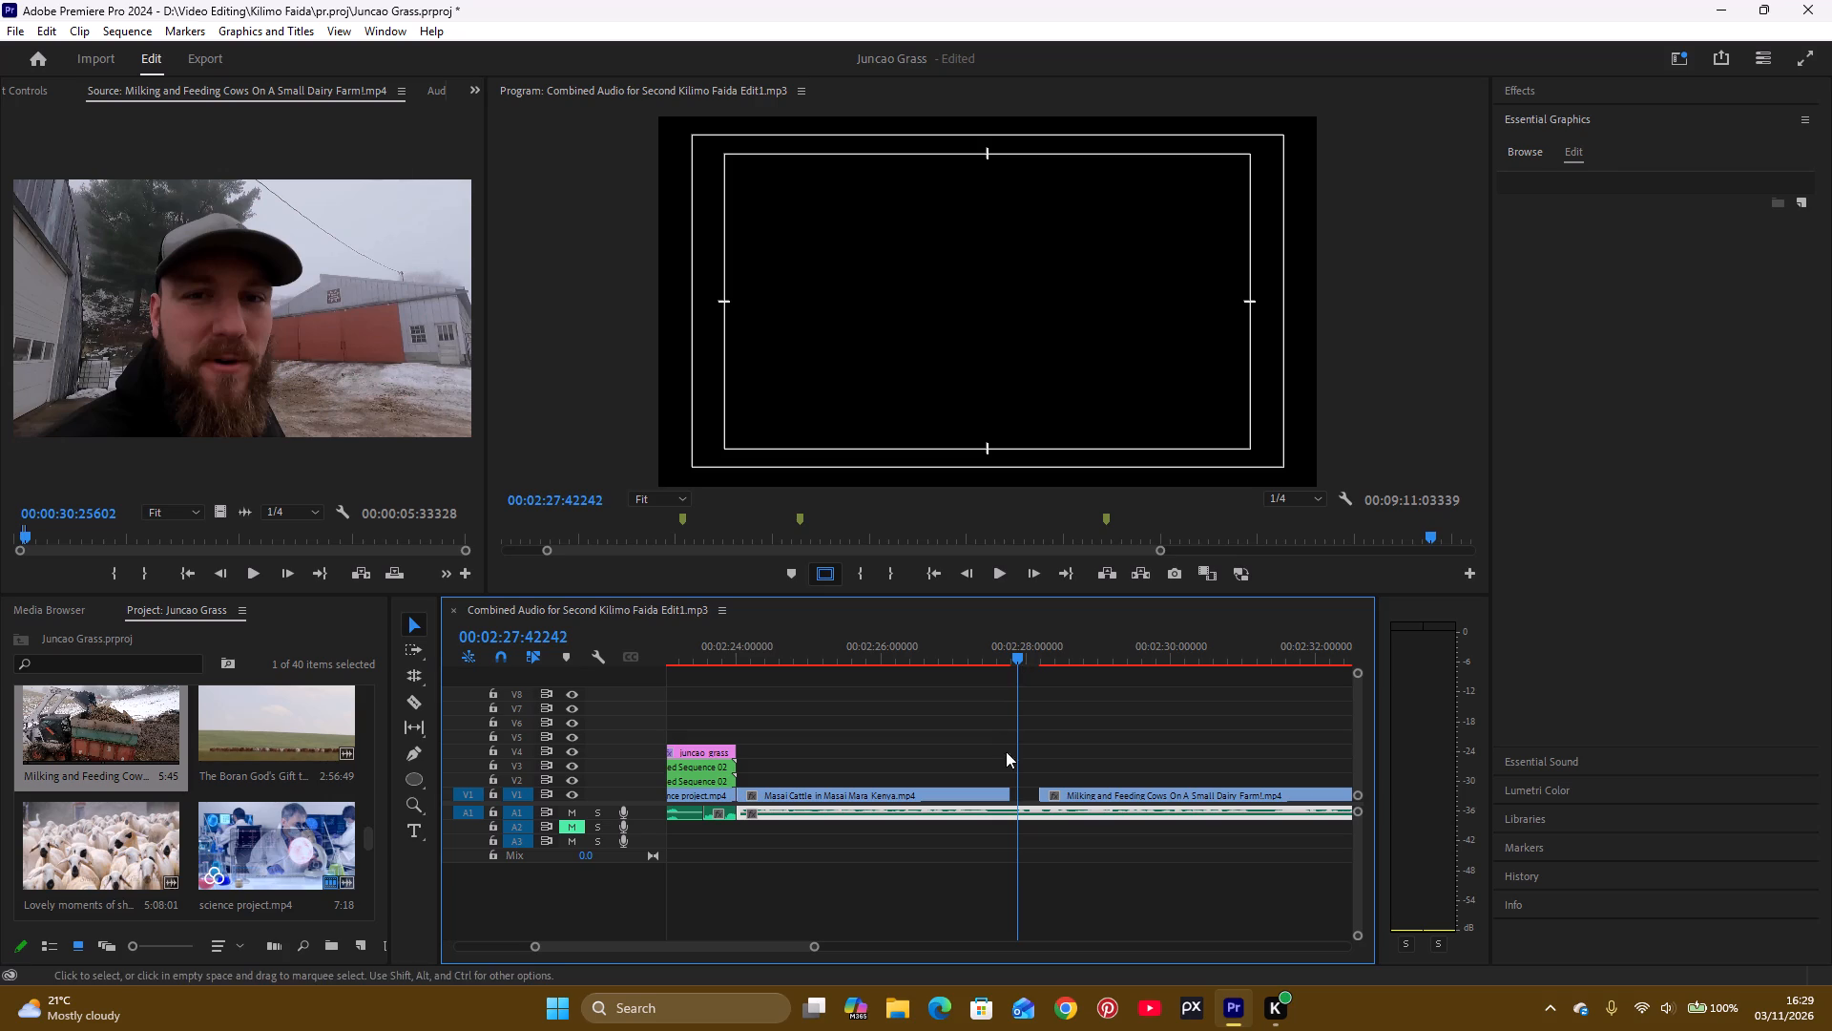
pyautogui.moveTo(1006, 795); pyautogui.dragTo(1014, 796)
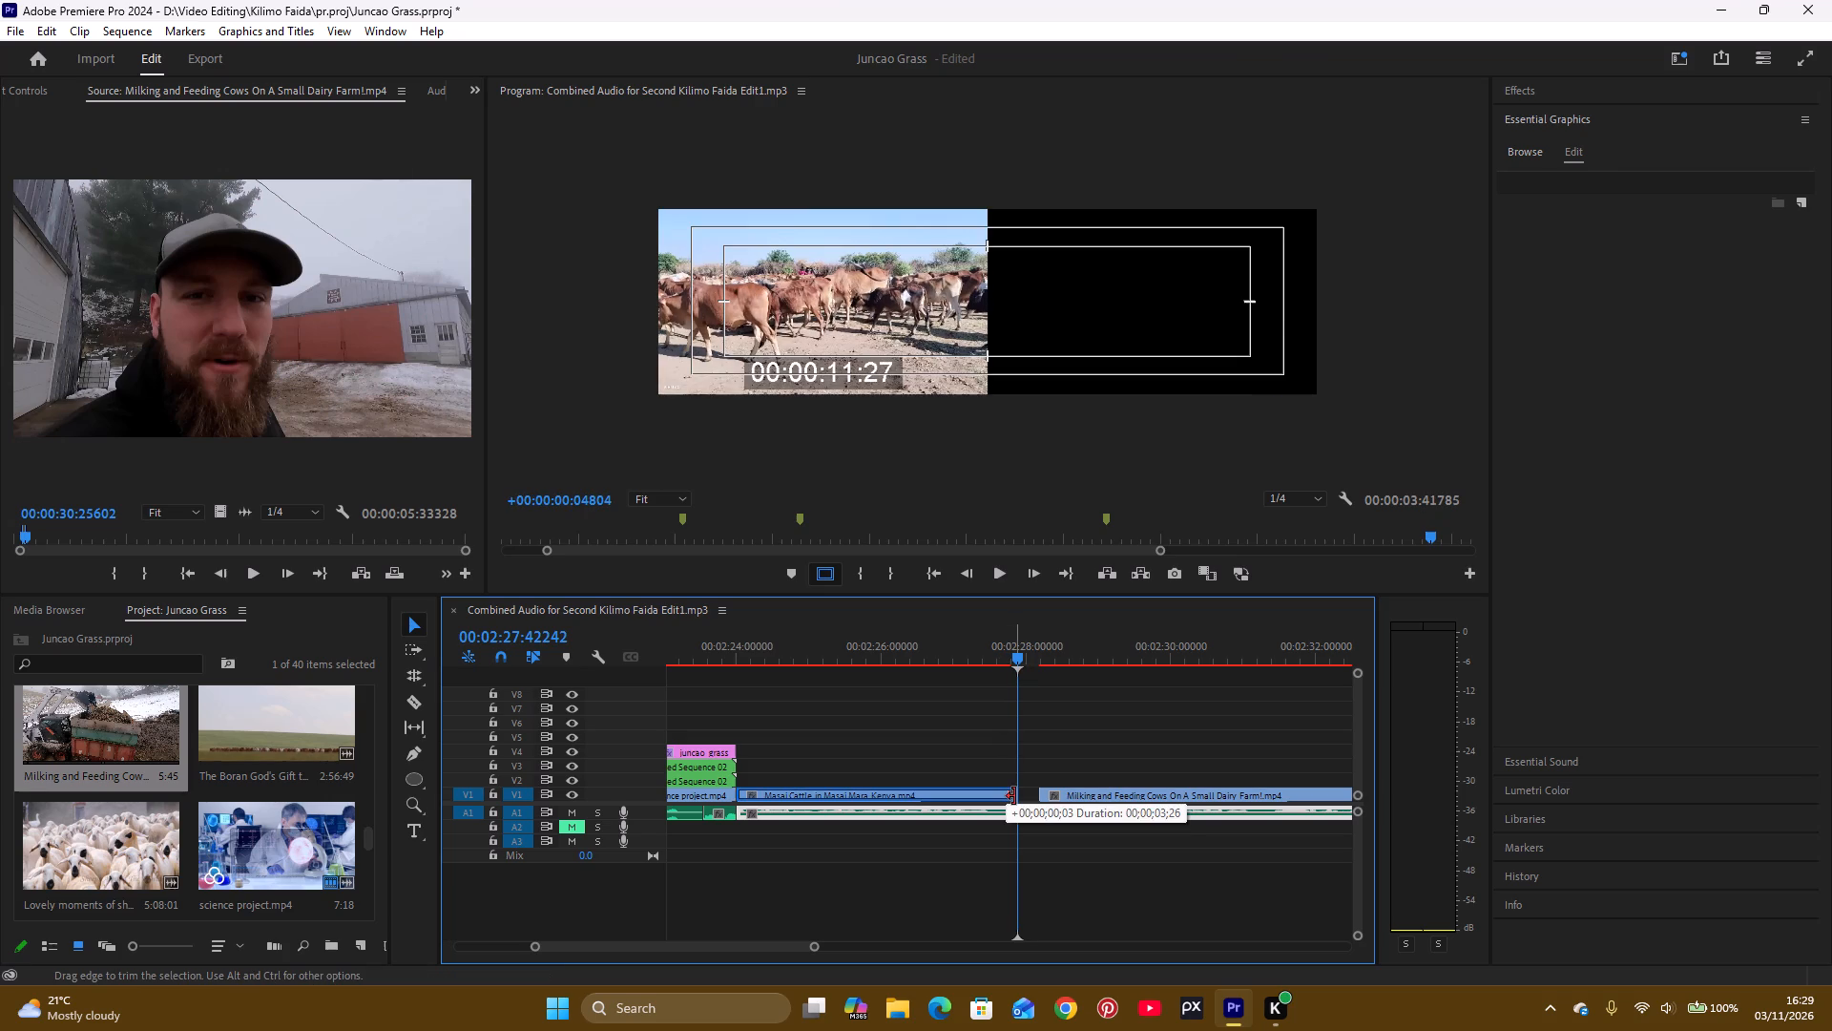
pyautogui.moveTo(1014, 796); pyautogui.dragTo(1021, 799)
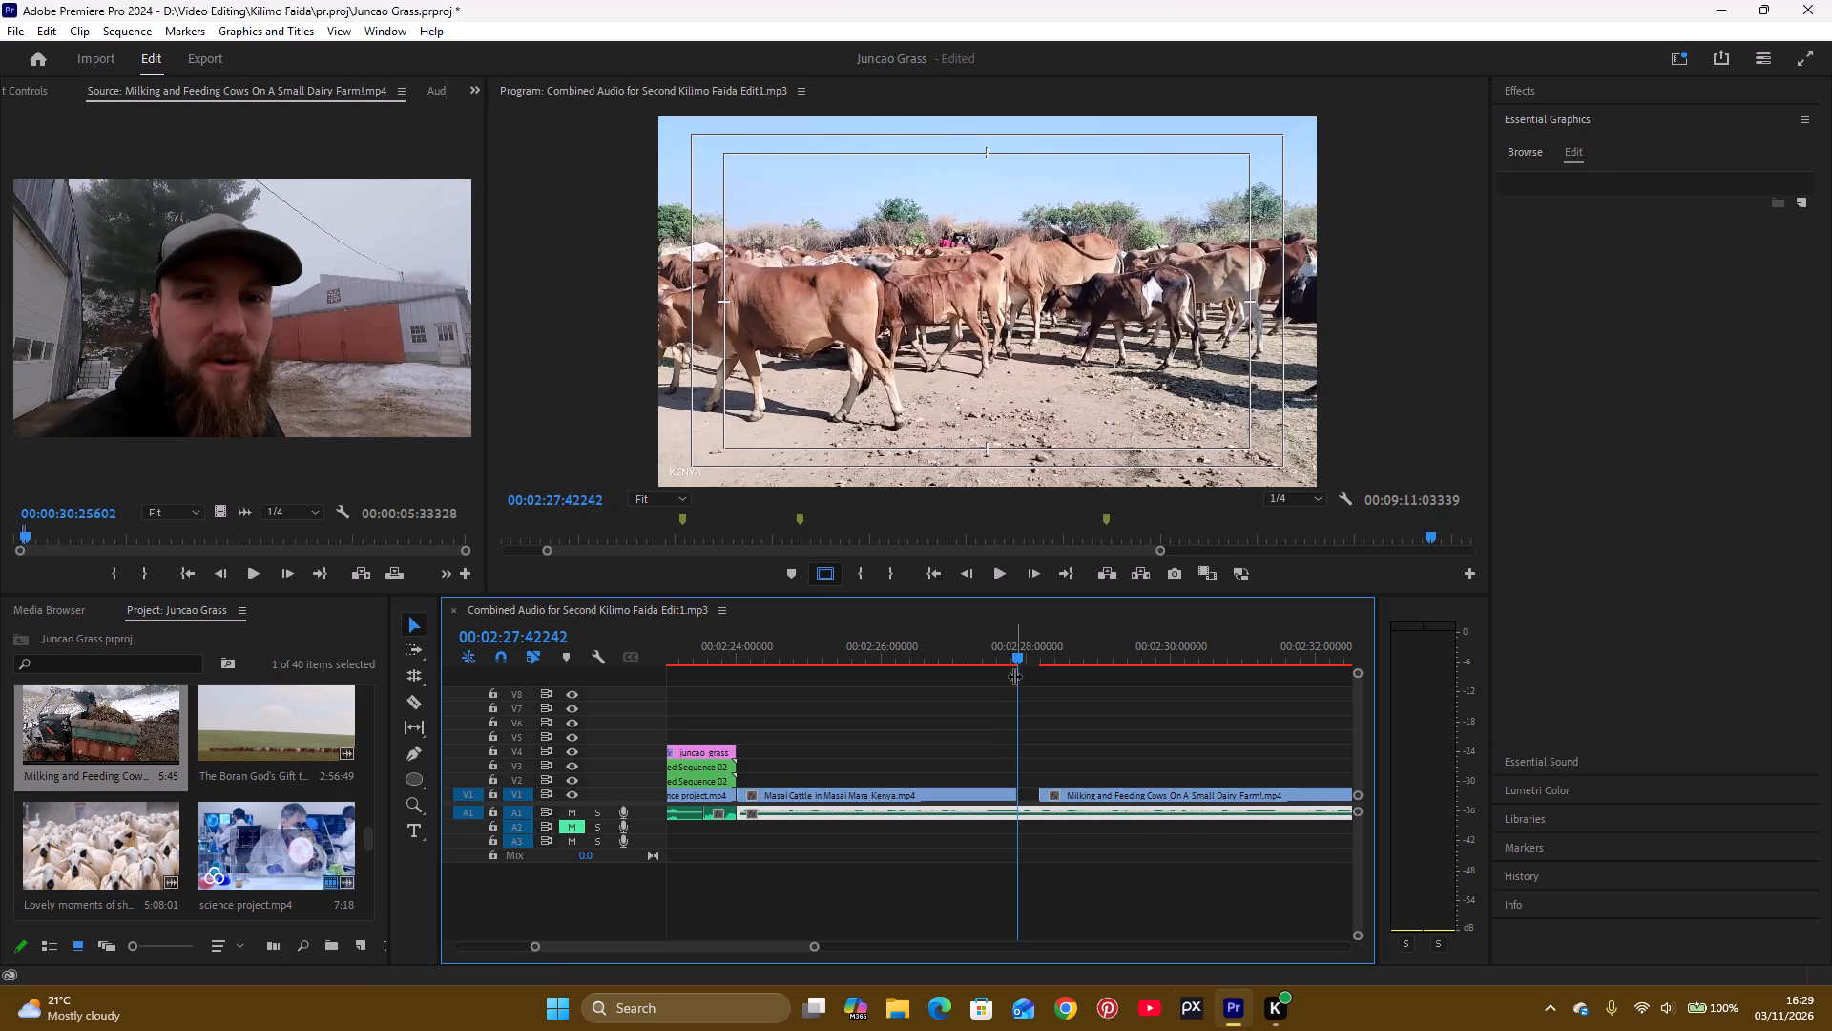
# Close the gap on V1 by moving the Milking and Feeding Cows clip against the Masai cattle clip's end, and review it in playback.
pyautogui.moveTo(1019, 649); pyautogui.dragTo(991, 675)
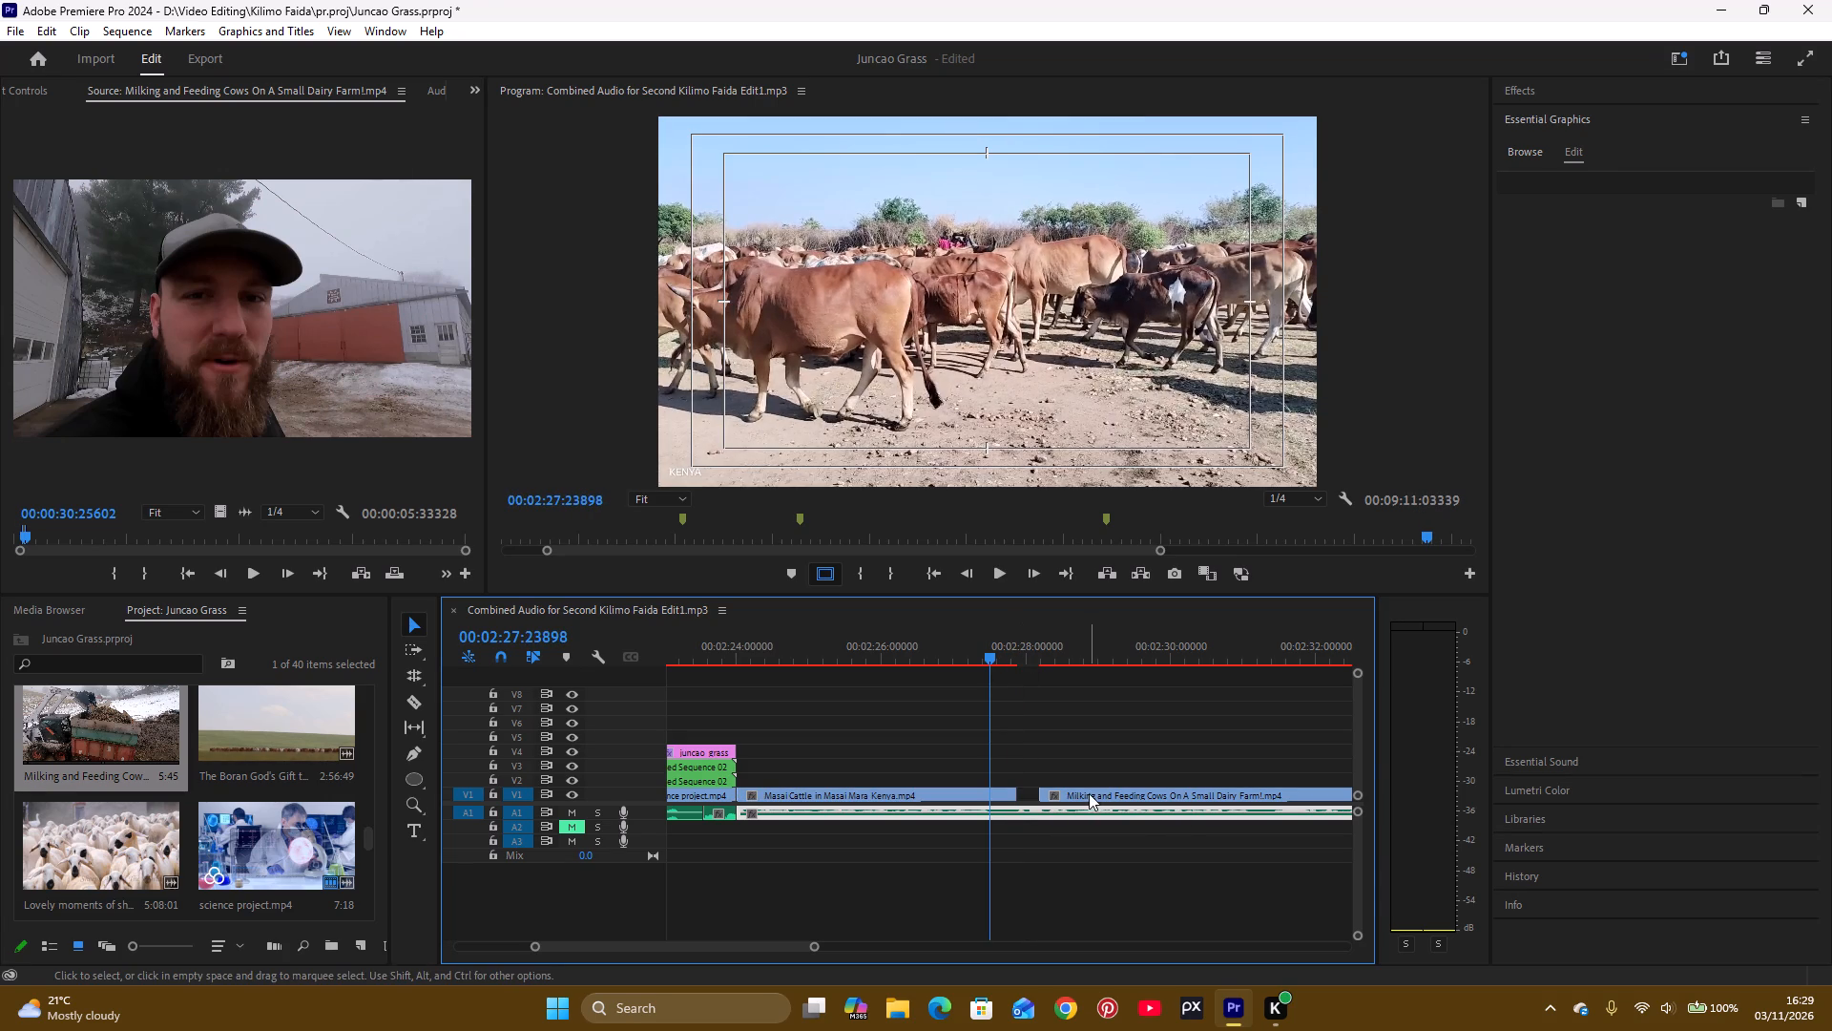
pyautogui.moveTo(1089, 793); pyautogui.dragTo(1065, 799)
pyautogui.press('space')
pyautogui.press('space')
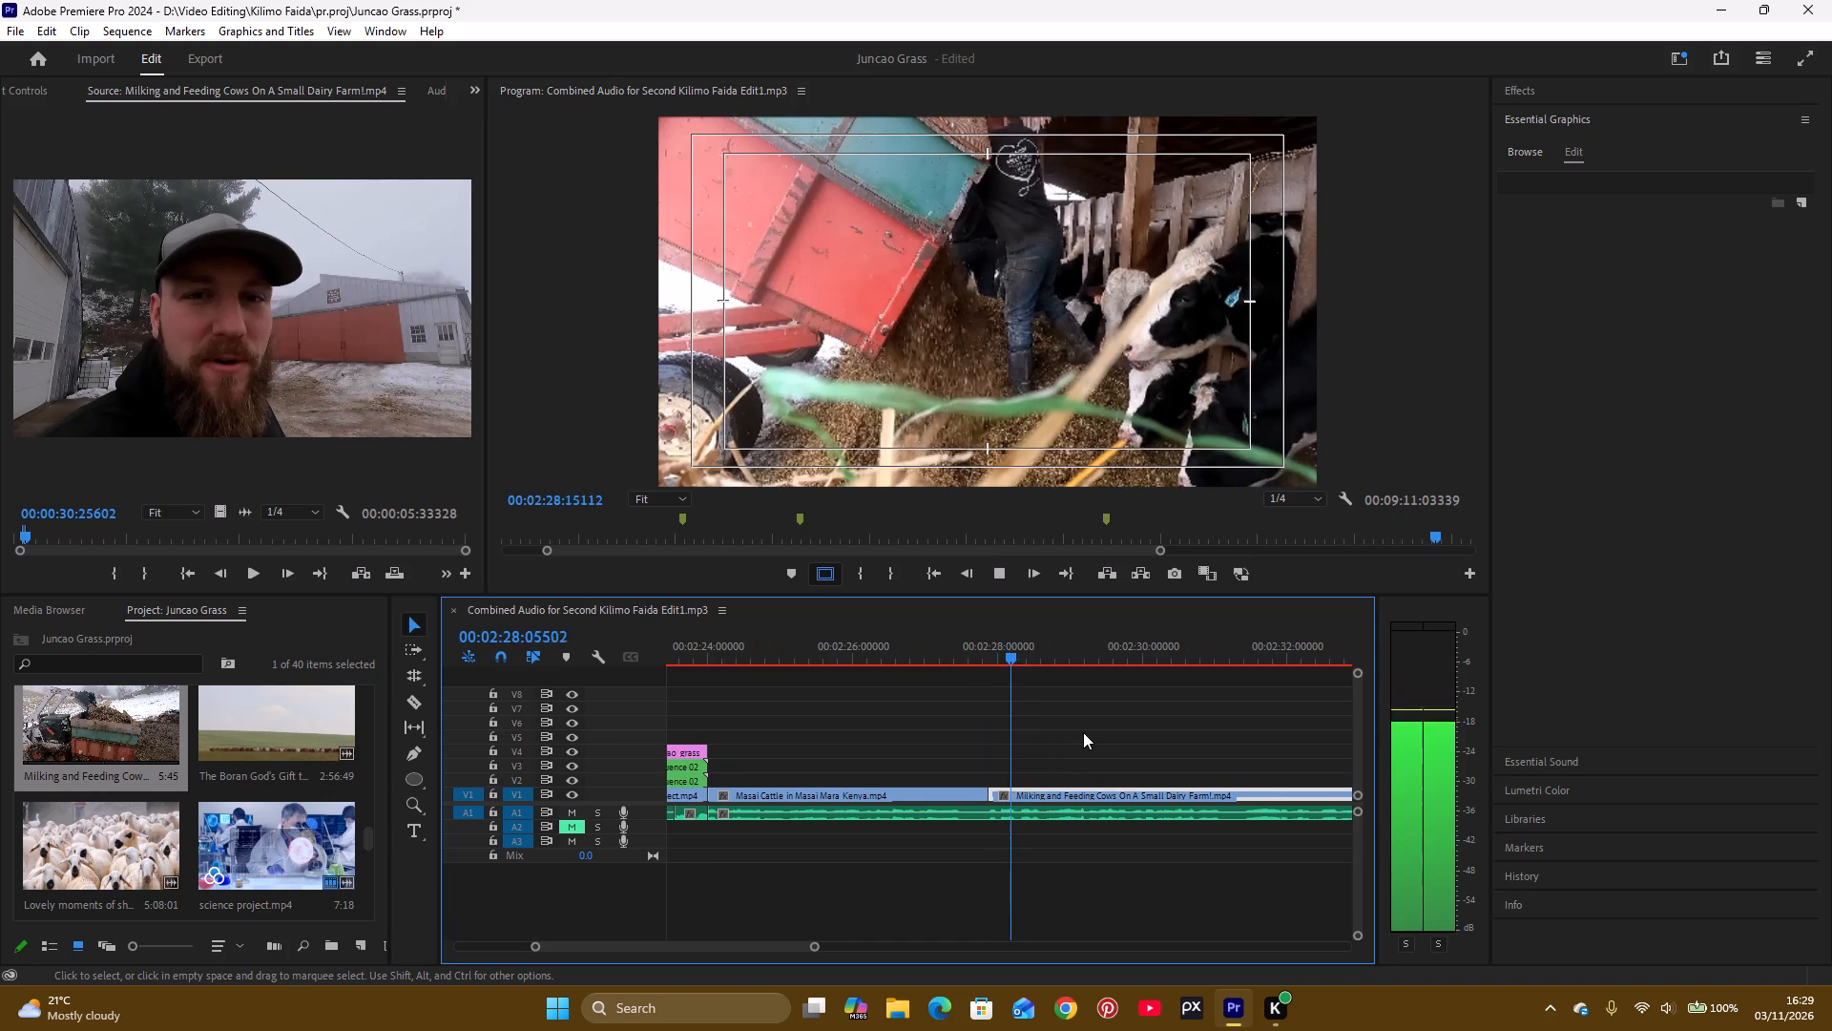
pyautogui.press('space')
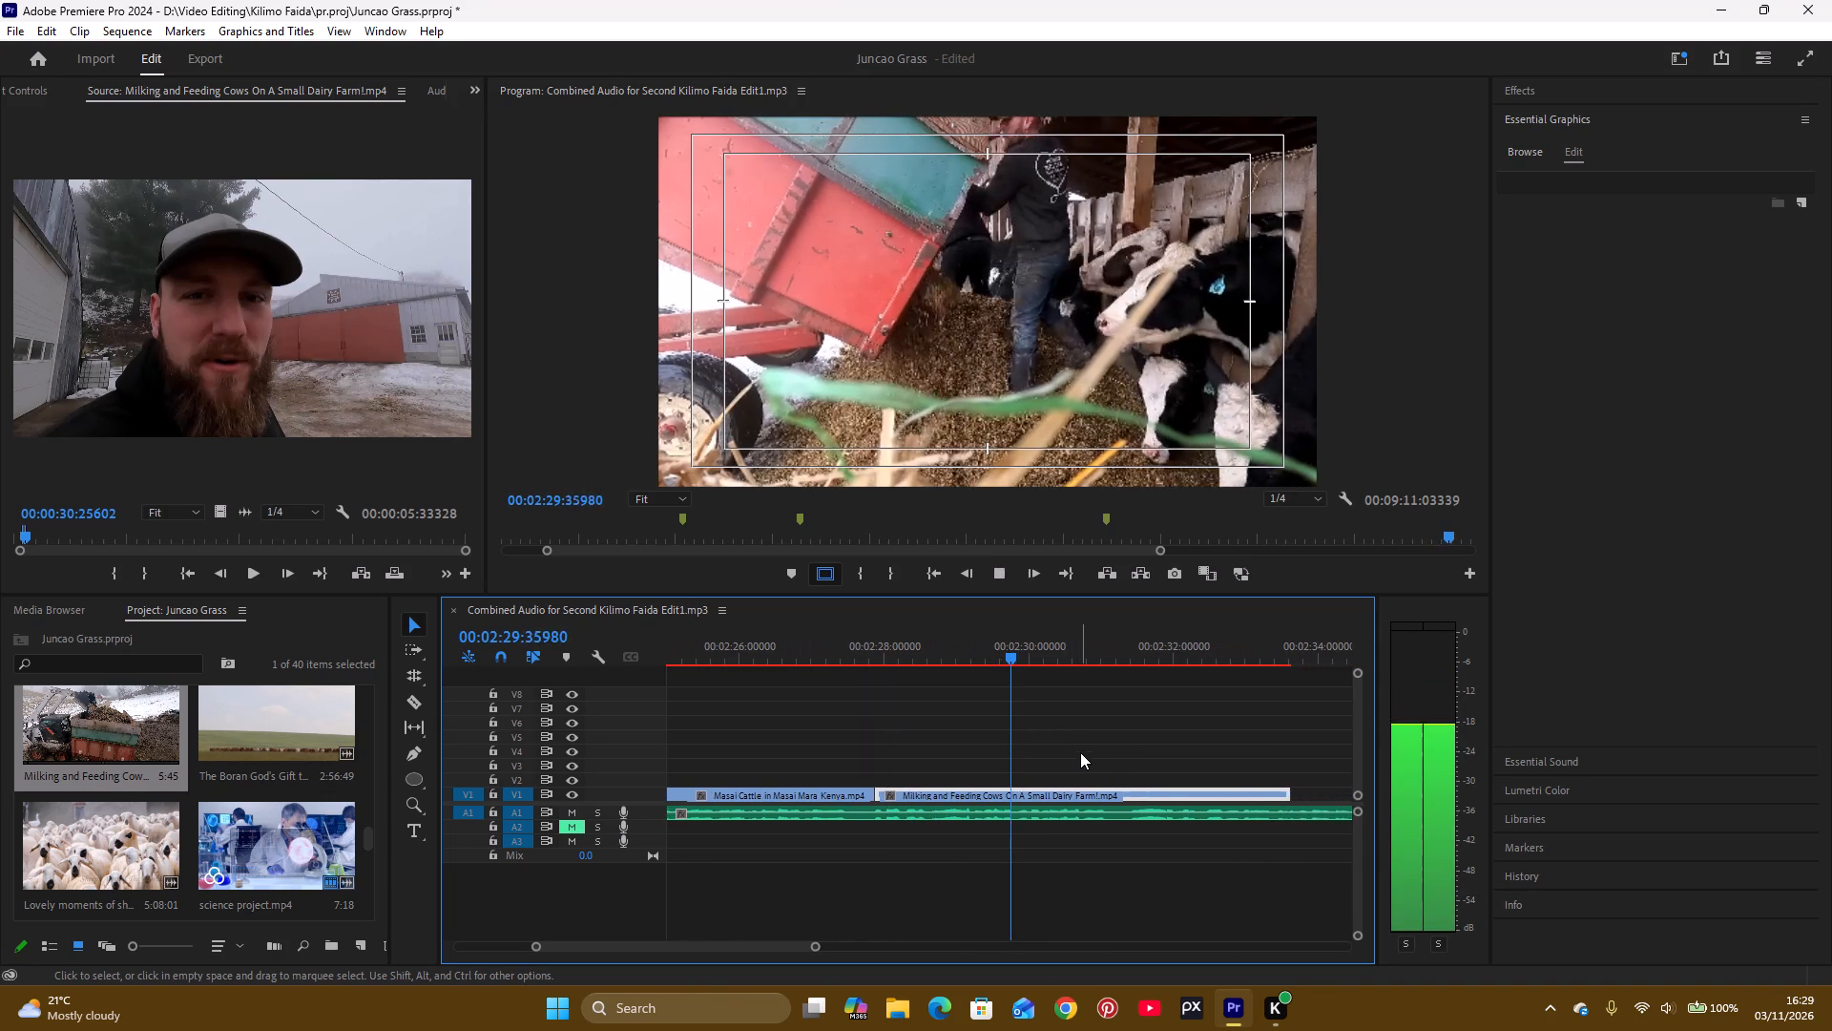
pyautogui.press('space')
pyautogui.press('space')
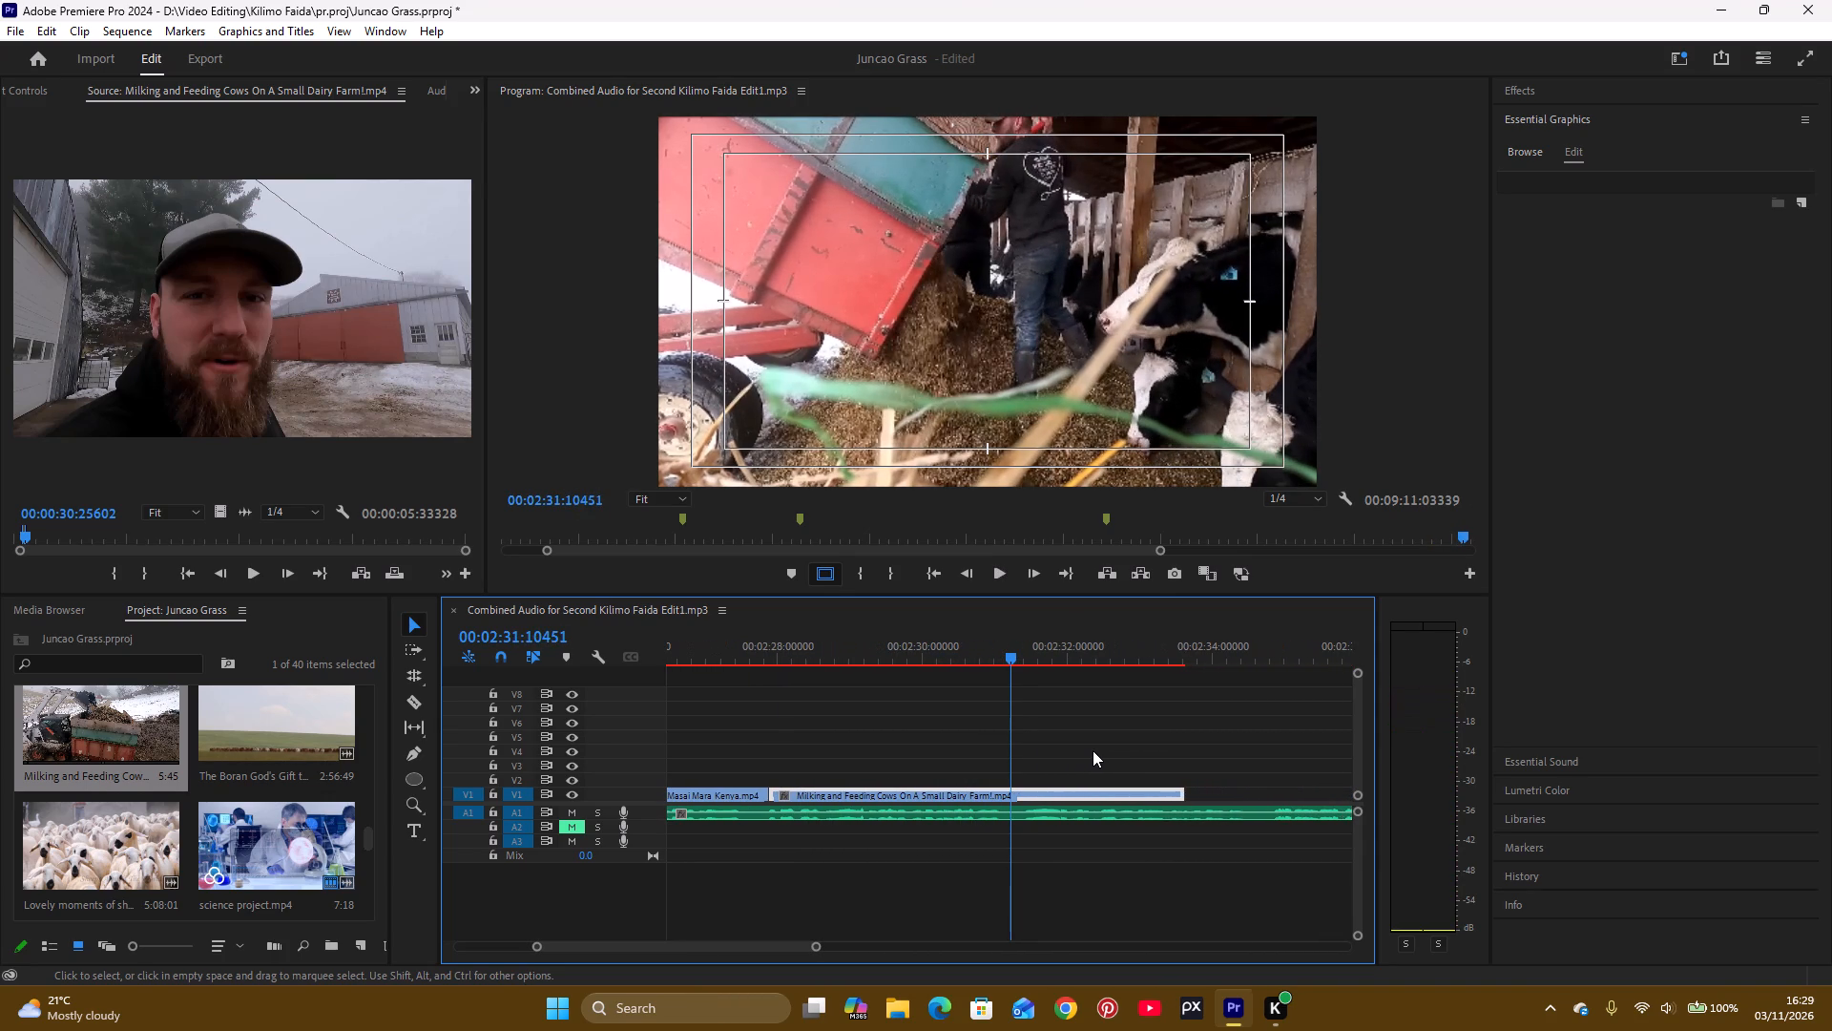
pyautogui.press('space')
pyautogui.press('space')
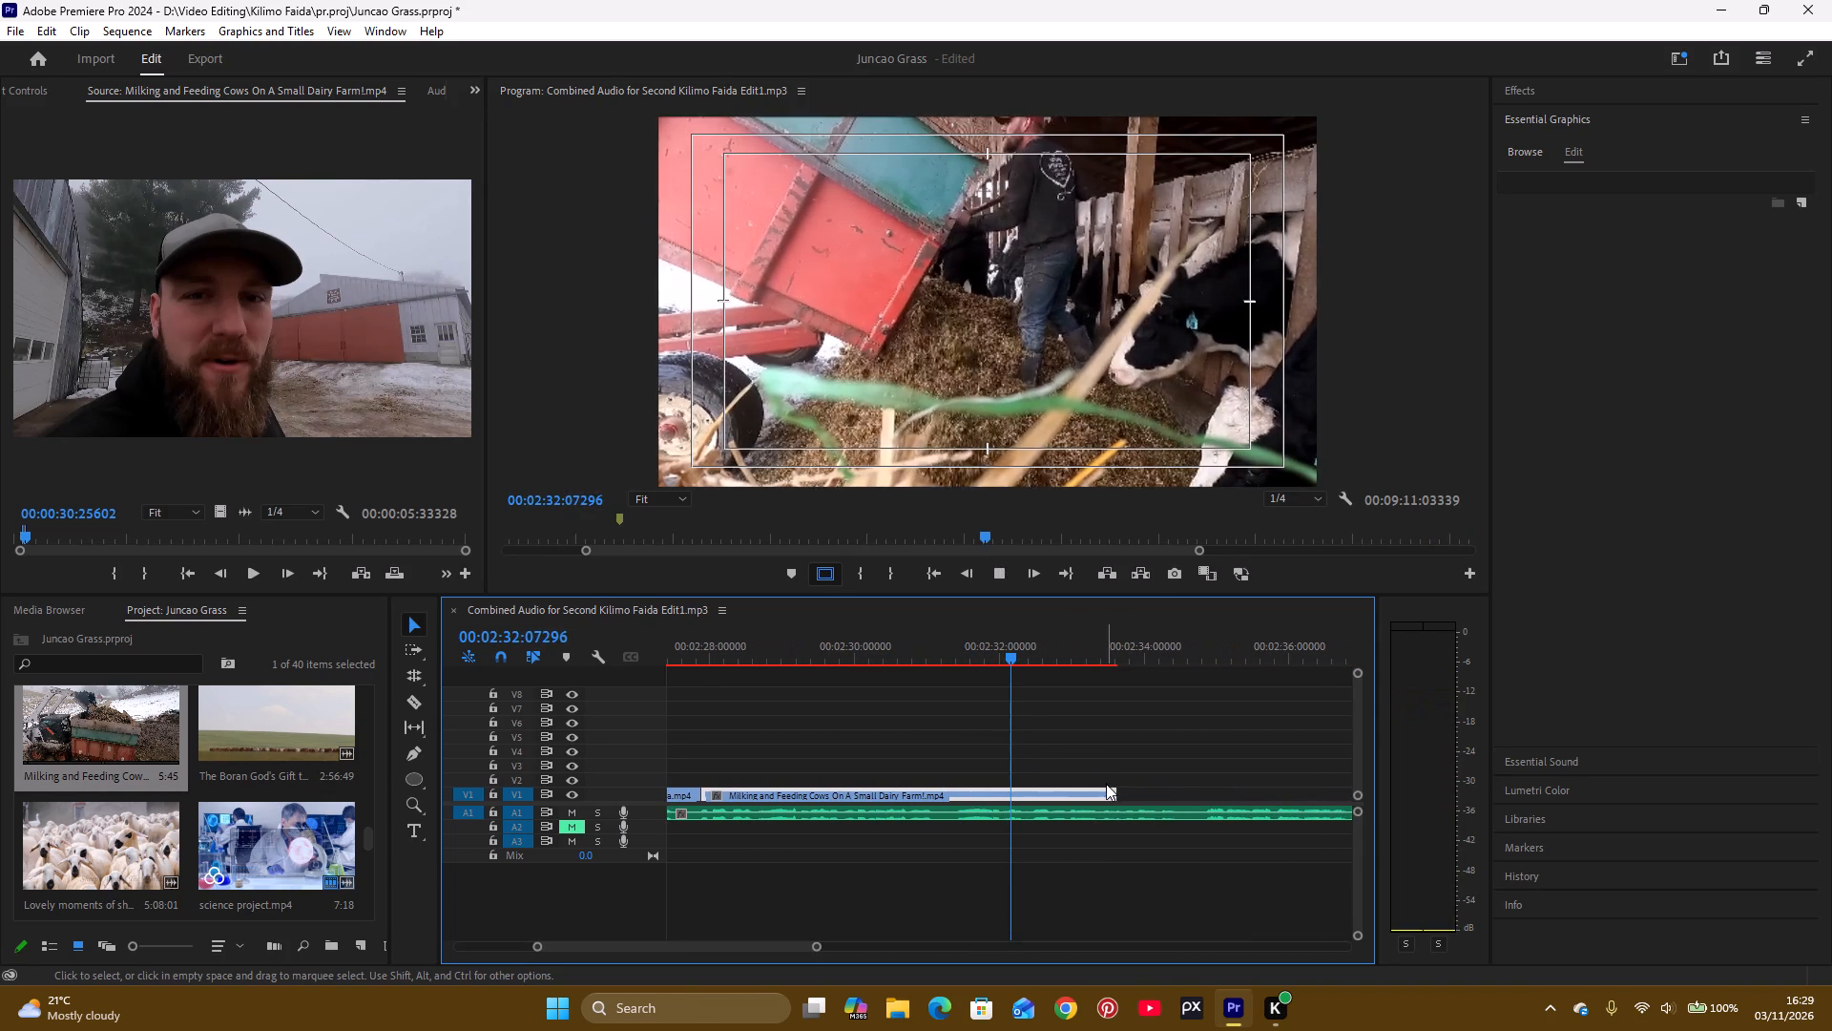
# Trim the end of the Milking and Feeding Cows clip on V1 to 00:02:32:32020 and play back the result.
pyautogui.press('space')
pyautogui.press('space')
pyautogui.press('space')
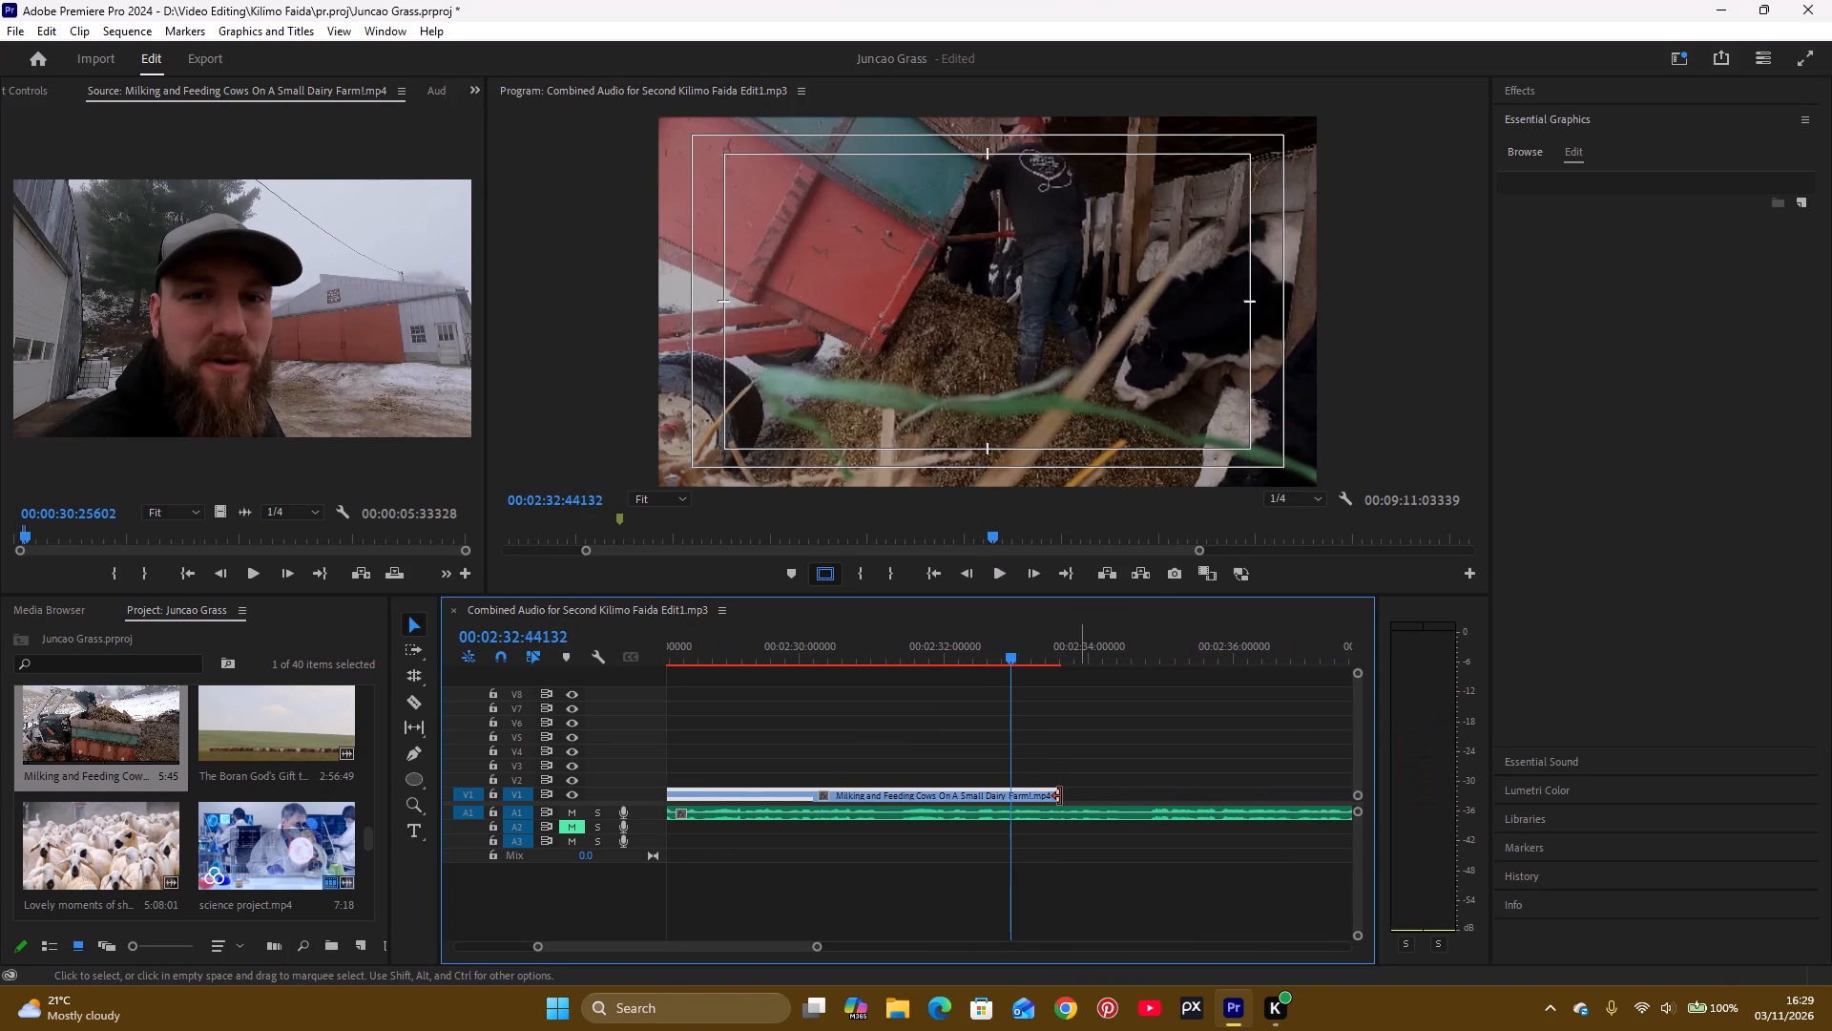
pyautogui.click(996, 654)
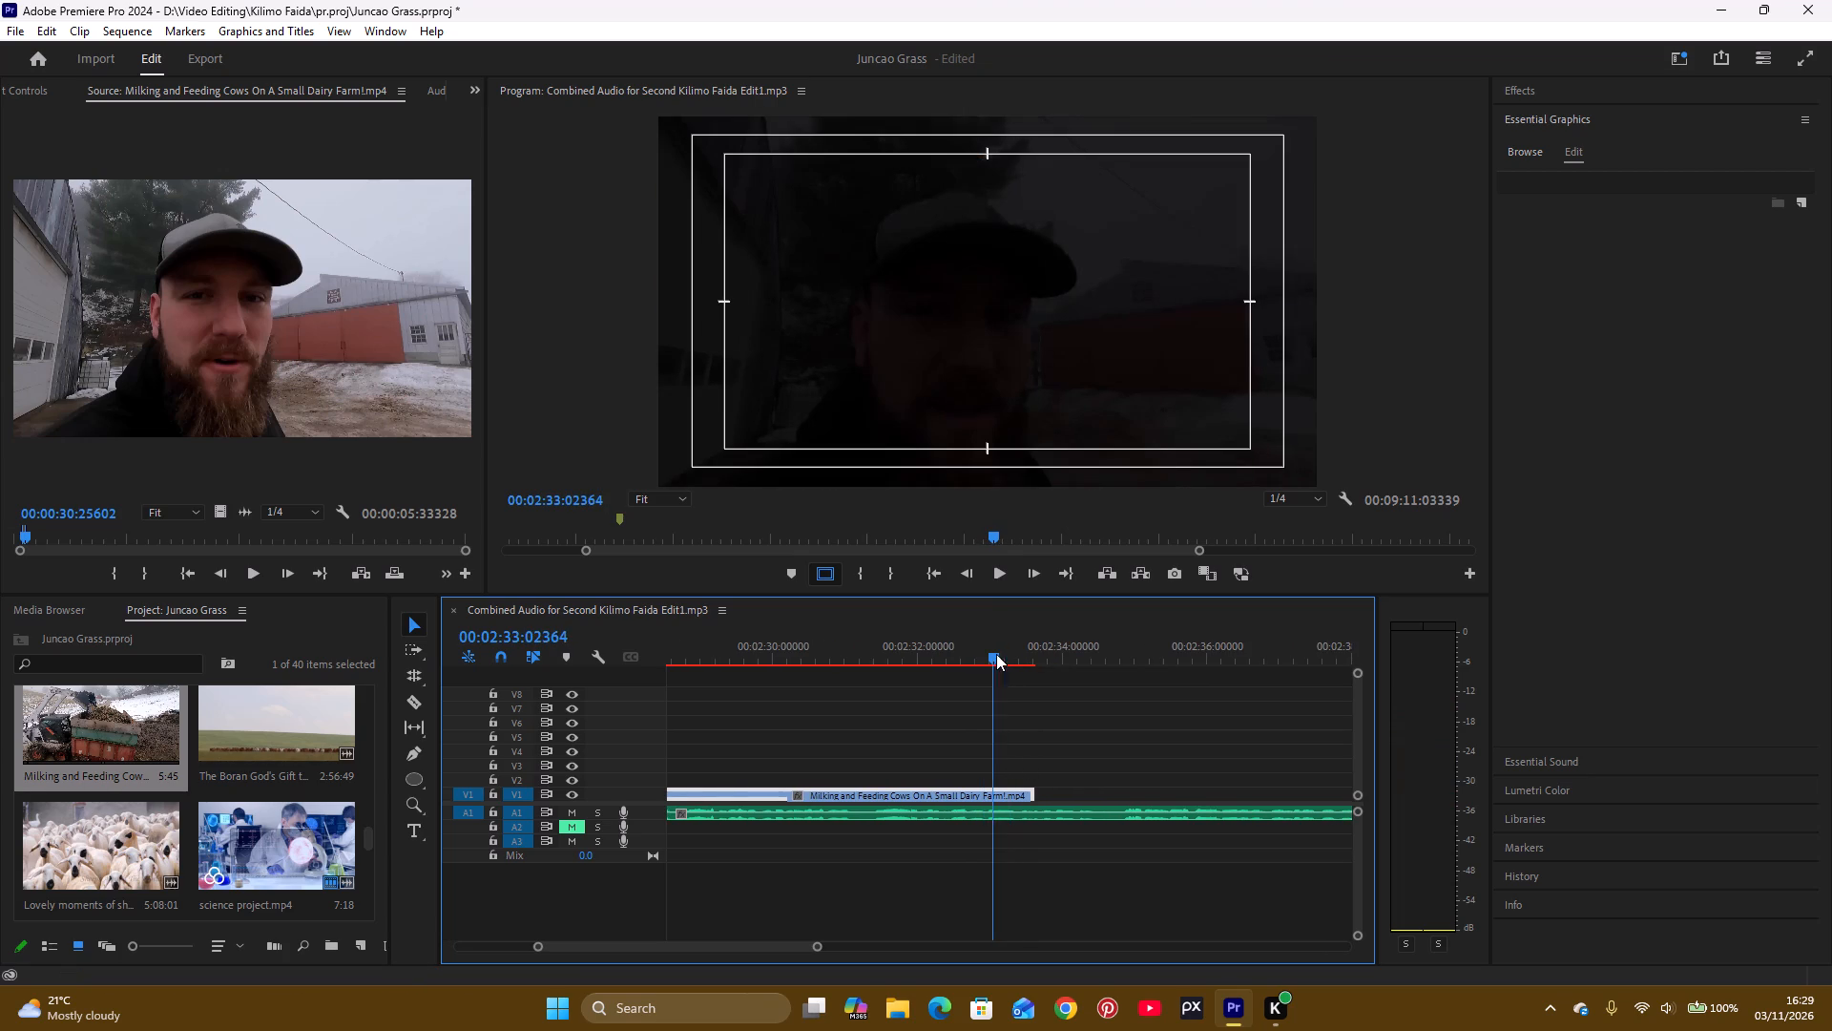
pyautogui.click(986, 657)
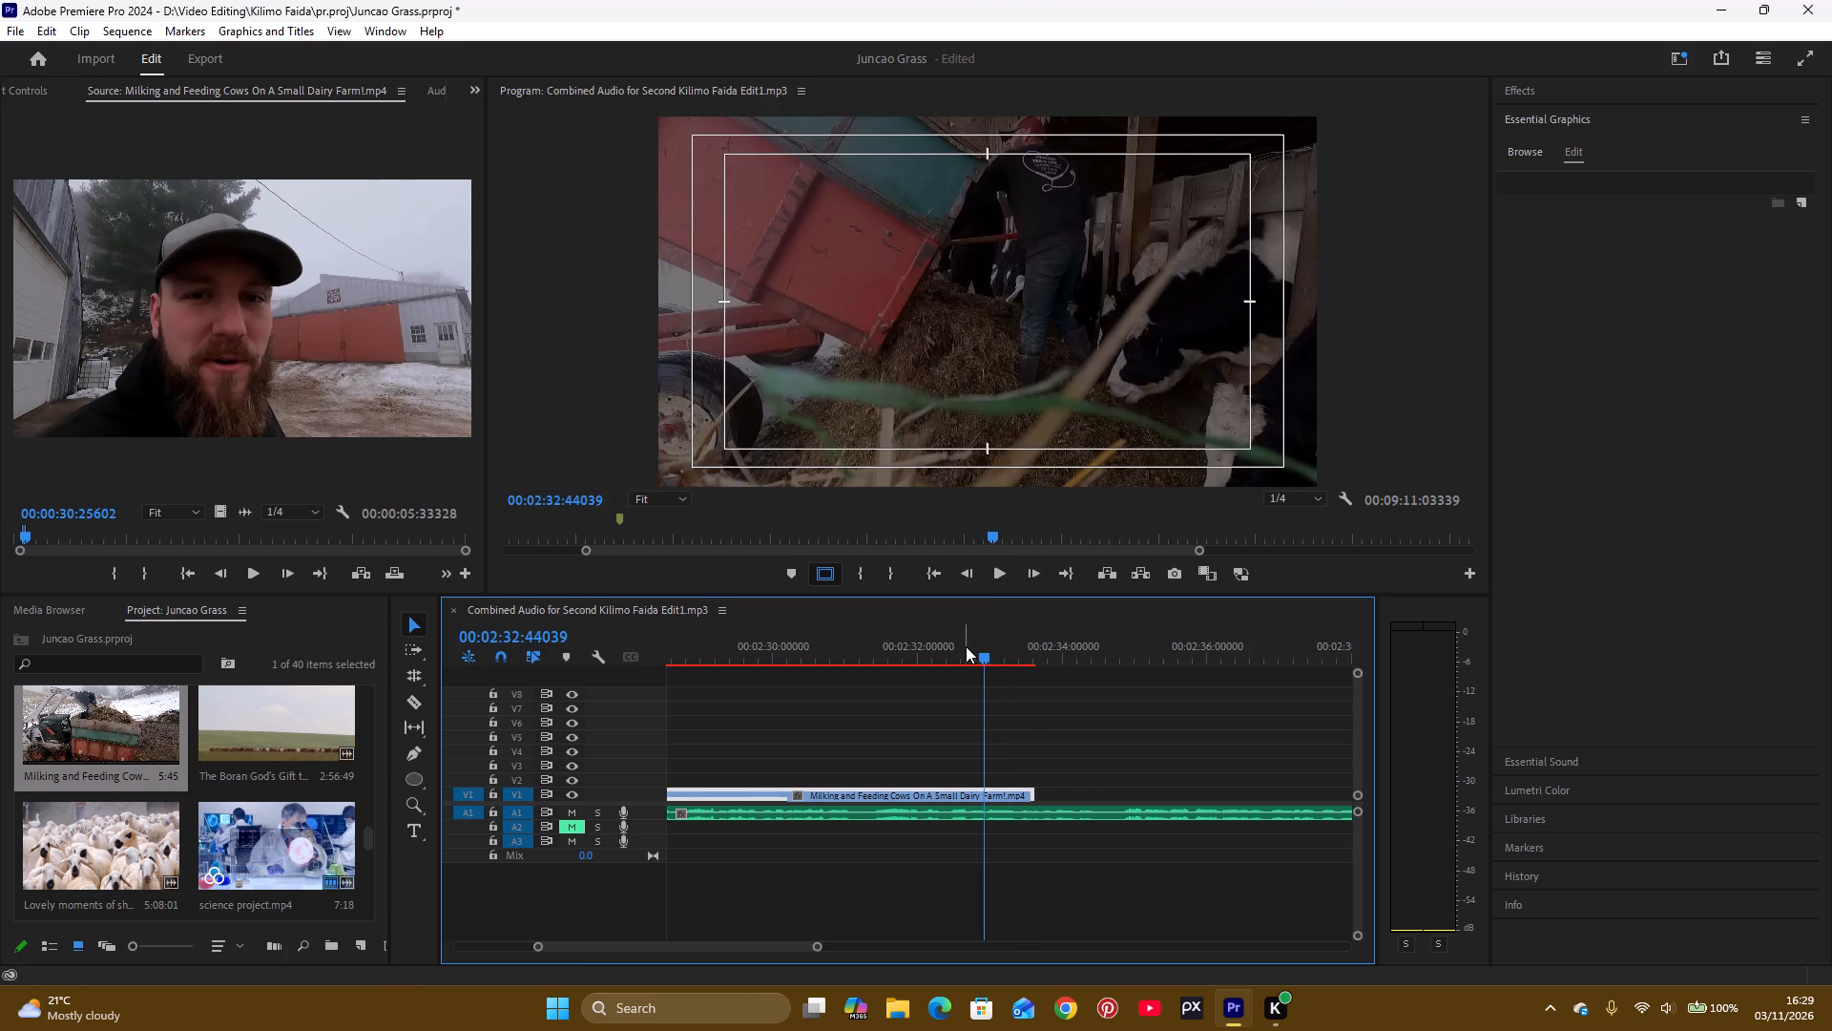
pyautogui.click(968, 646)
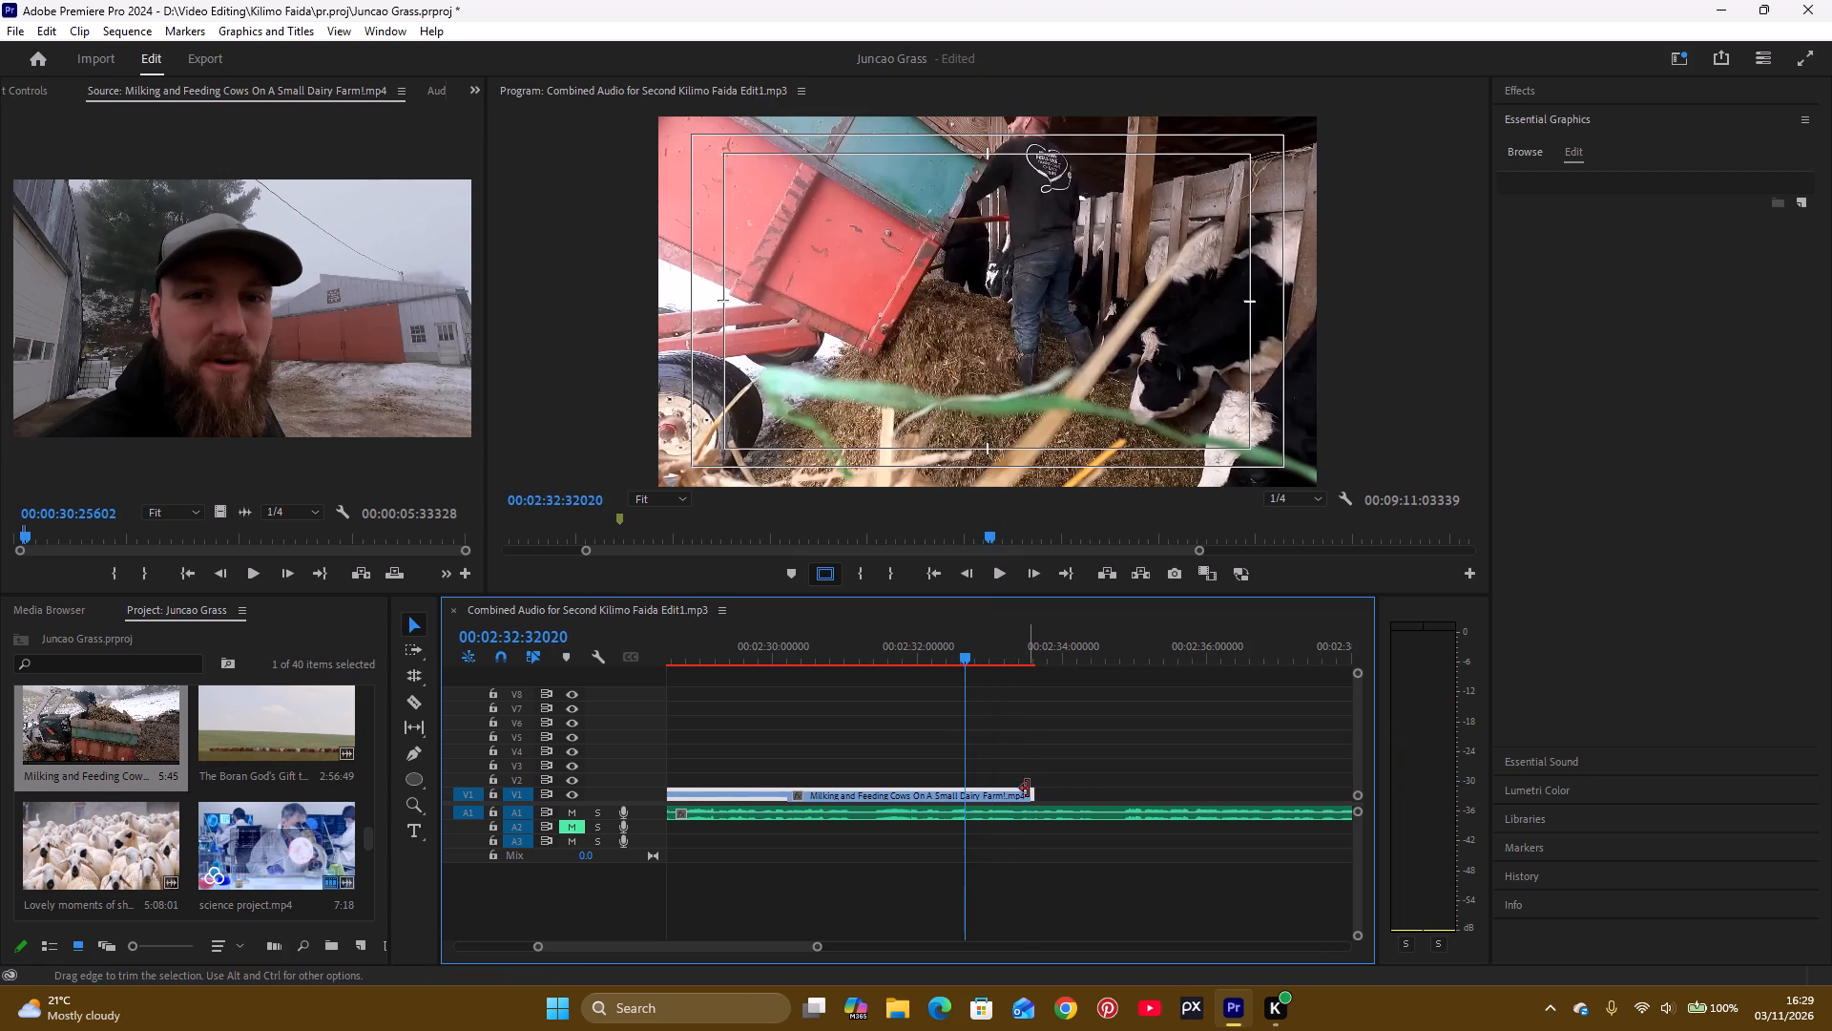
pyautogui.moveTo(1028, 792); pyautogui.dragTo(968, 803)
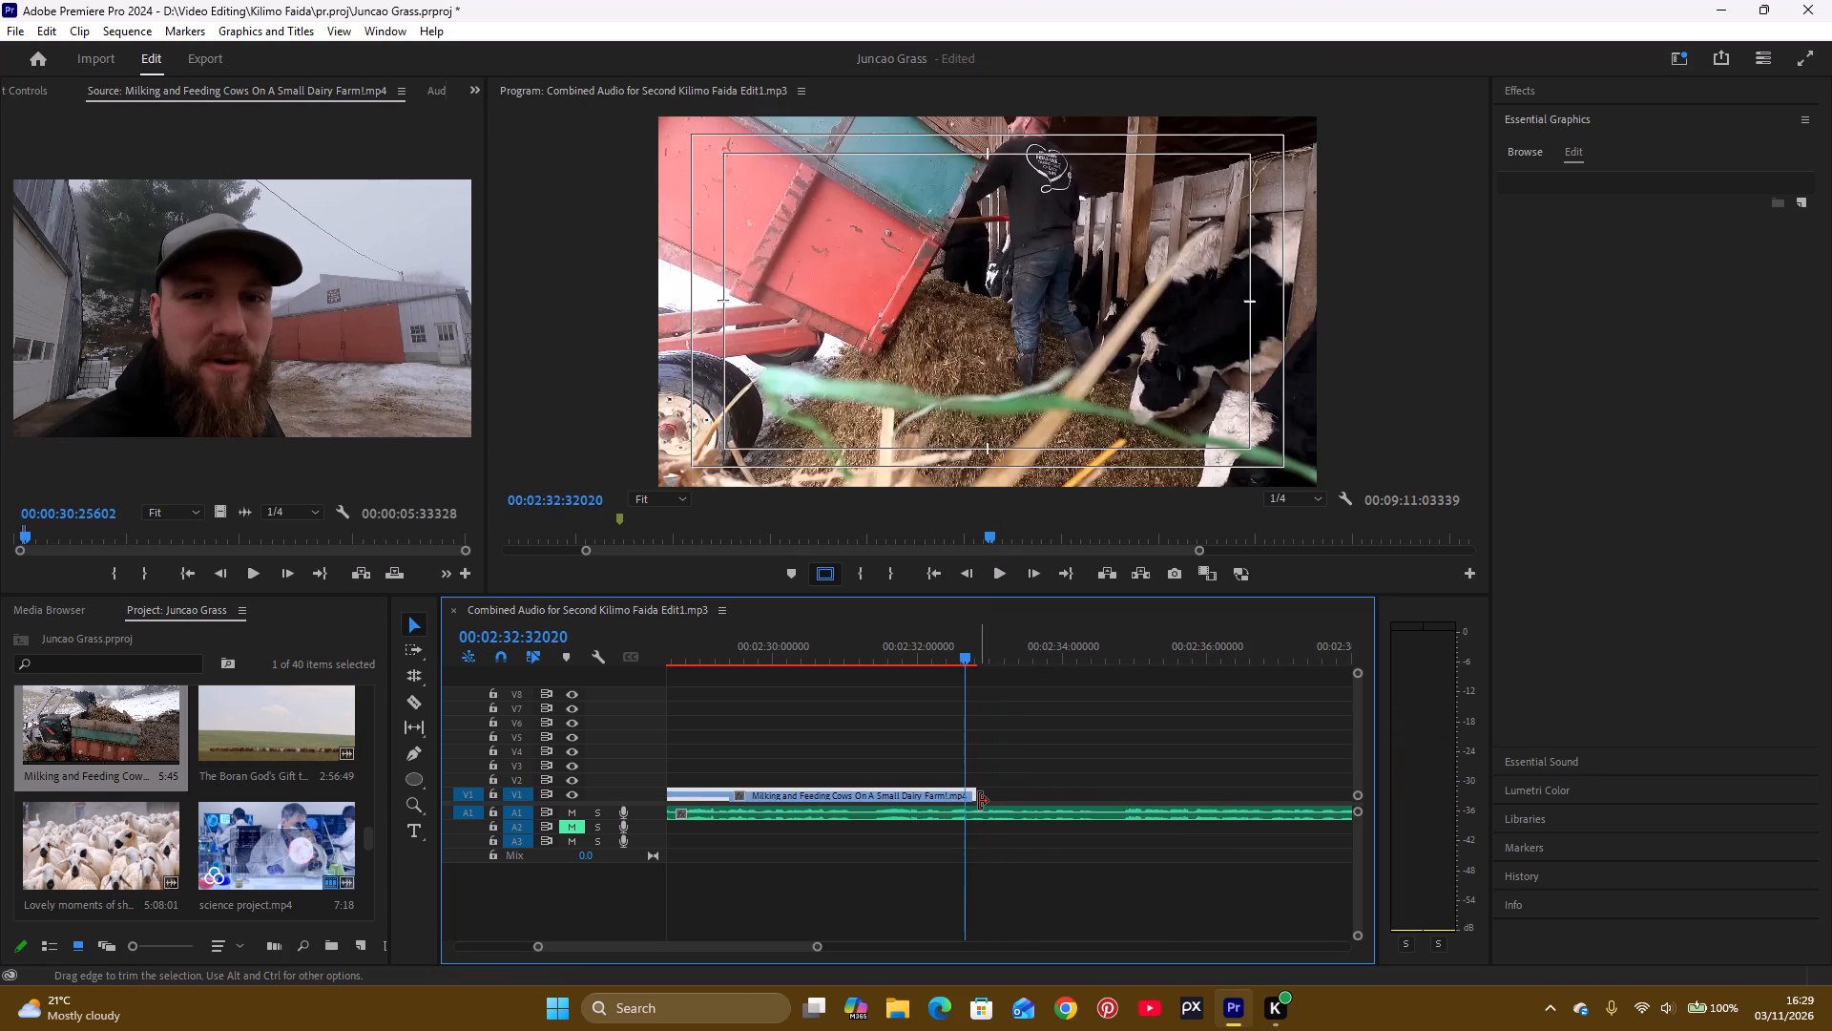
pyautogui.click(974, 796)
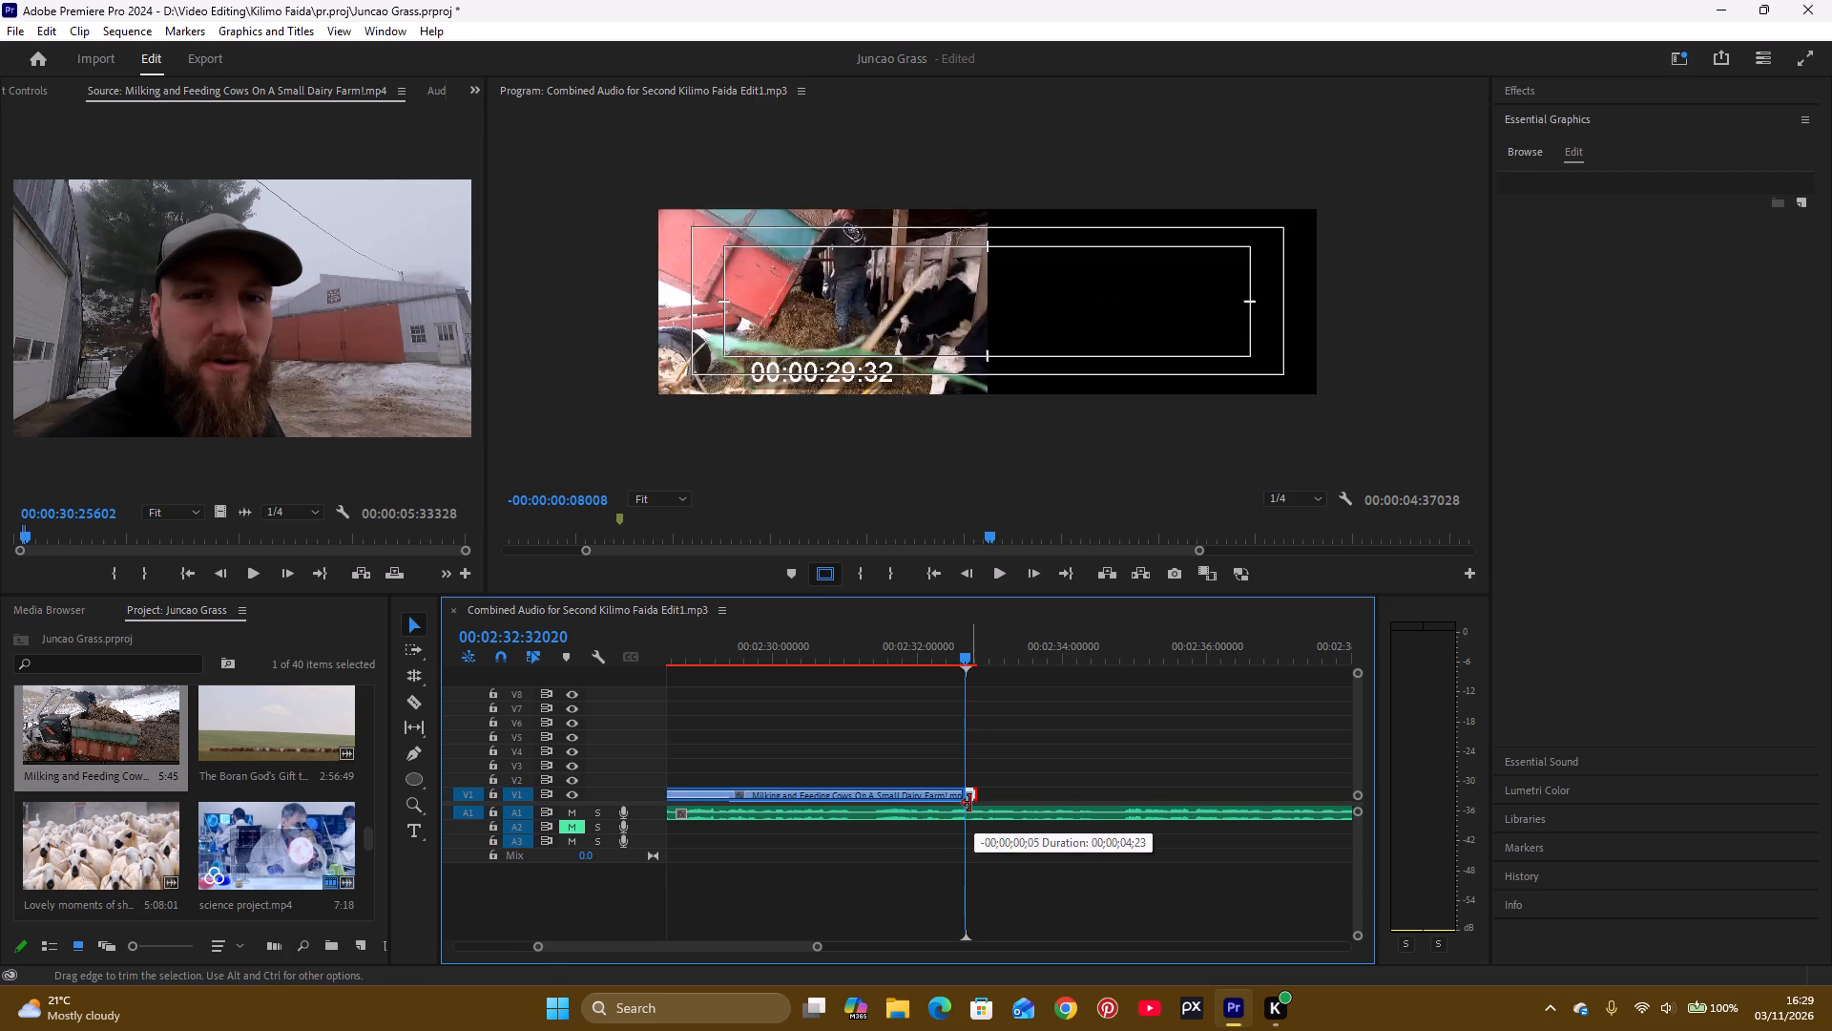
pyautogui.press('space')
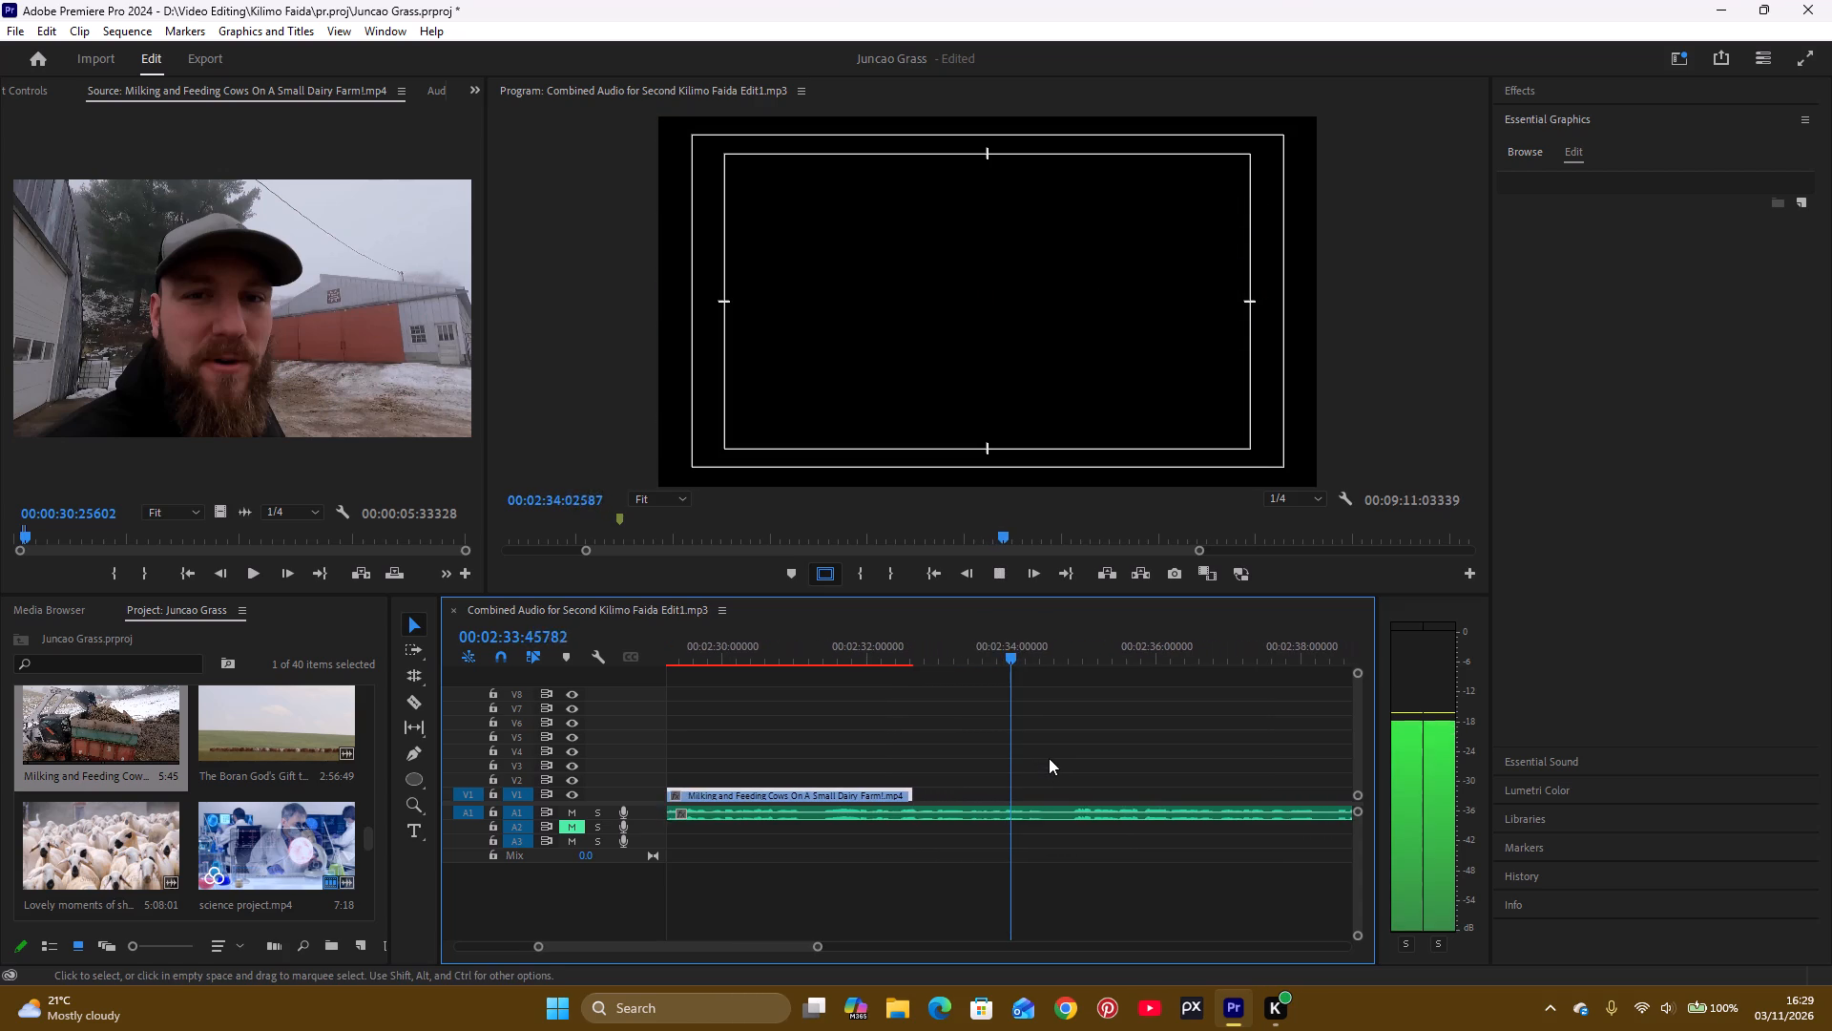
pyautogui.press('space')
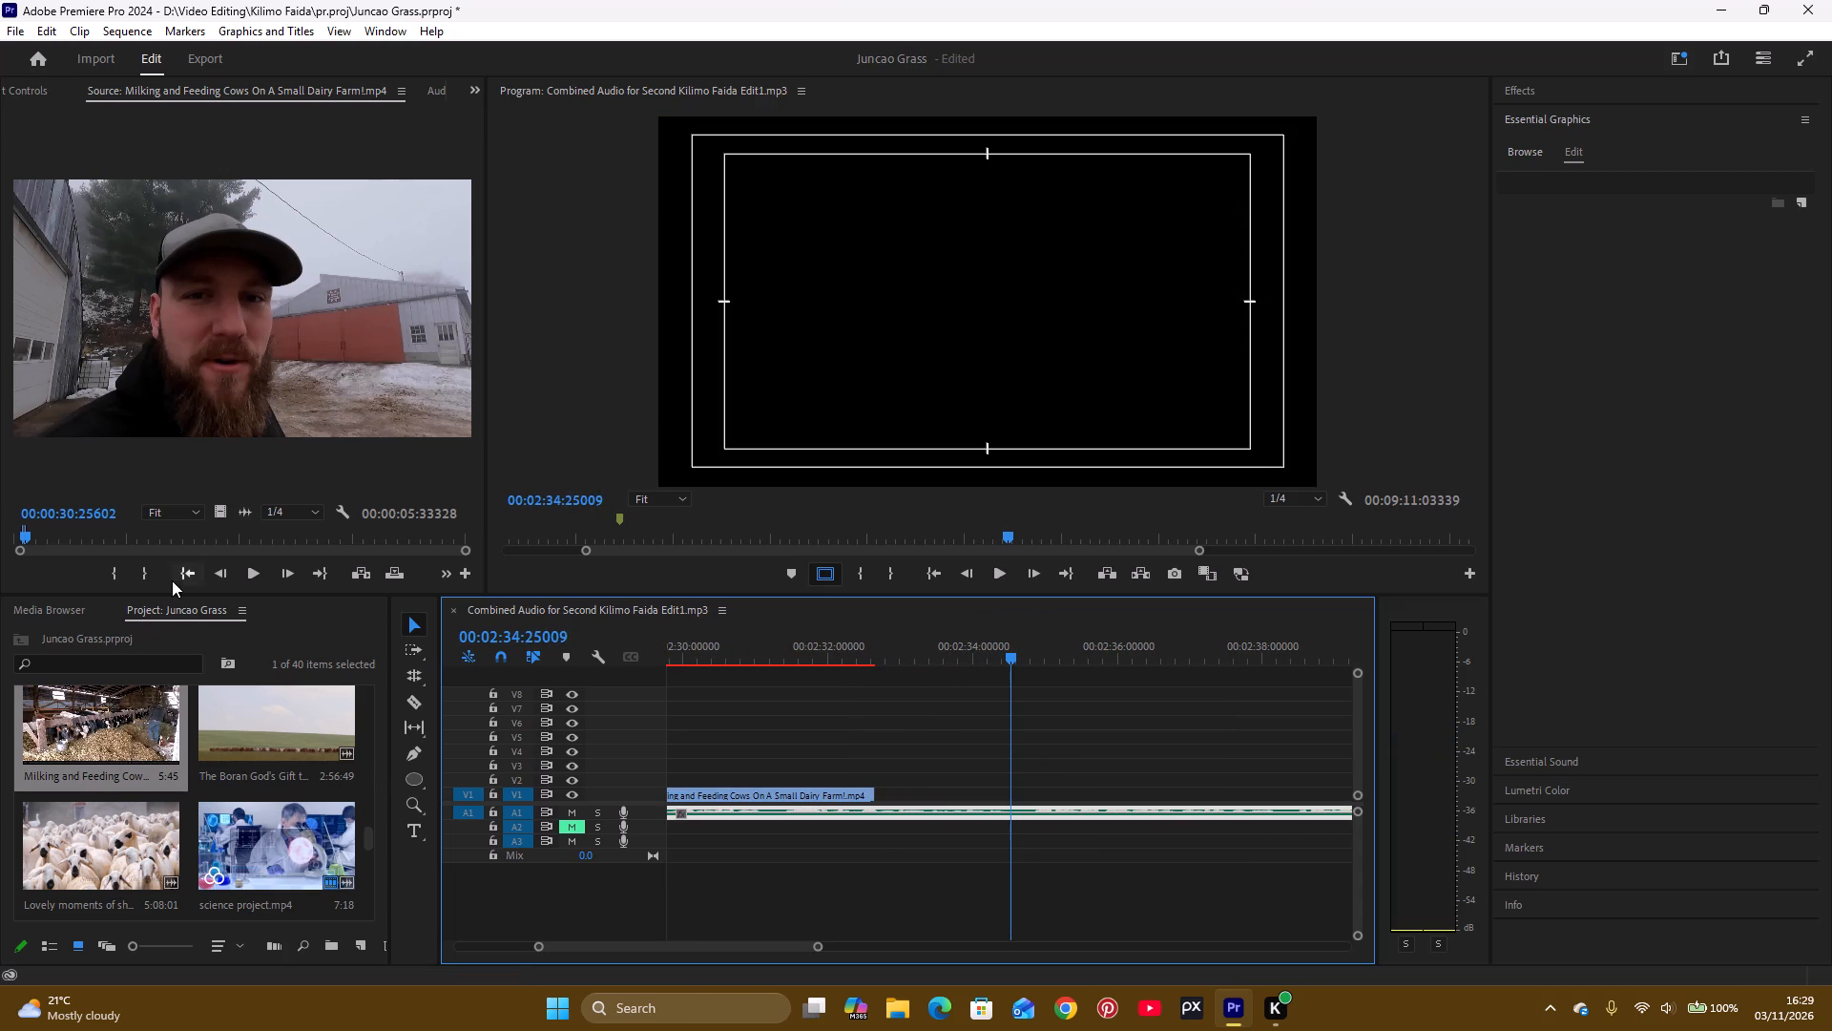
# Widen the Source Monitor and skim the Milking and Feeding Cows source footage for another suitable shot.
pyautogui.moveTo(37, 538); pyautogui.dragTo(38, 538)
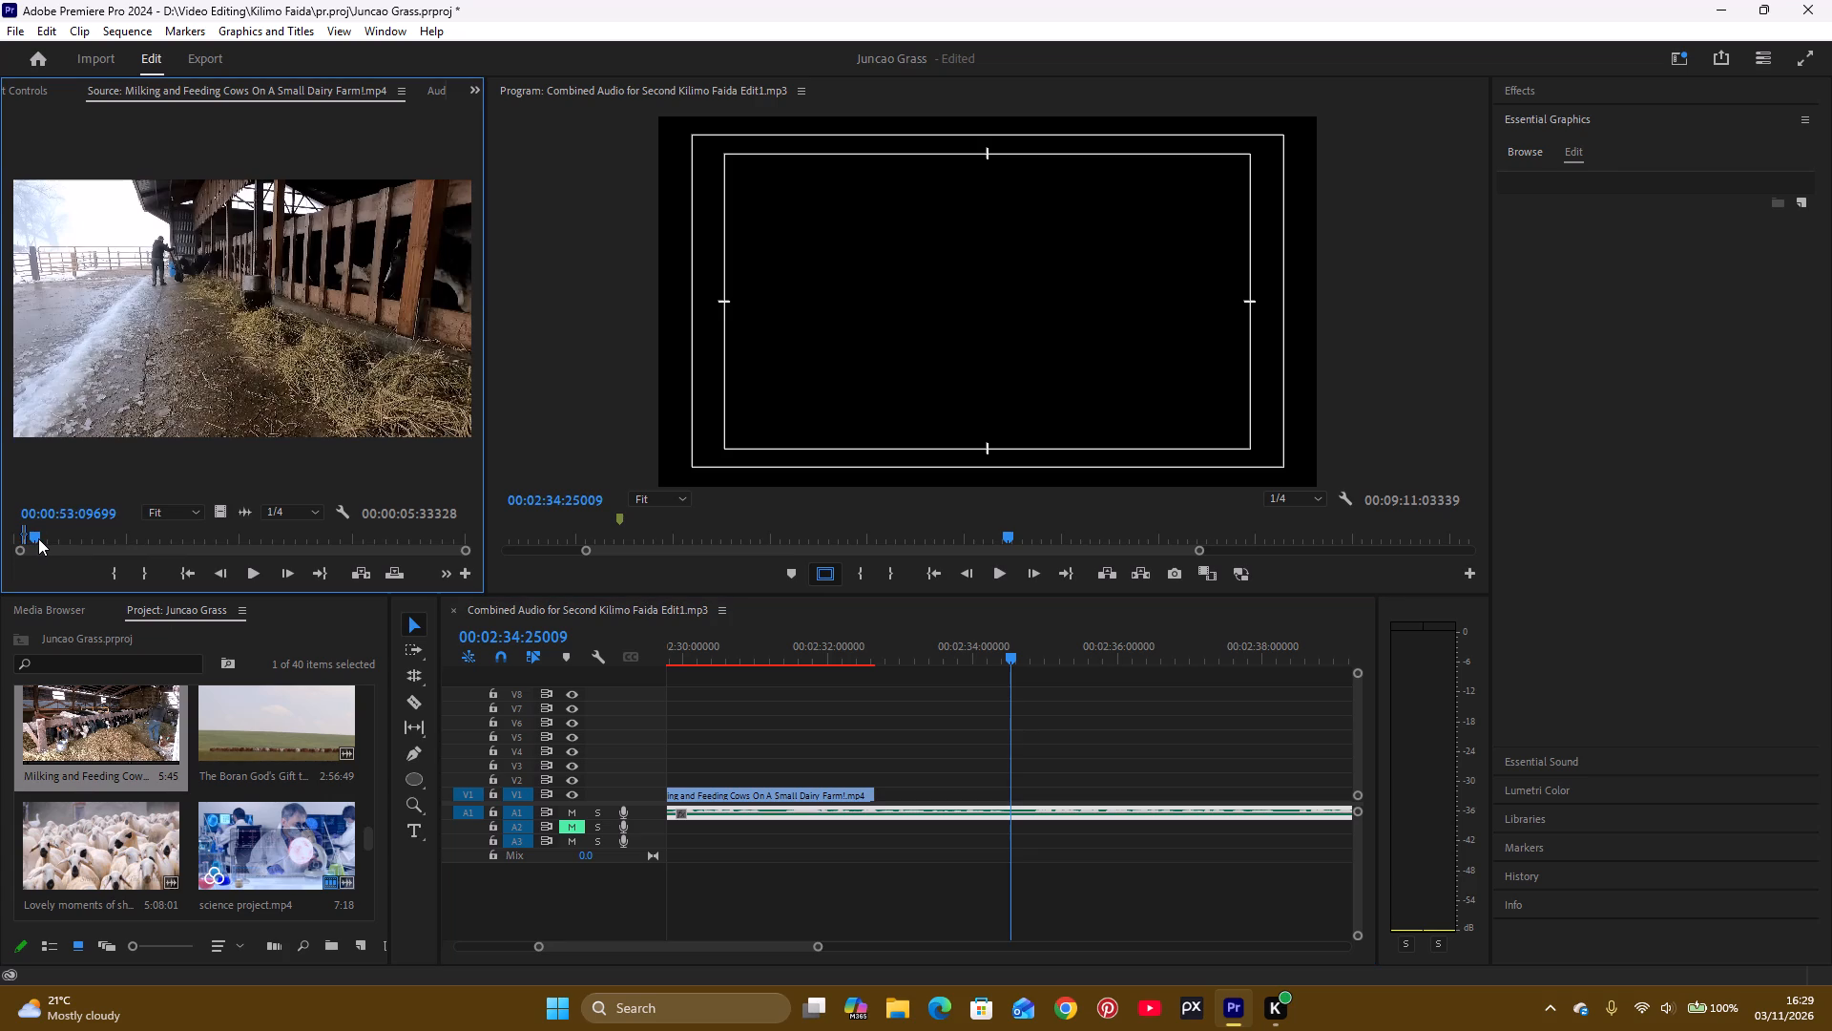
pyautogui.moveTo(38, 538); pyautogui.dragTo(50, 535)
pyautogui.click(50, 535)
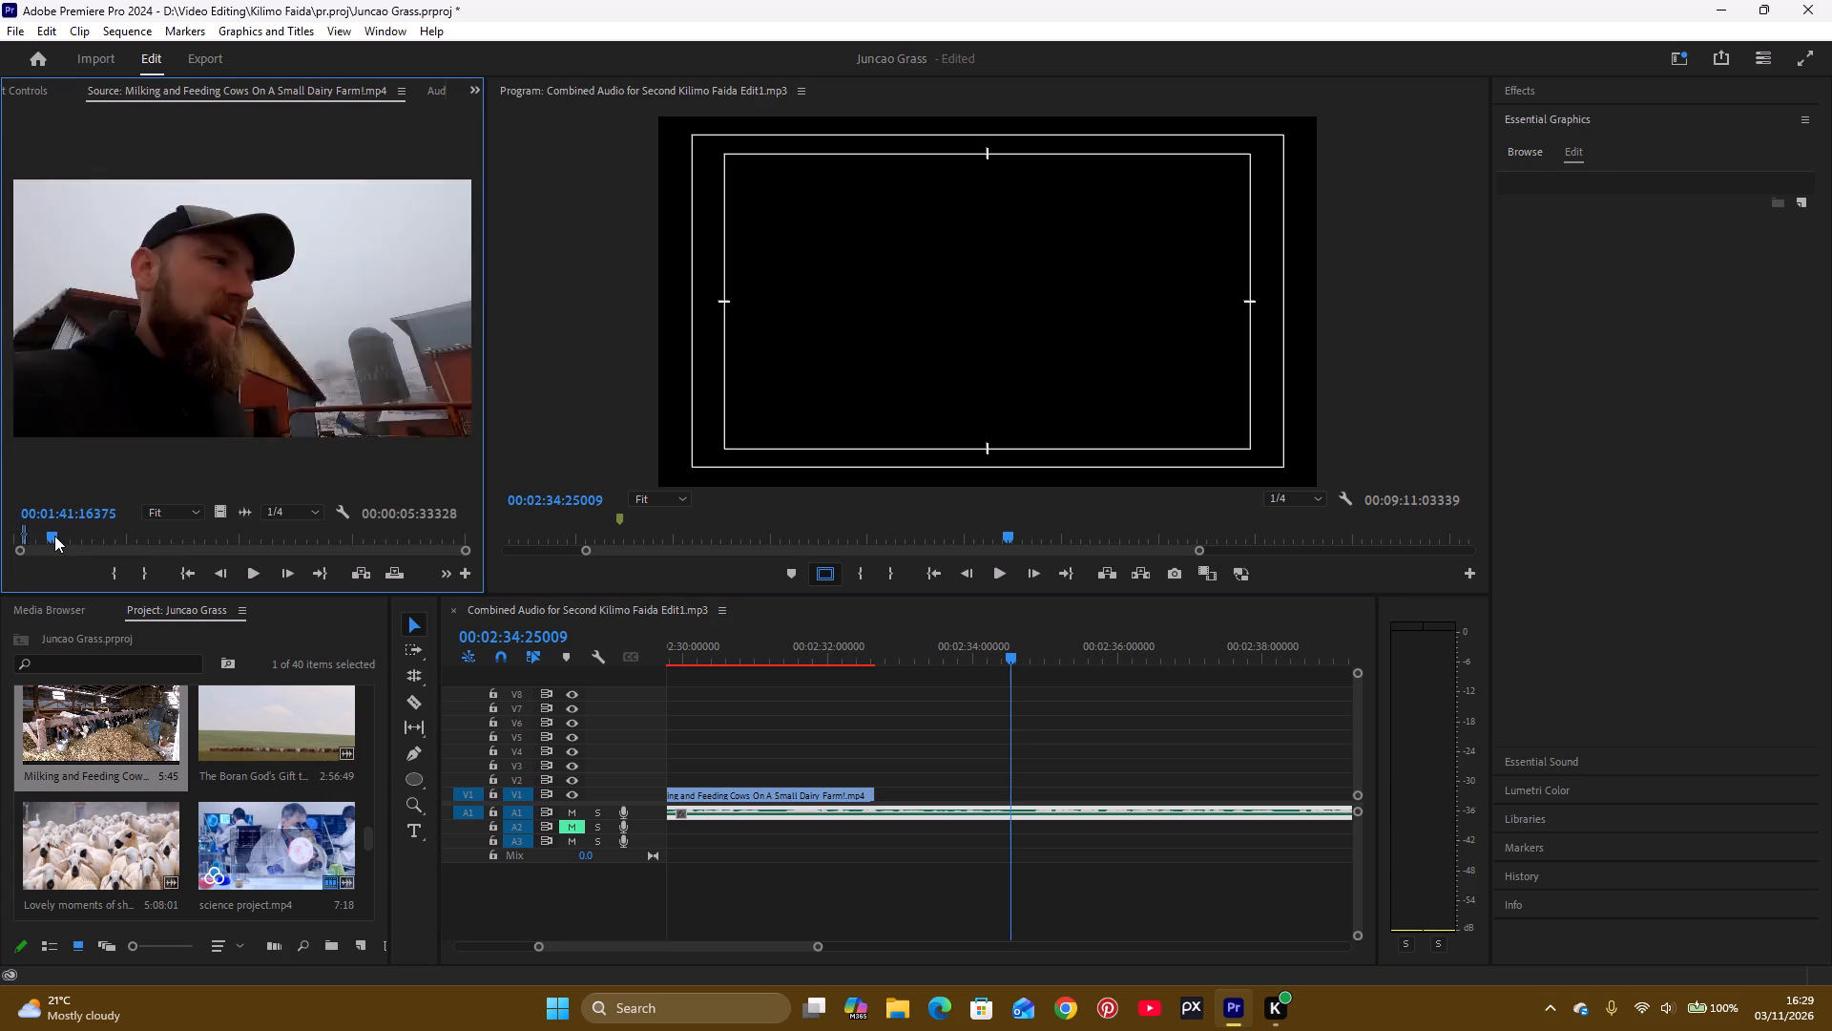
pyautogui.click(54, 536)
pyautogui.click(58, 536)
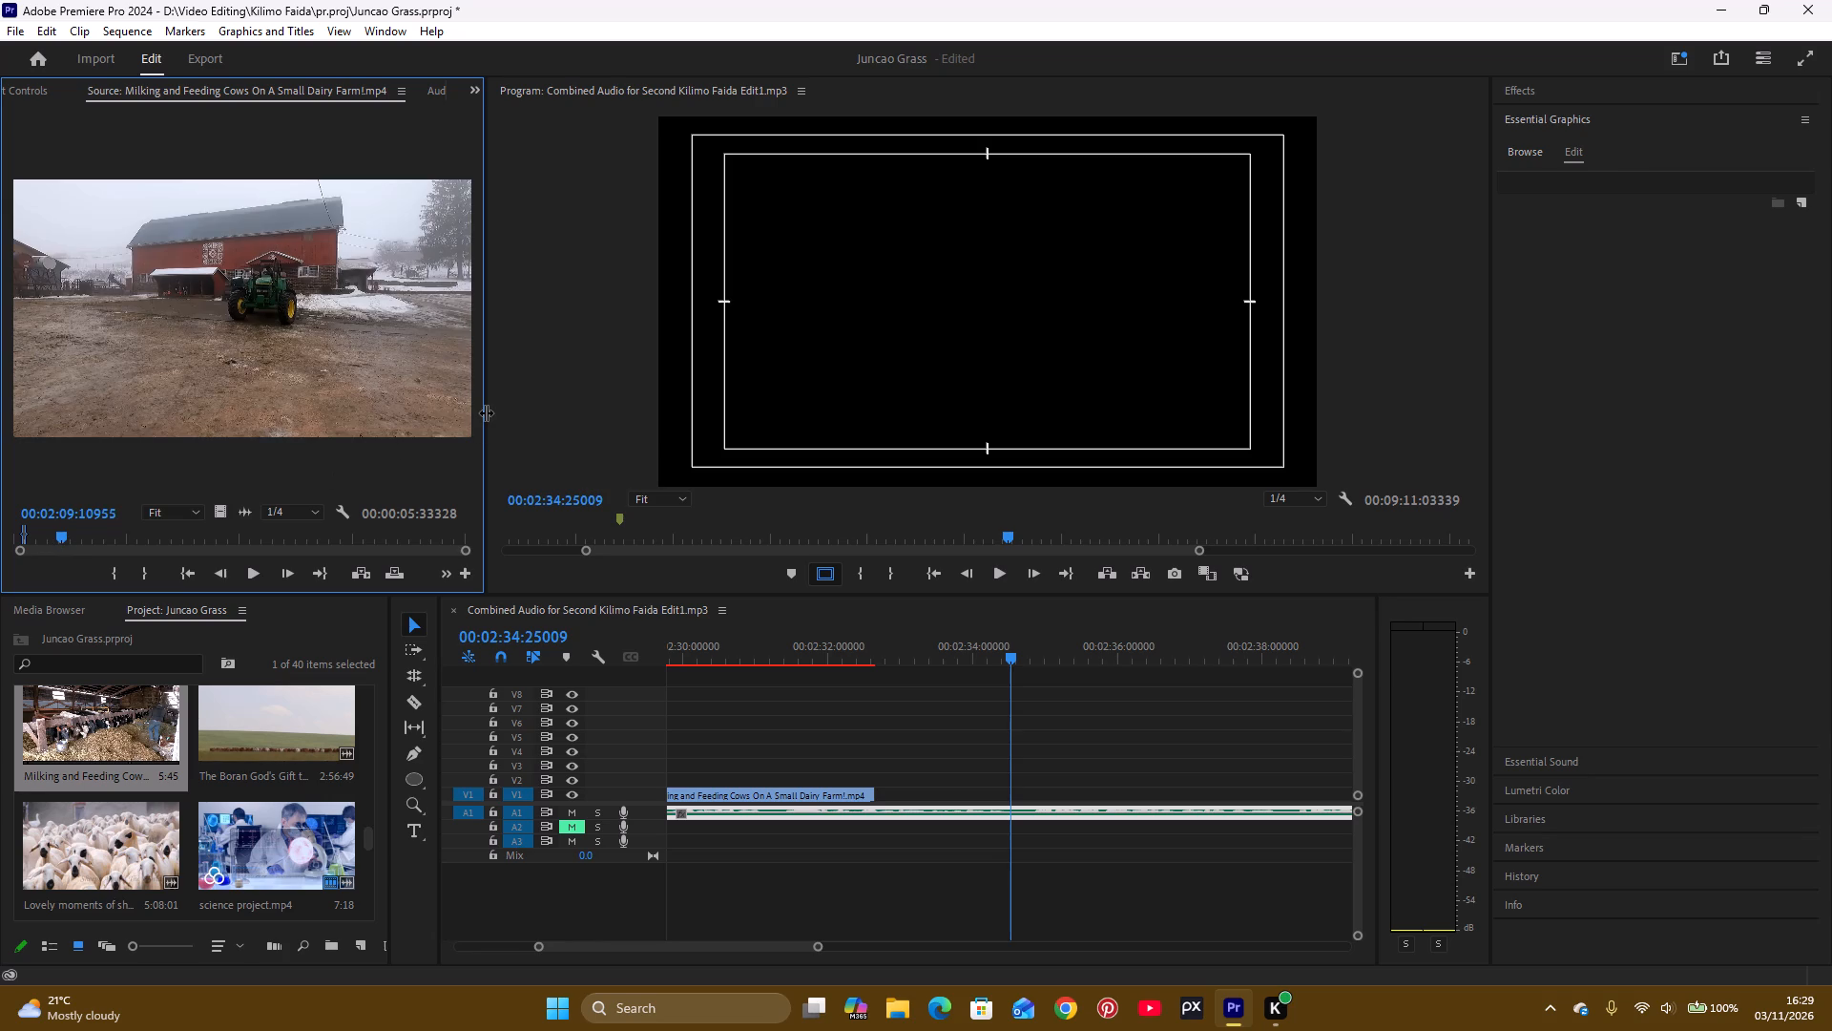
pyautogui.moveTo(486, 412); pyautogui.dragTo(574, 407)
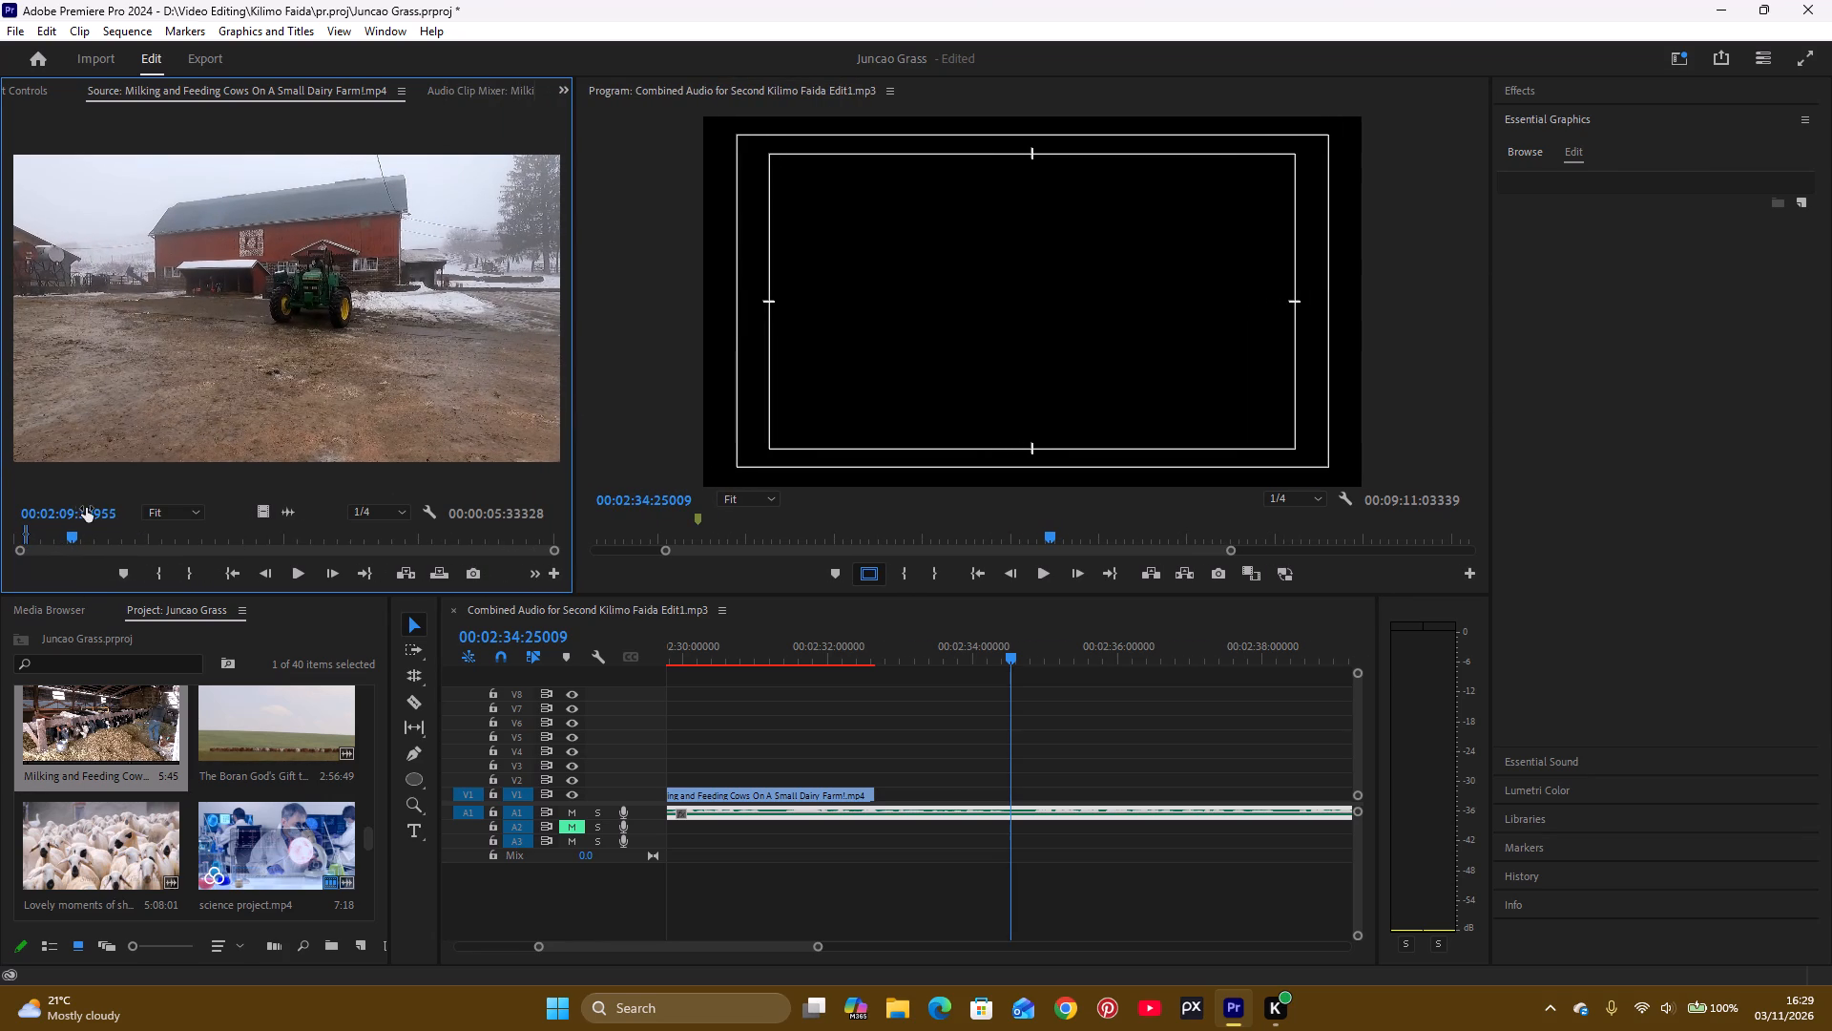
pyautogui.moveTo(74, 530); pyautogui.dragTo(96, 537)
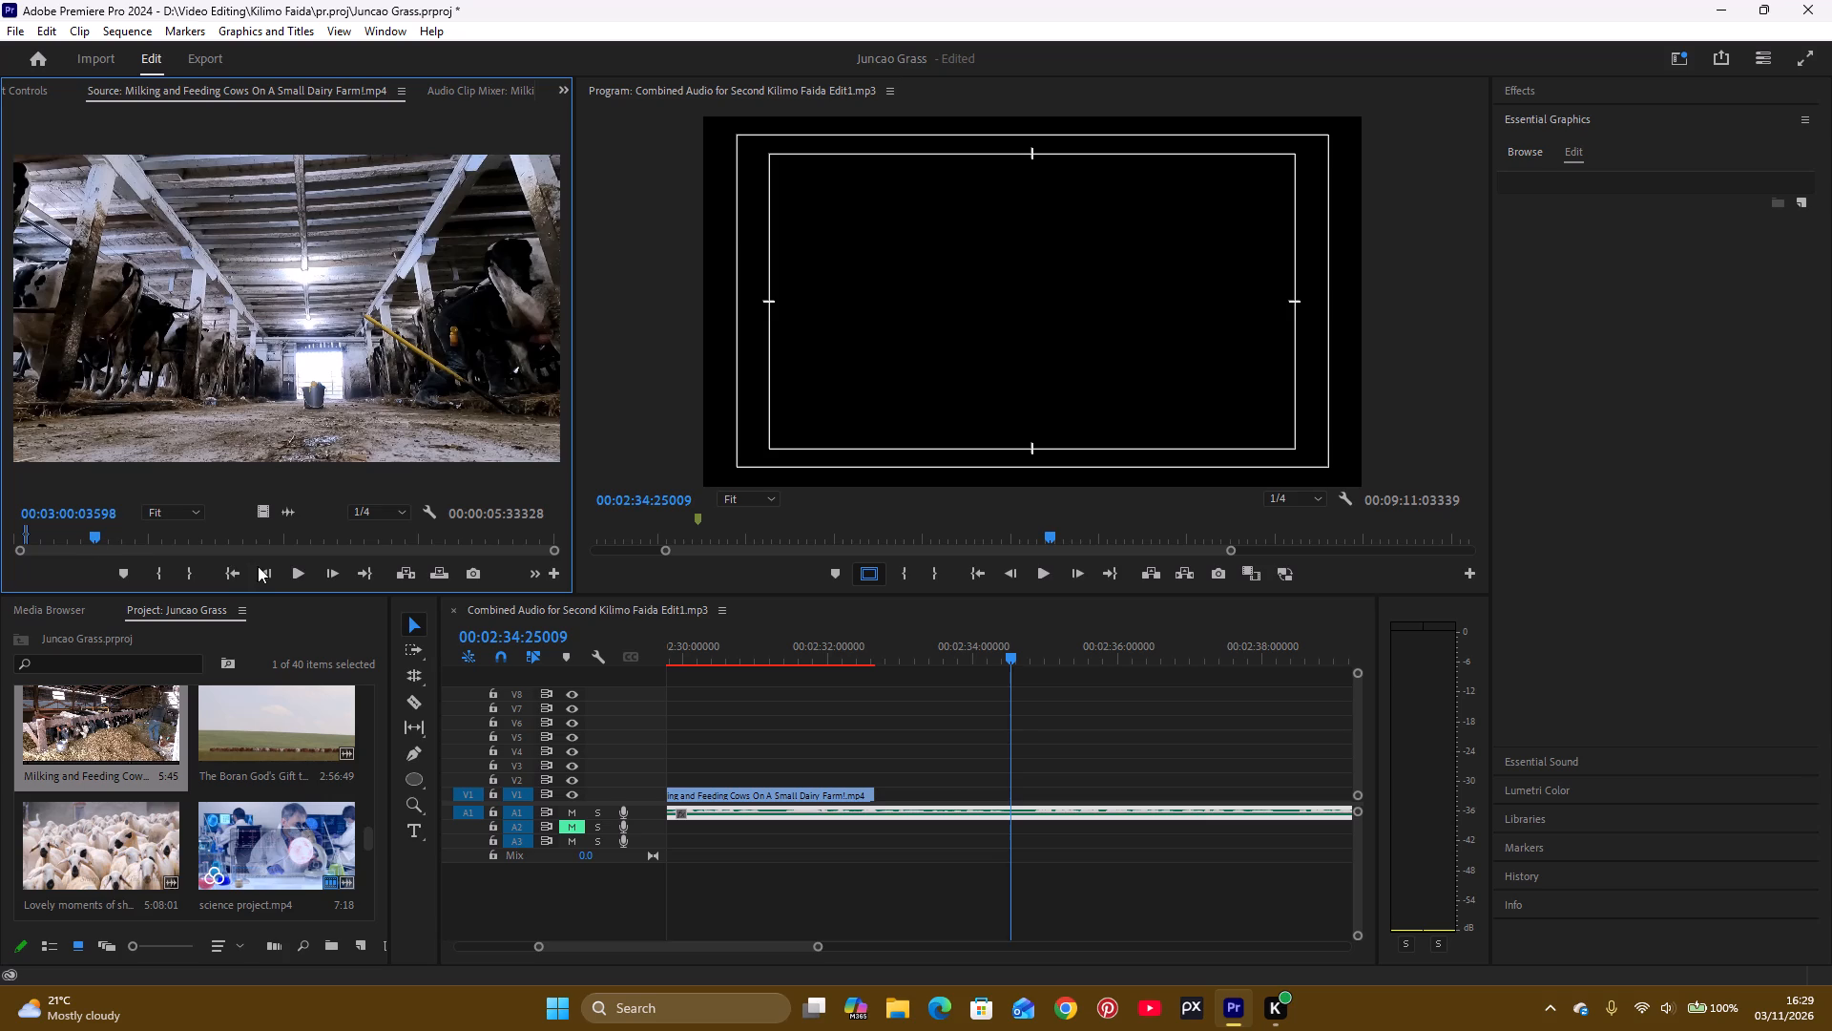
pyautogui.click(308, 576)
pyautogui.click(308, 576)
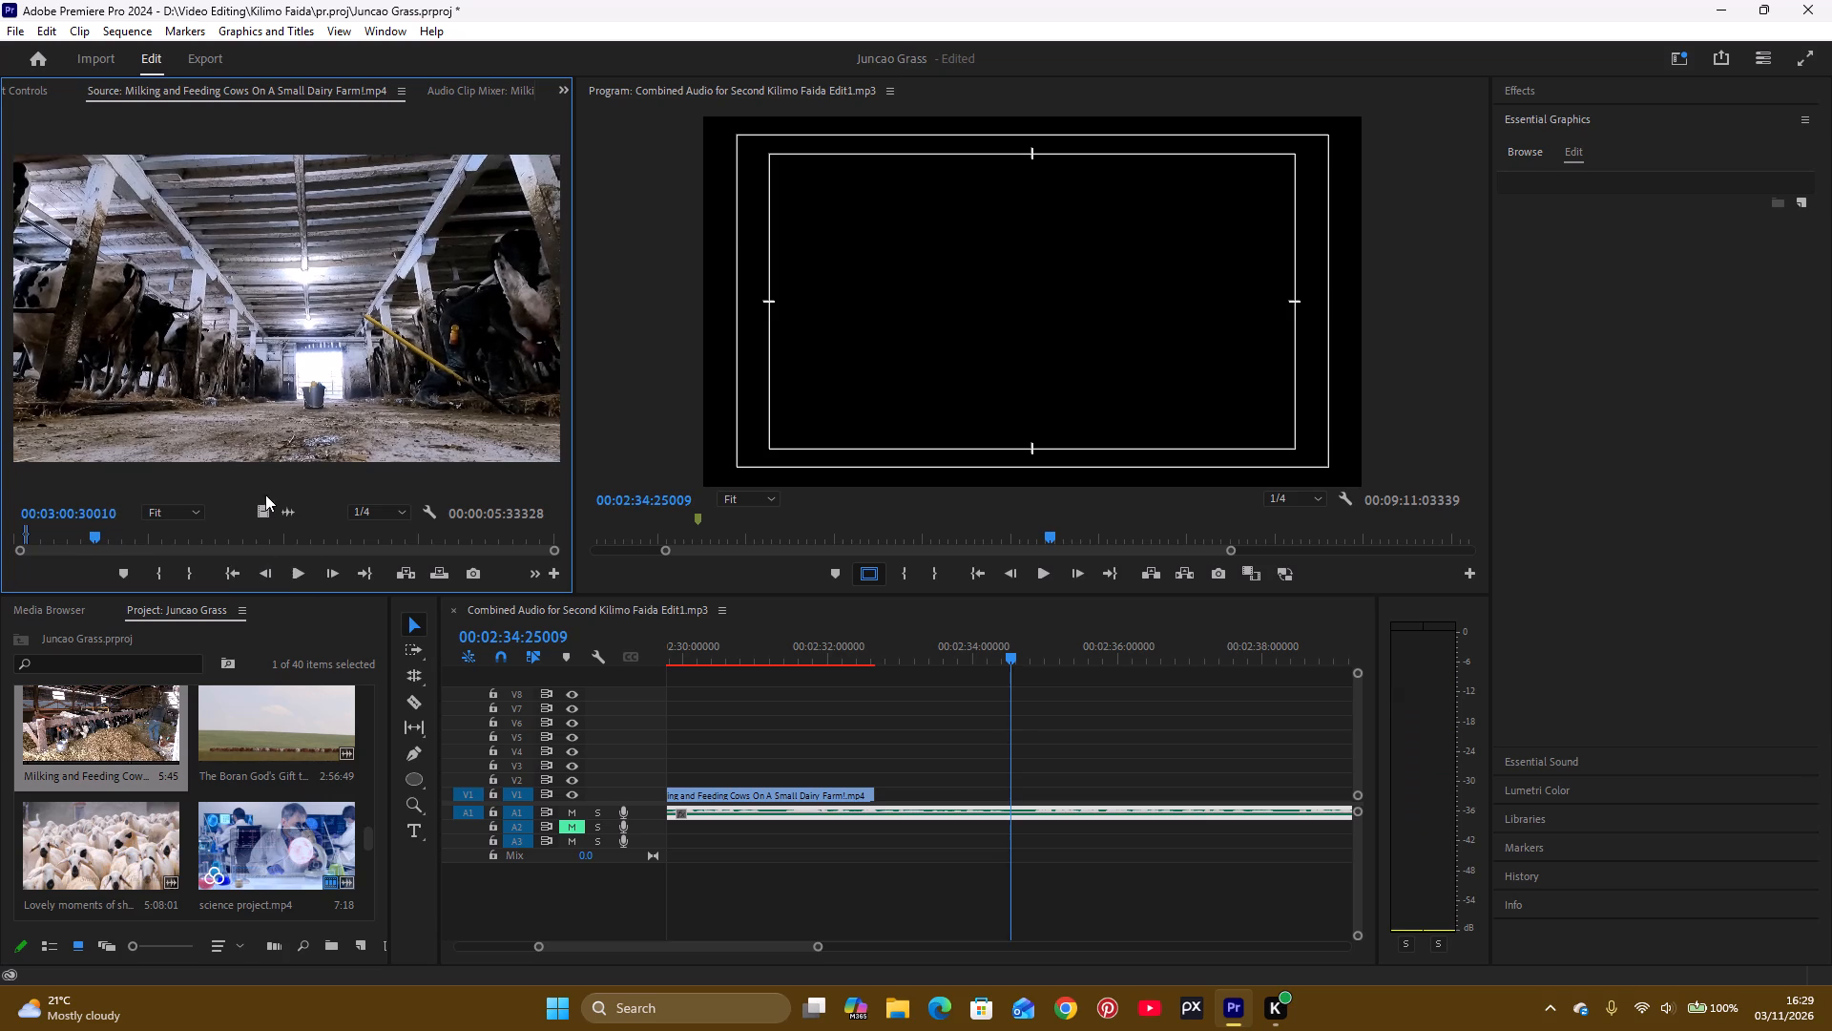
# Set the Source Monitor's Paused Resolution to 1/4.
pyautogui.click(425, 511)
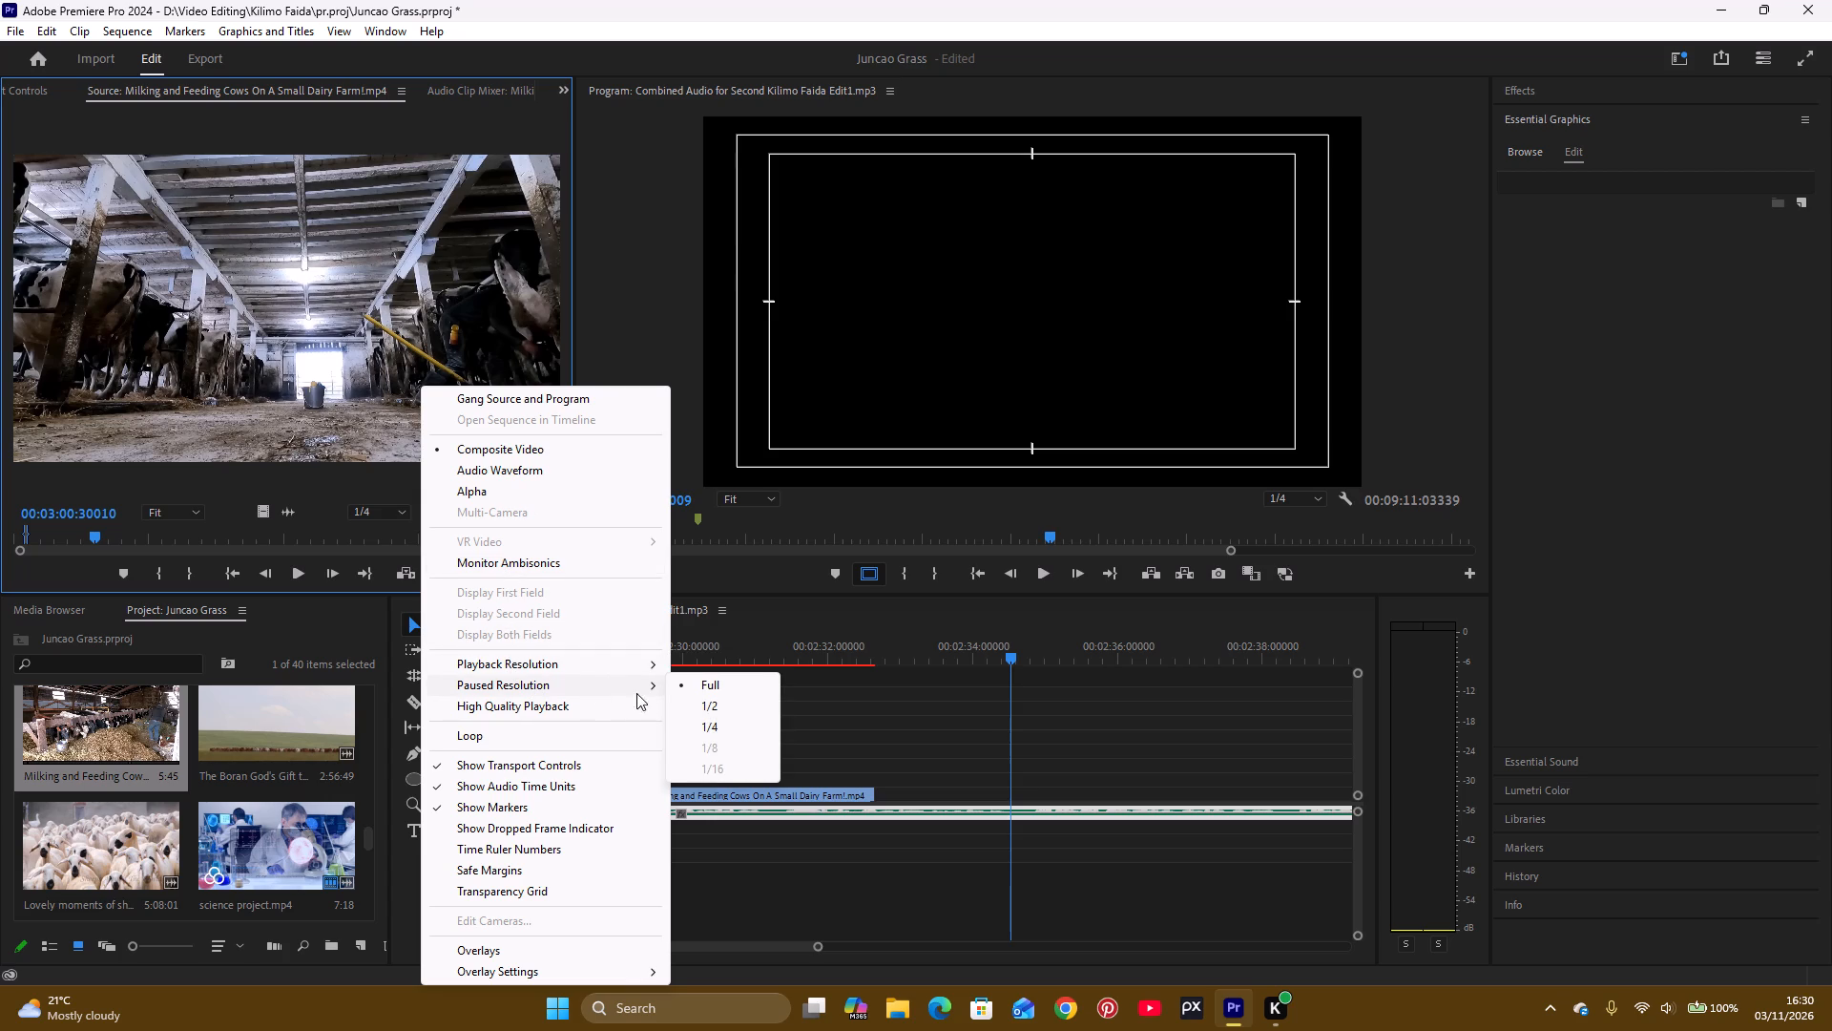
pyautogui.click(714, 720)
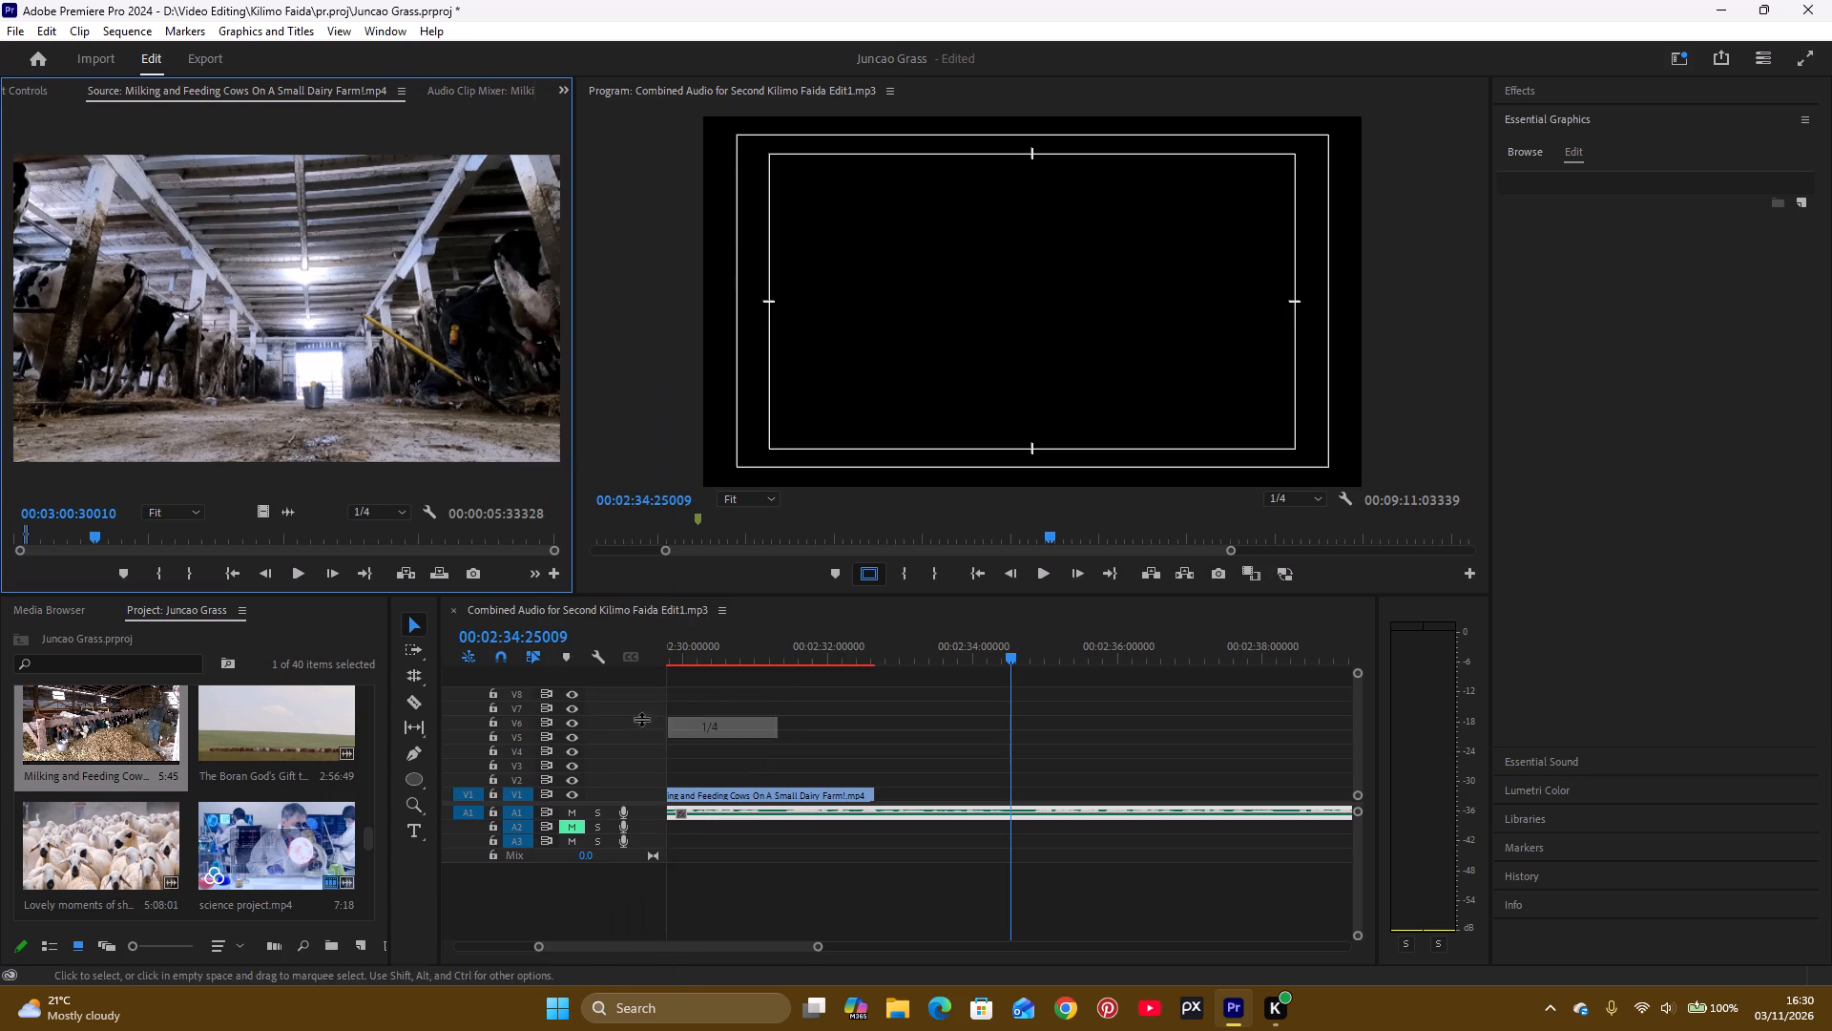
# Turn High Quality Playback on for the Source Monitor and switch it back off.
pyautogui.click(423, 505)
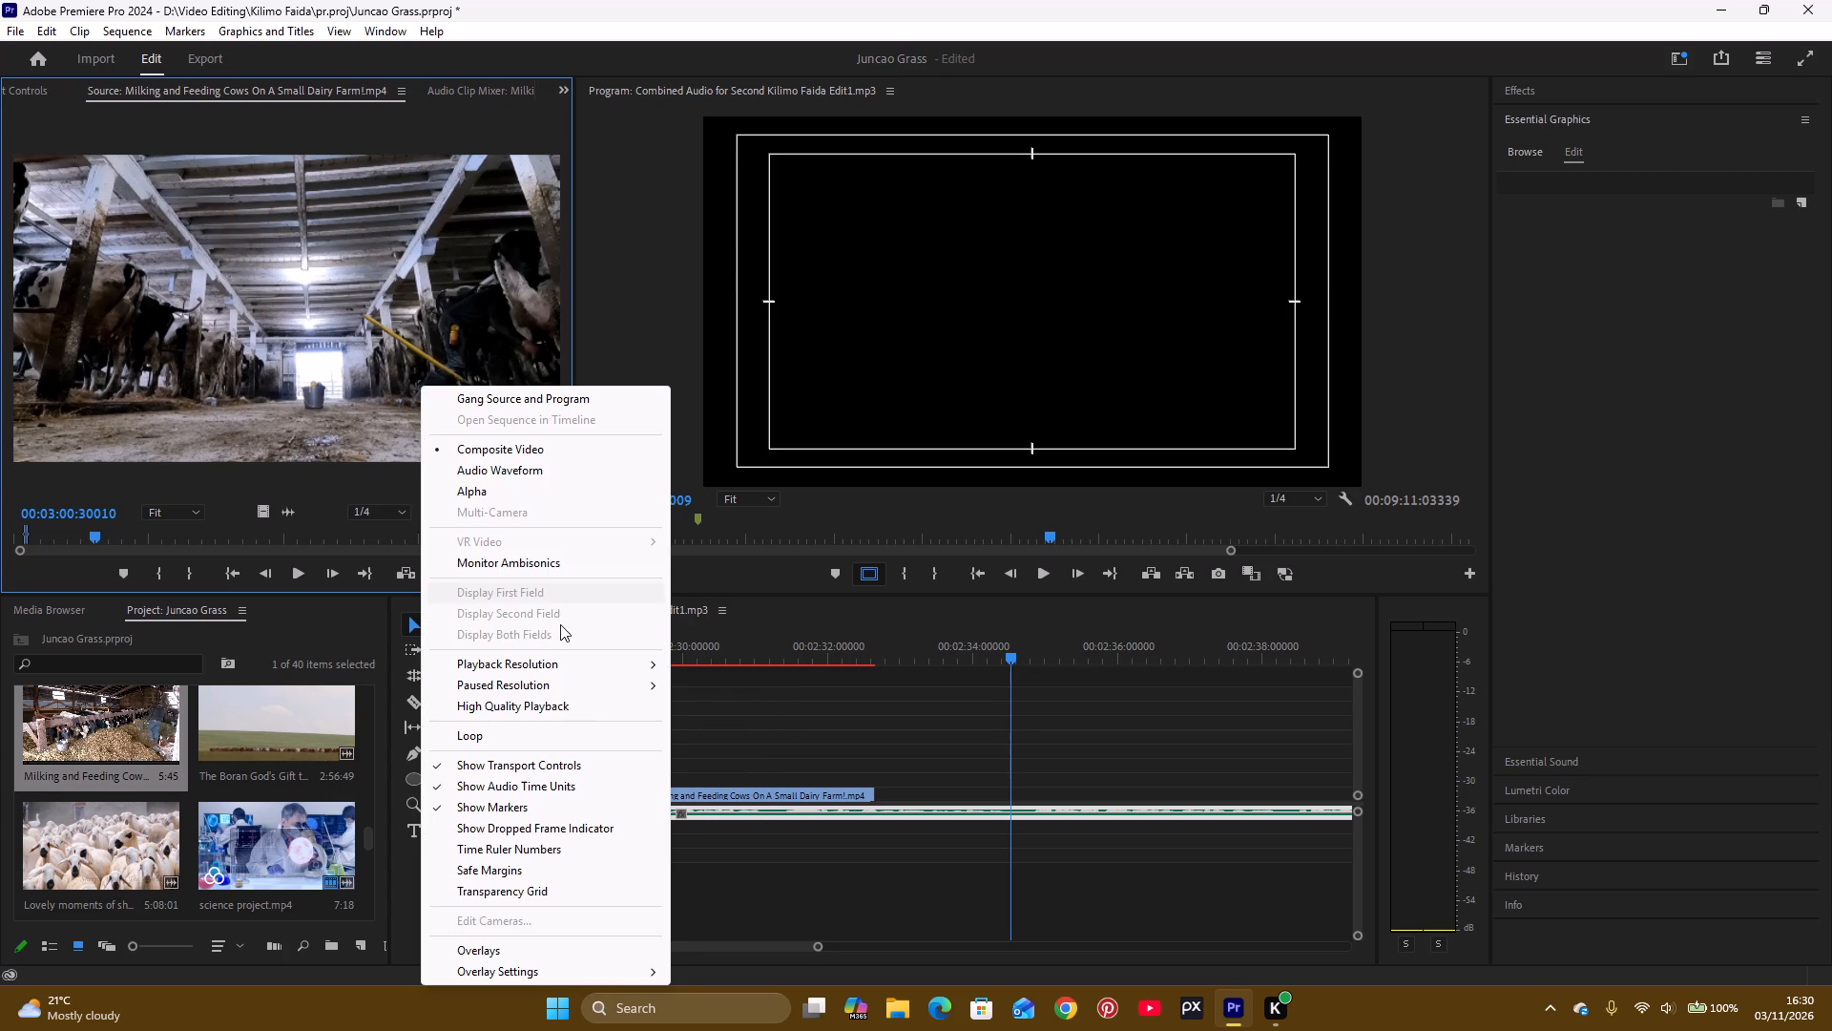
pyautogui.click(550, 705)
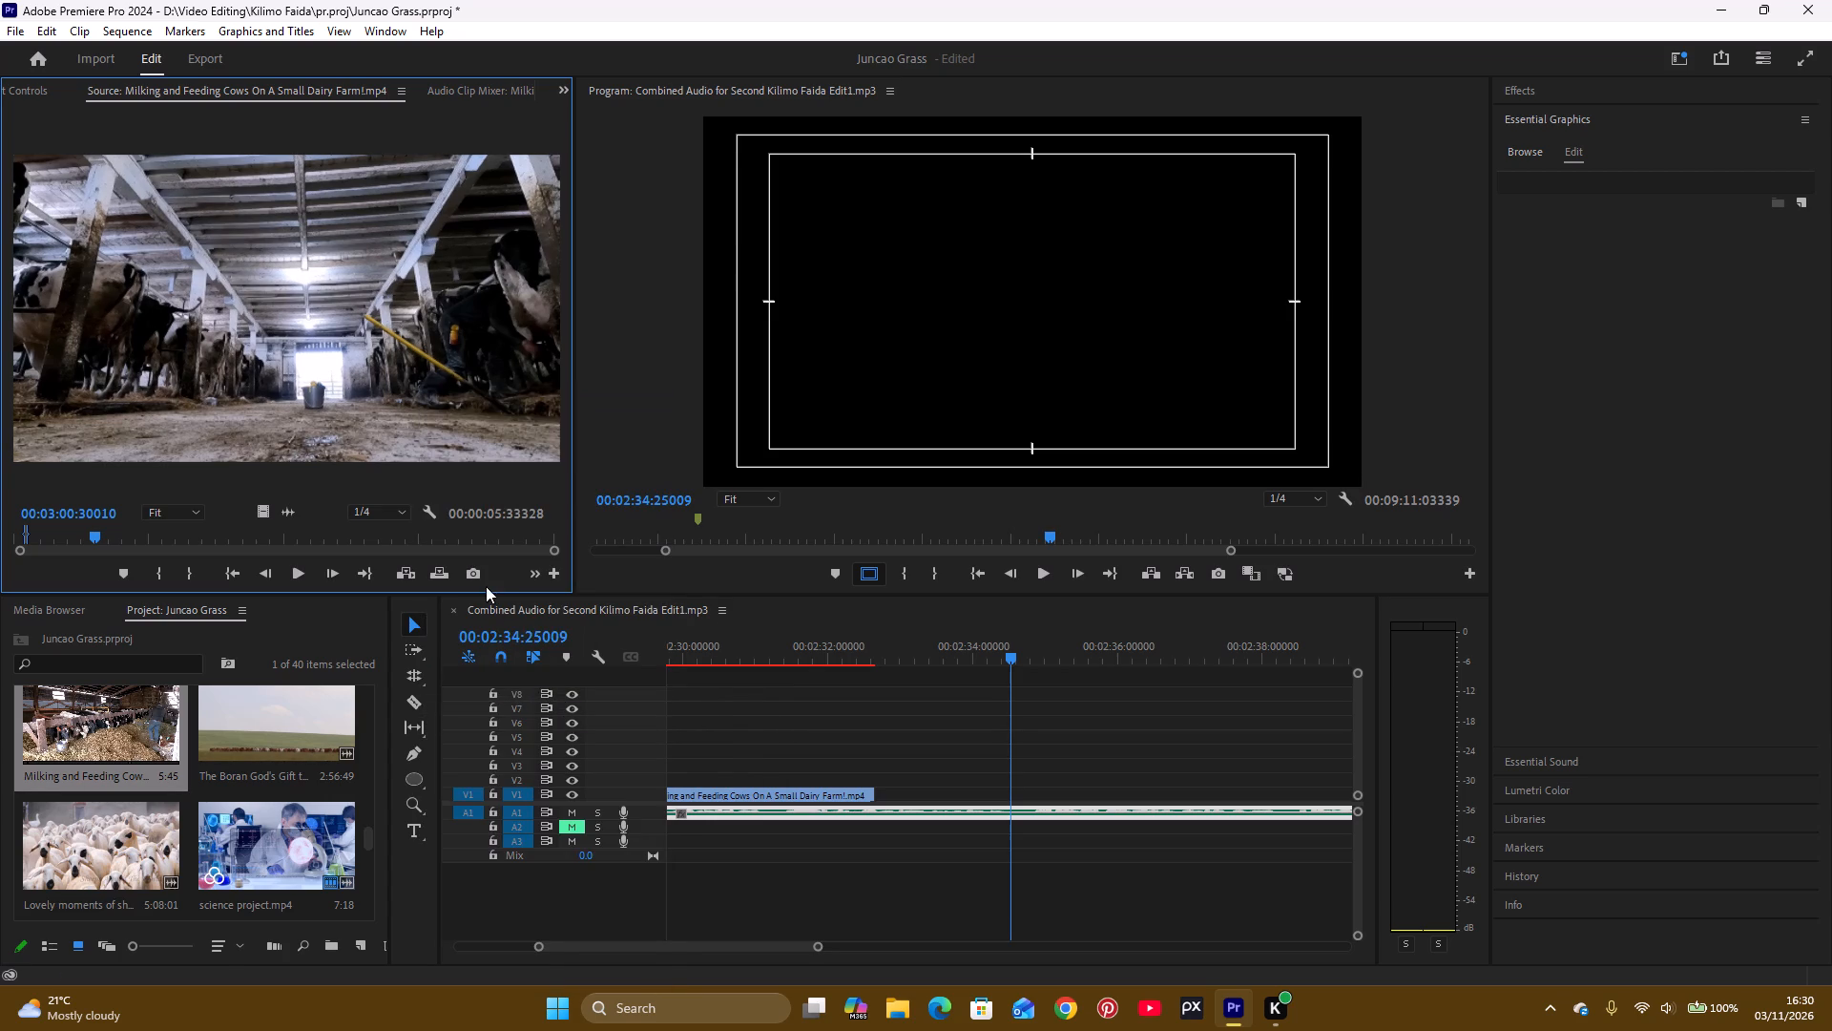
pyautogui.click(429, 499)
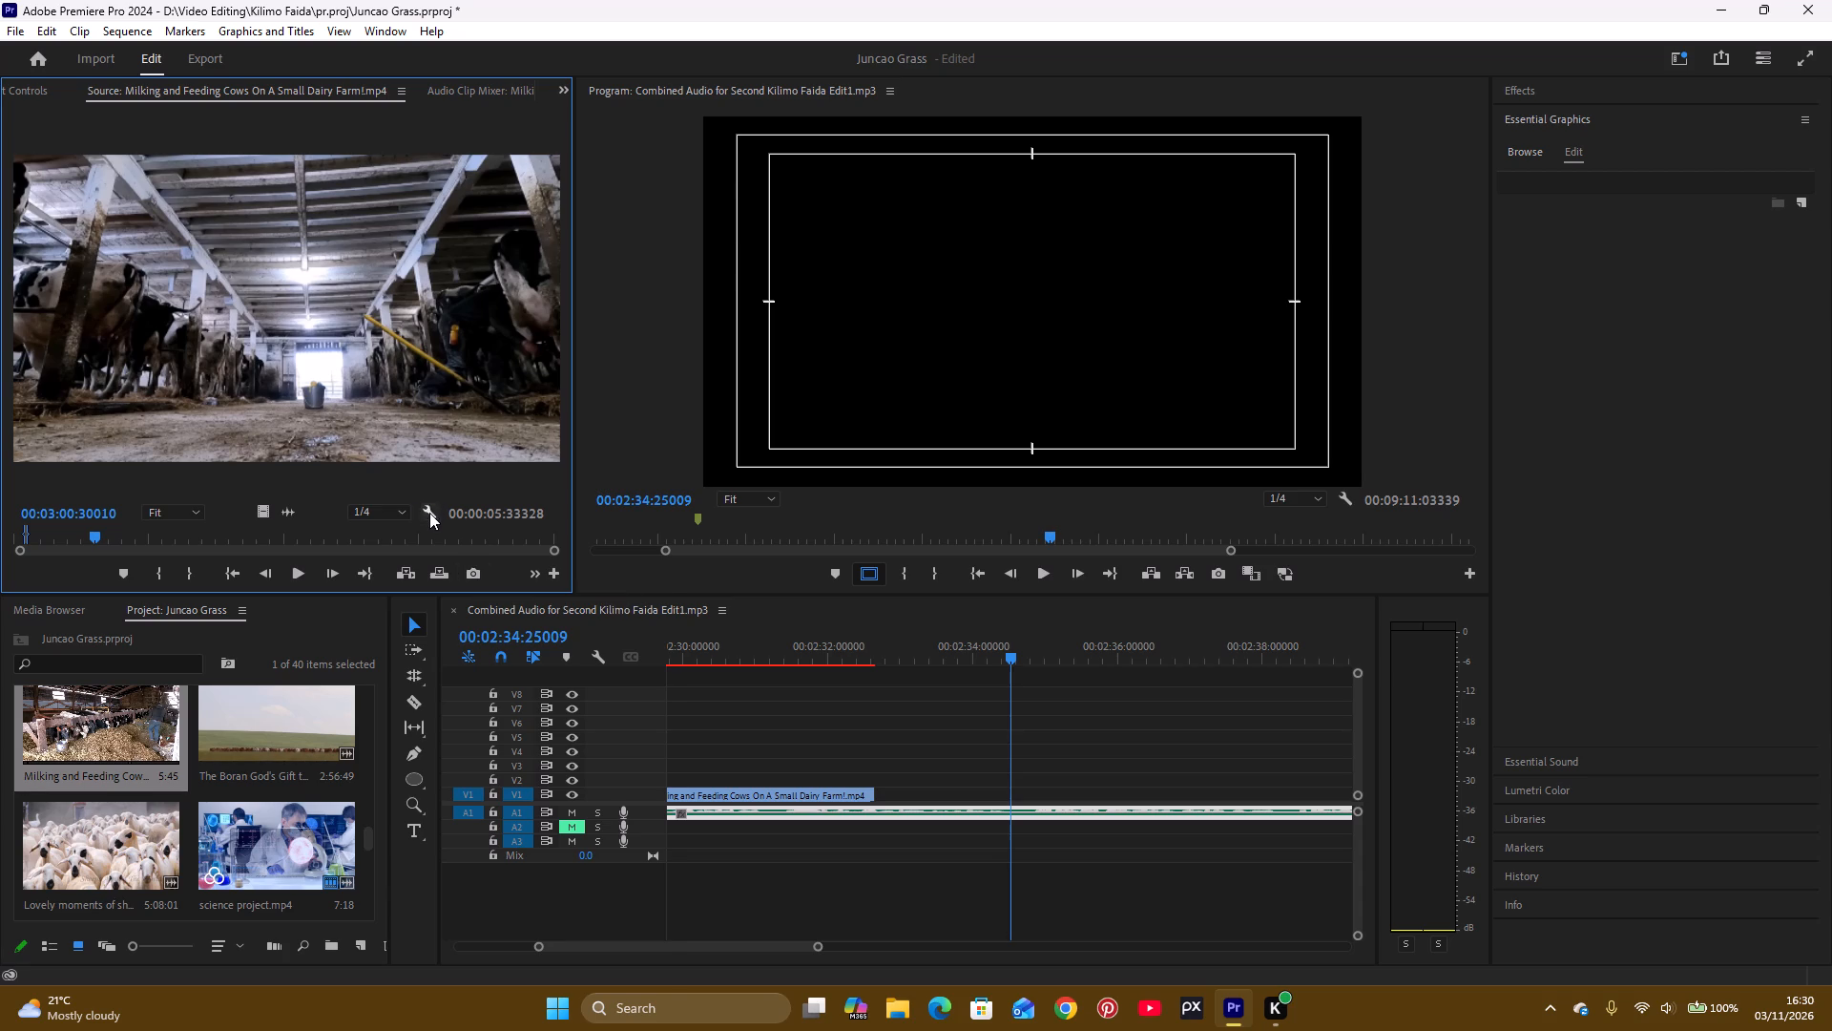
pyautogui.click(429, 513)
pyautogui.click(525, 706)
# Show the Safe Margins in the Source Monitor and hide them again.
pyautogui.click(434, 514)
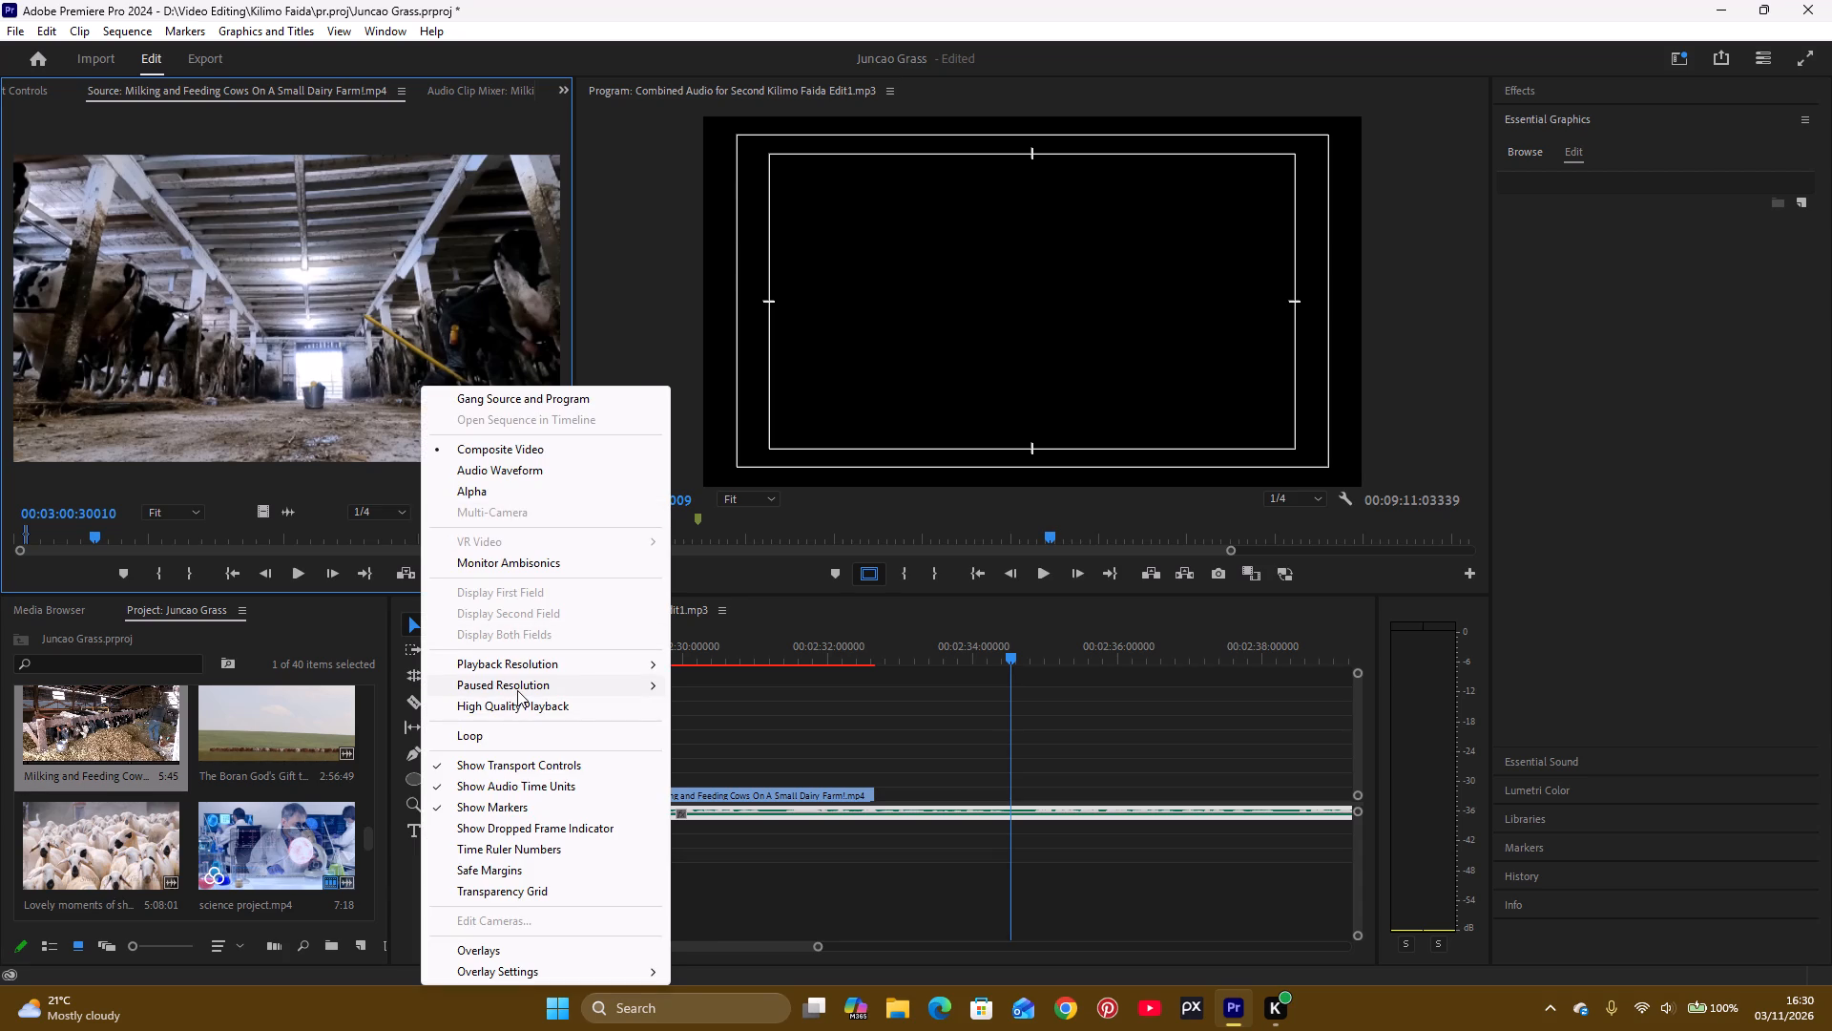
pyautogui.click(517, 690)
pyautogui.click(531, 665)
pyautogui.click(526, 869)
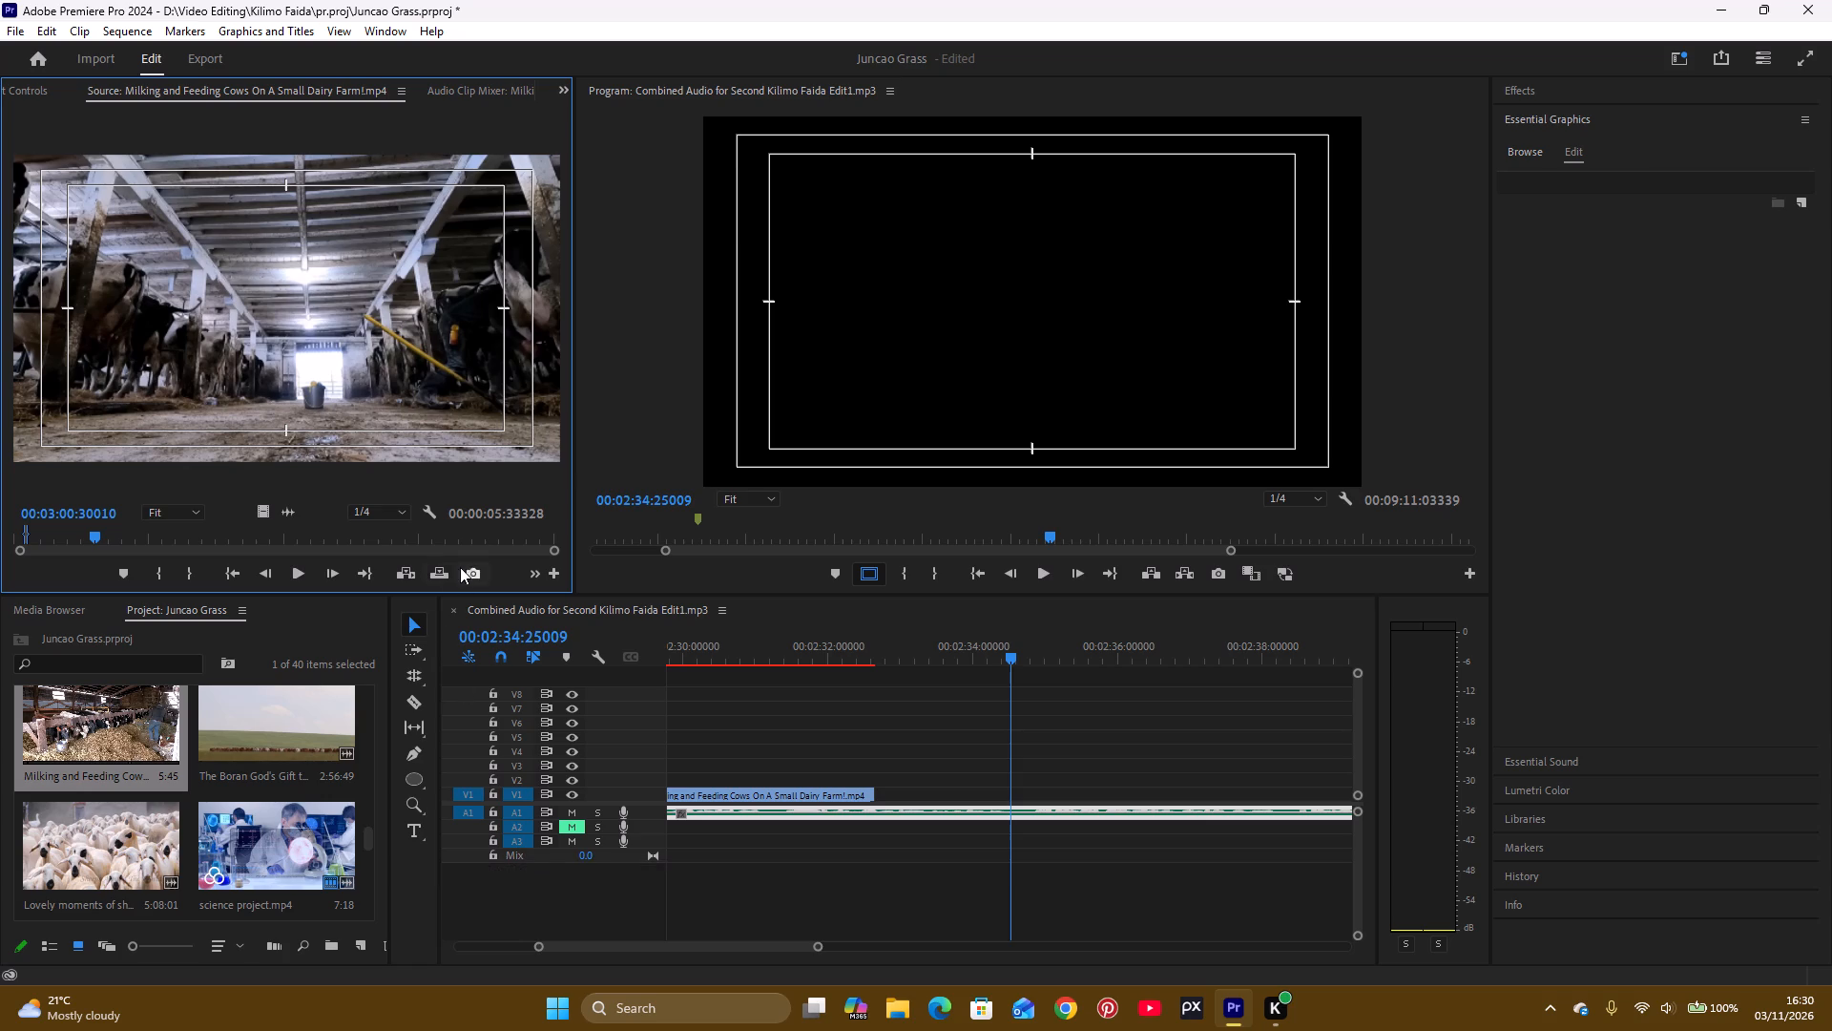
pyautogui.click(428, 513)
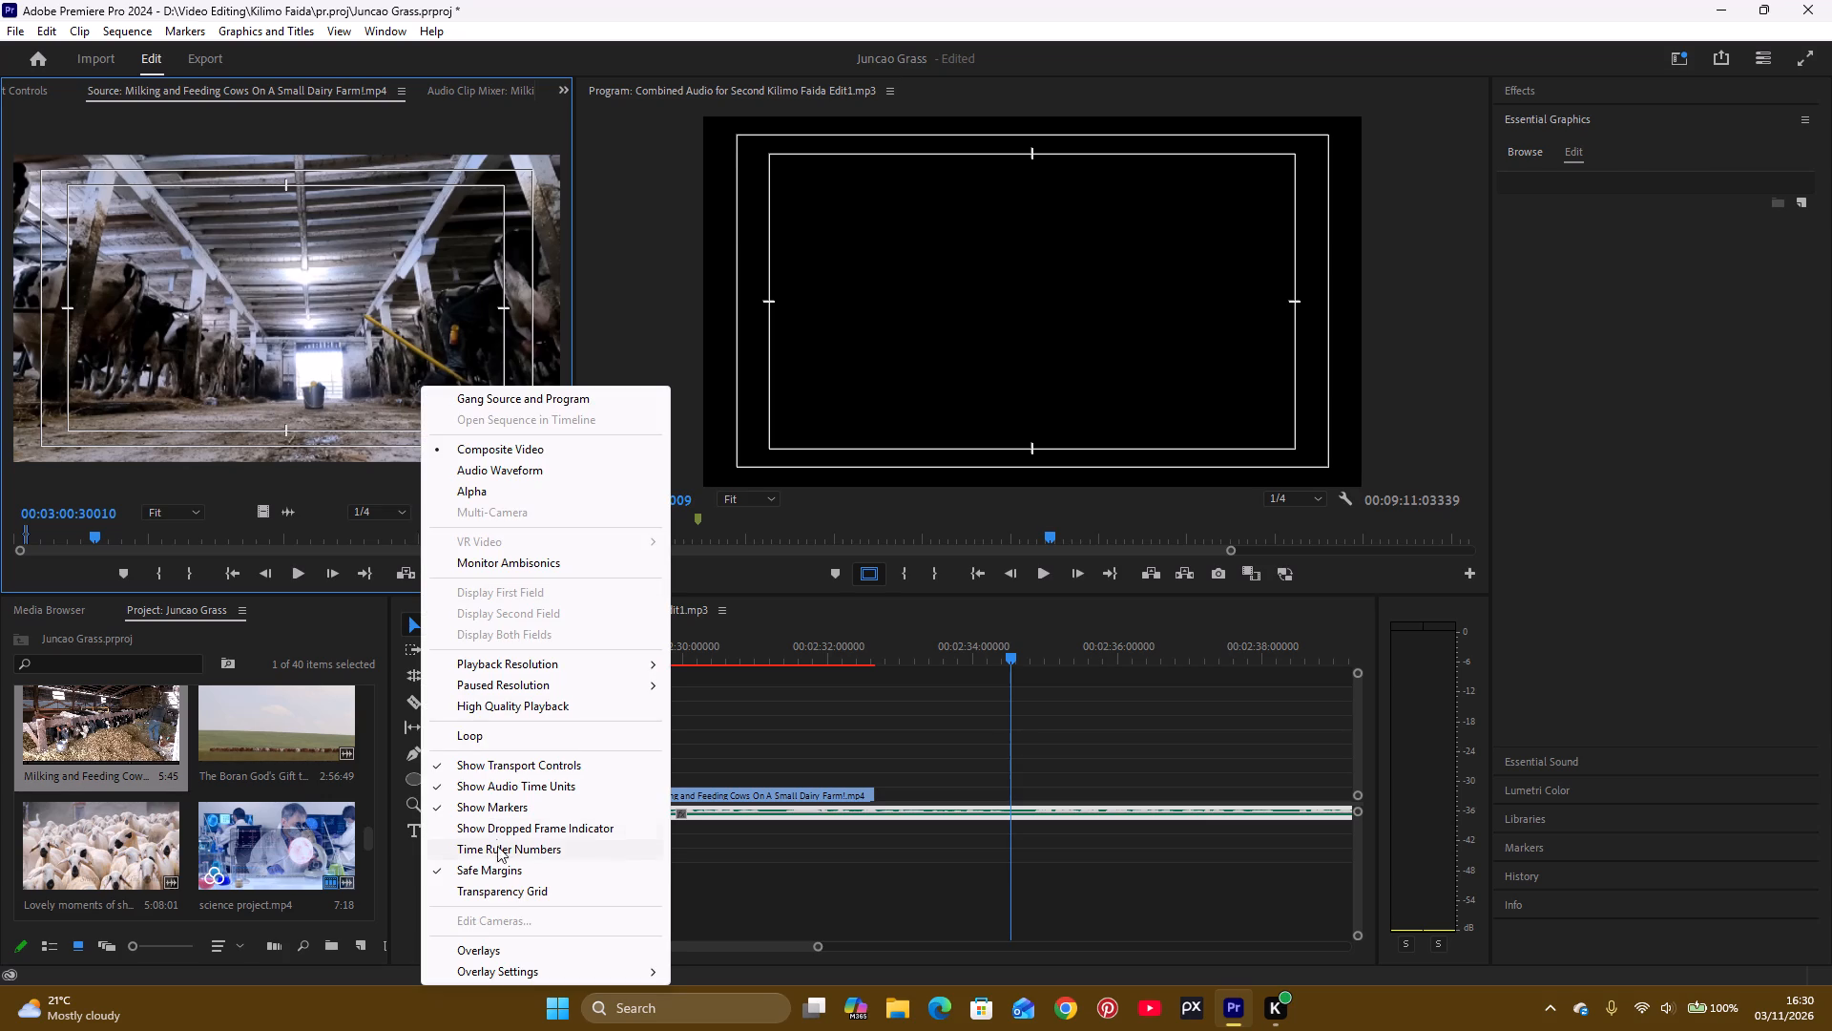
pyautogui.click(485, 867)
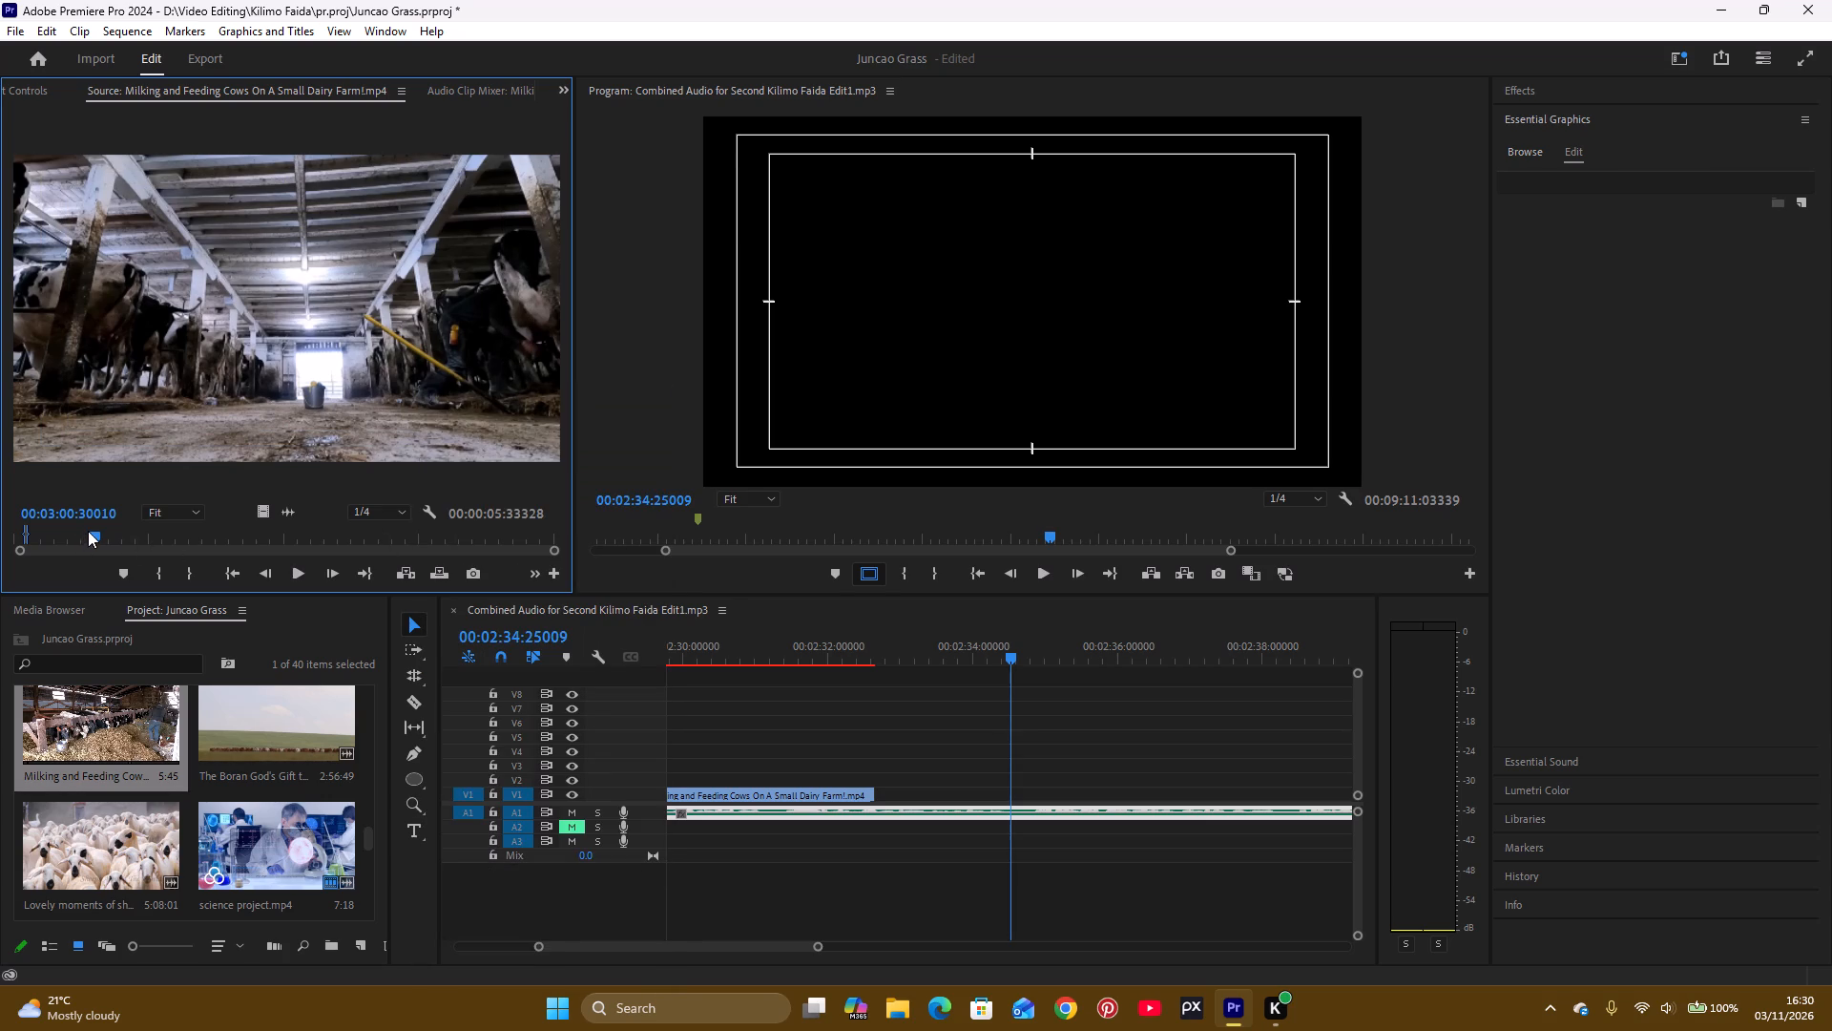
# Find the milking-equipment shot near the start of the cow source footage and mark it from 00:00:03:28090 to 00:00:07:06930.
pyautogui.moveTo(88, 531); pyautogui.dragTo(128, 539)
pyautogui.moveTo(128, 539); pyautogui.dragTo(143, 539)
pyautogui.press('space')
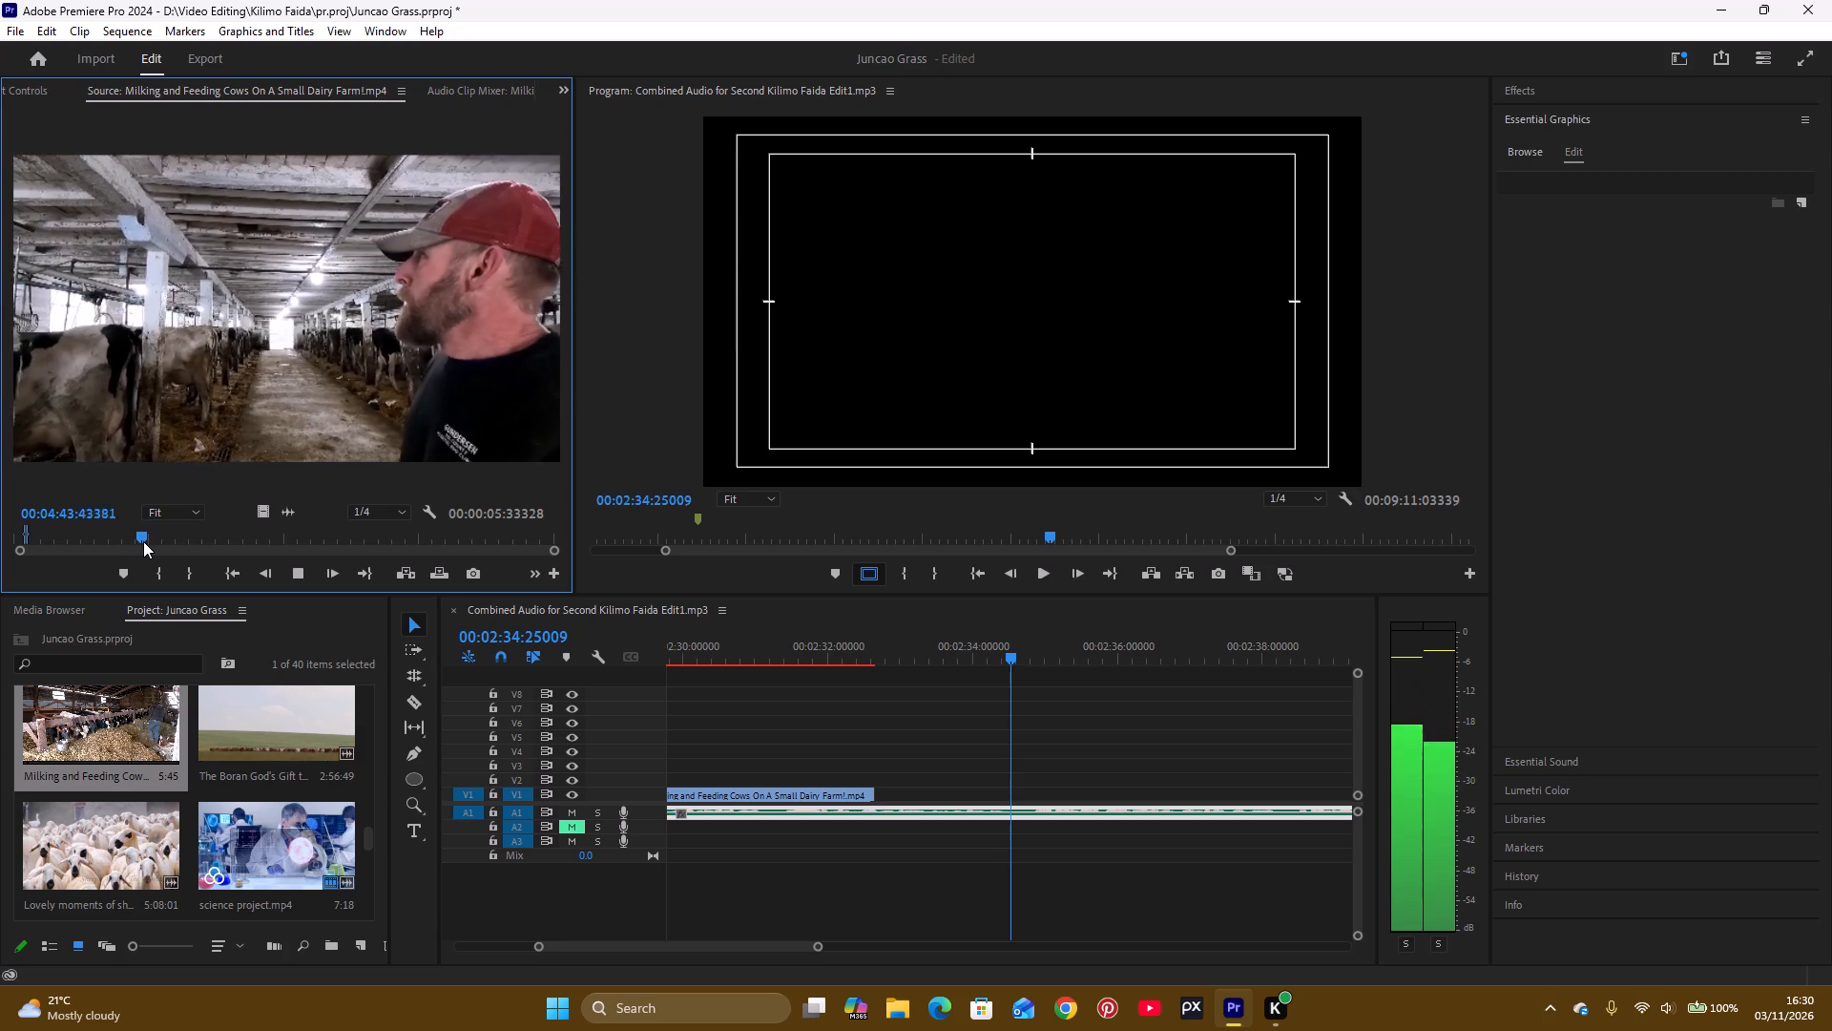
pyautogui.click(150, 539)
pyautogui.click(157, 537)
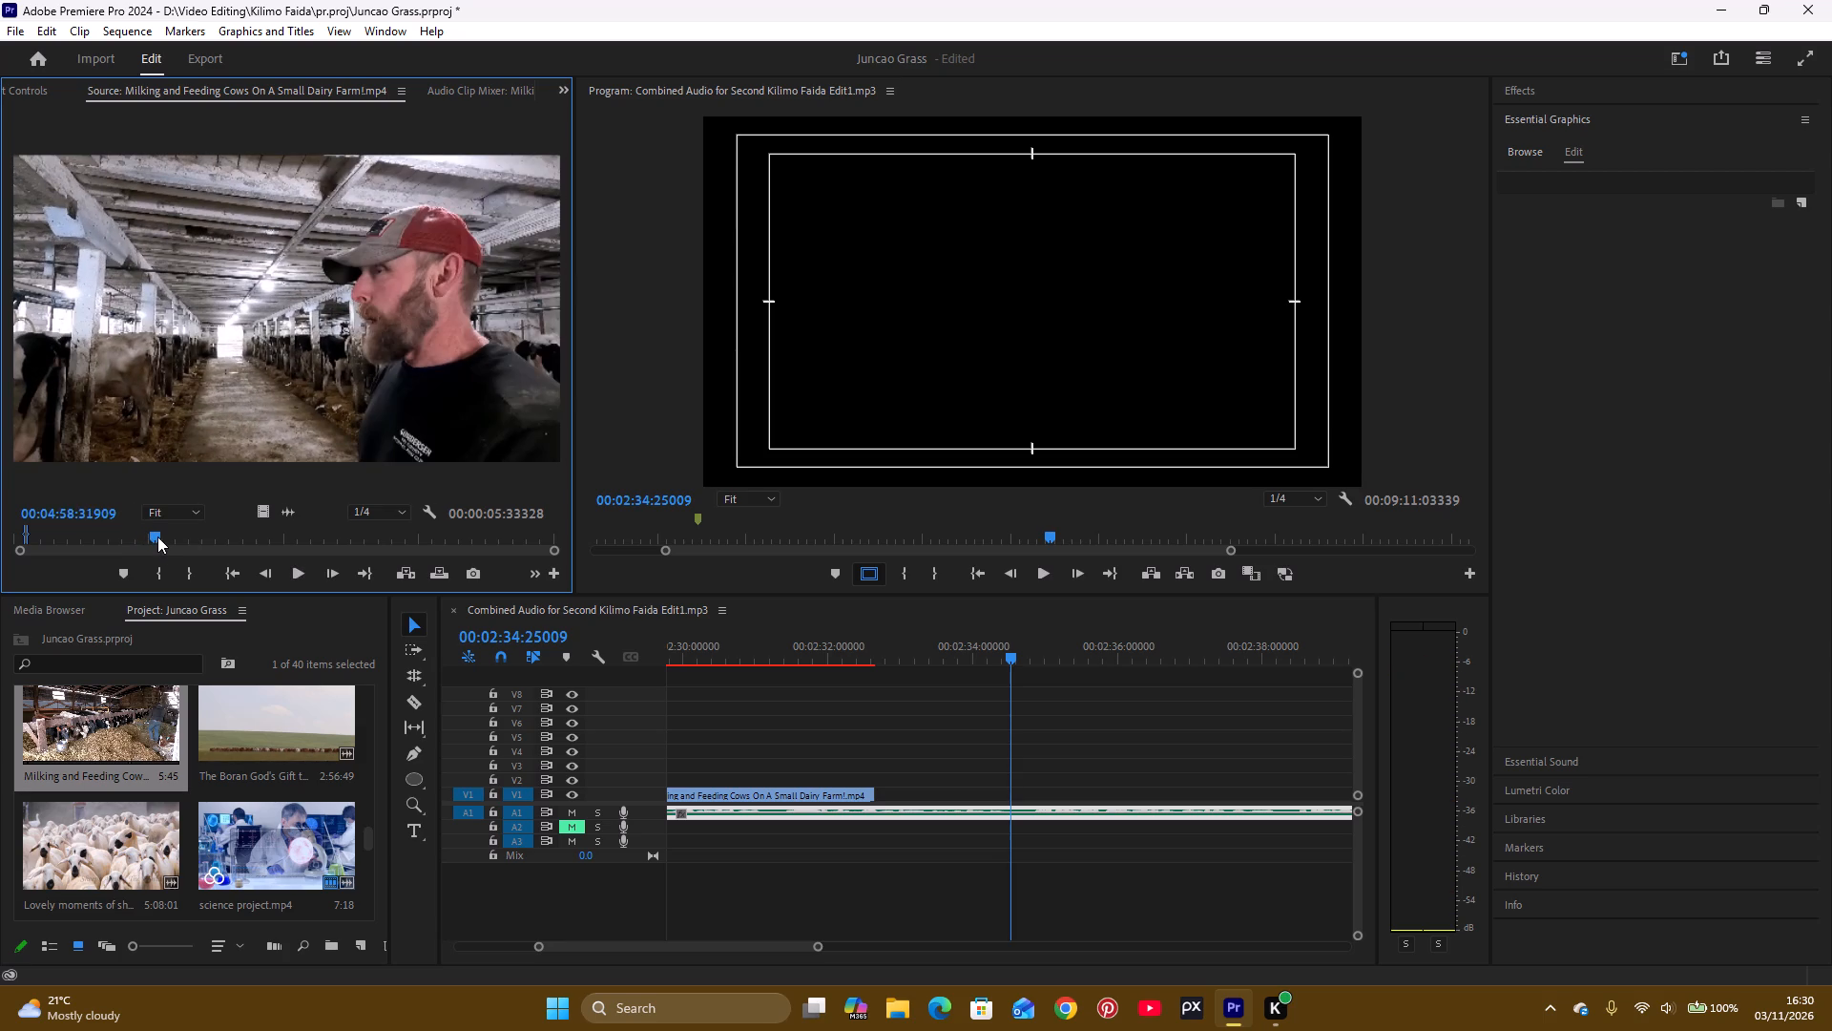
pyautogui.click(162, 537)
pyautogui.click(171, 536)
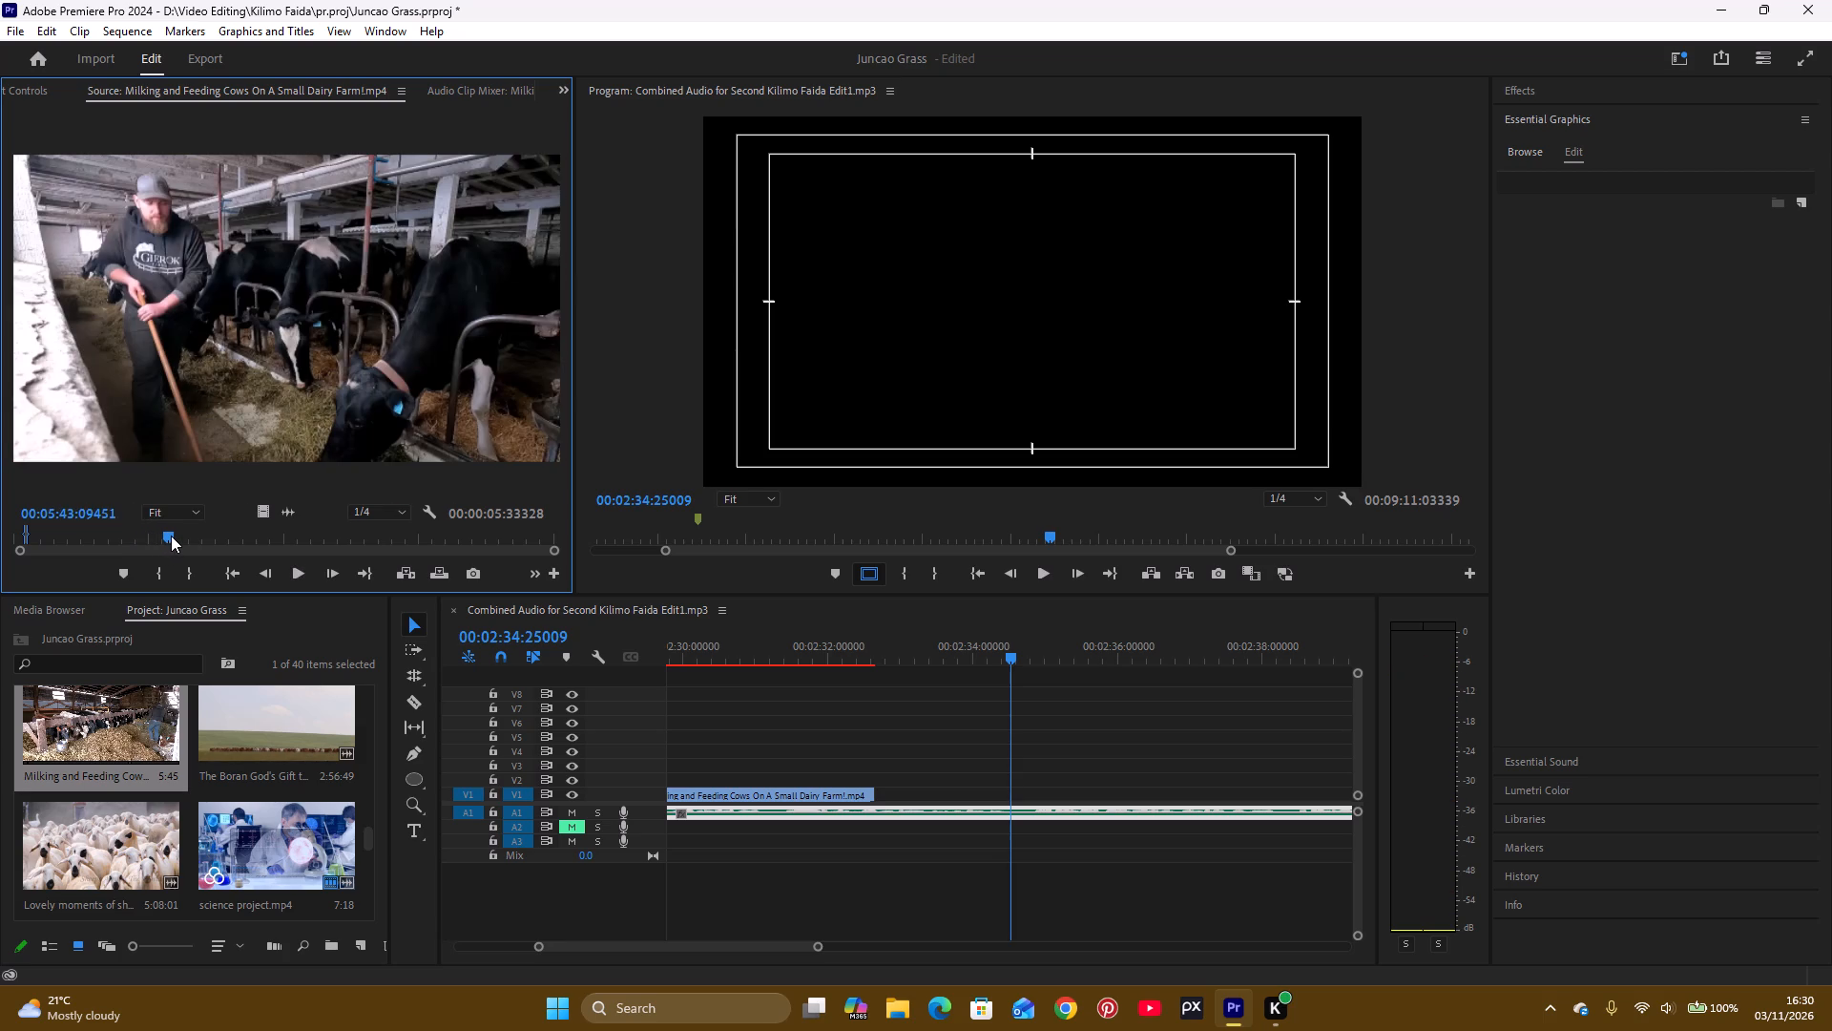
pyautogui.moveTo(171, 536); pyautogui.dragTo(0, 548)
pyautogui.press('space')
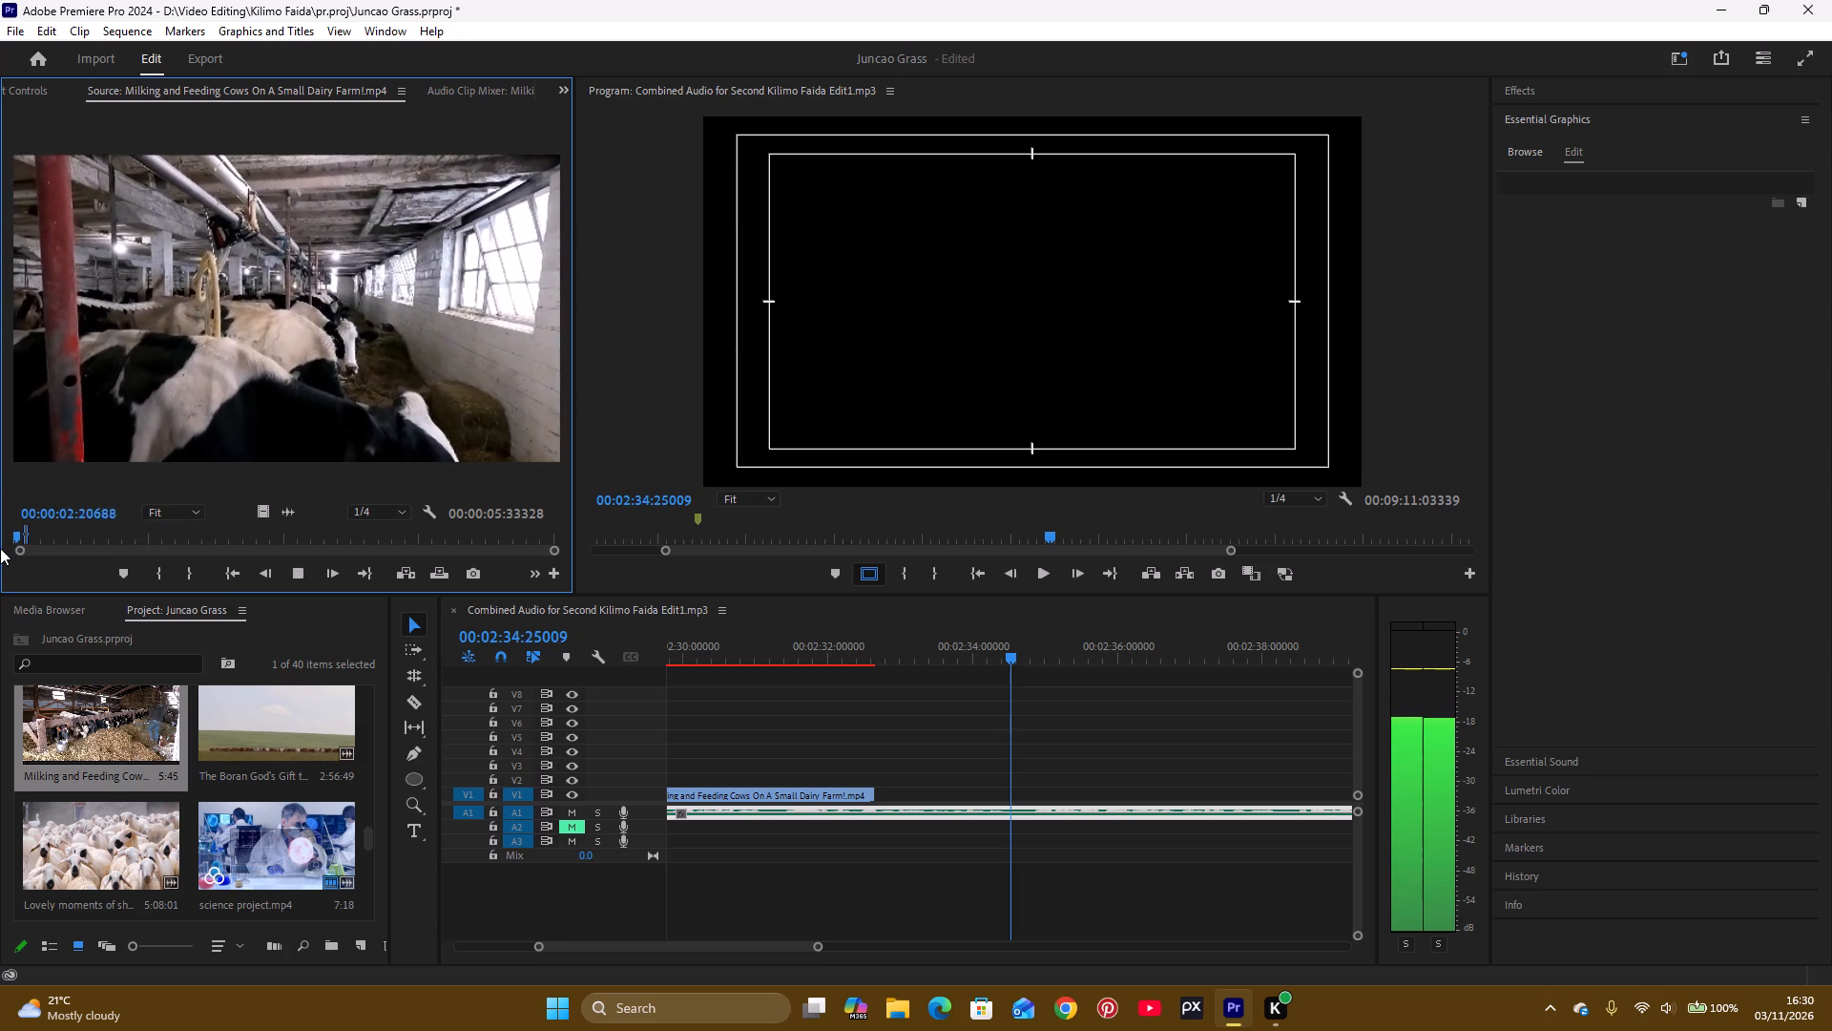
pyautogui.press('space')
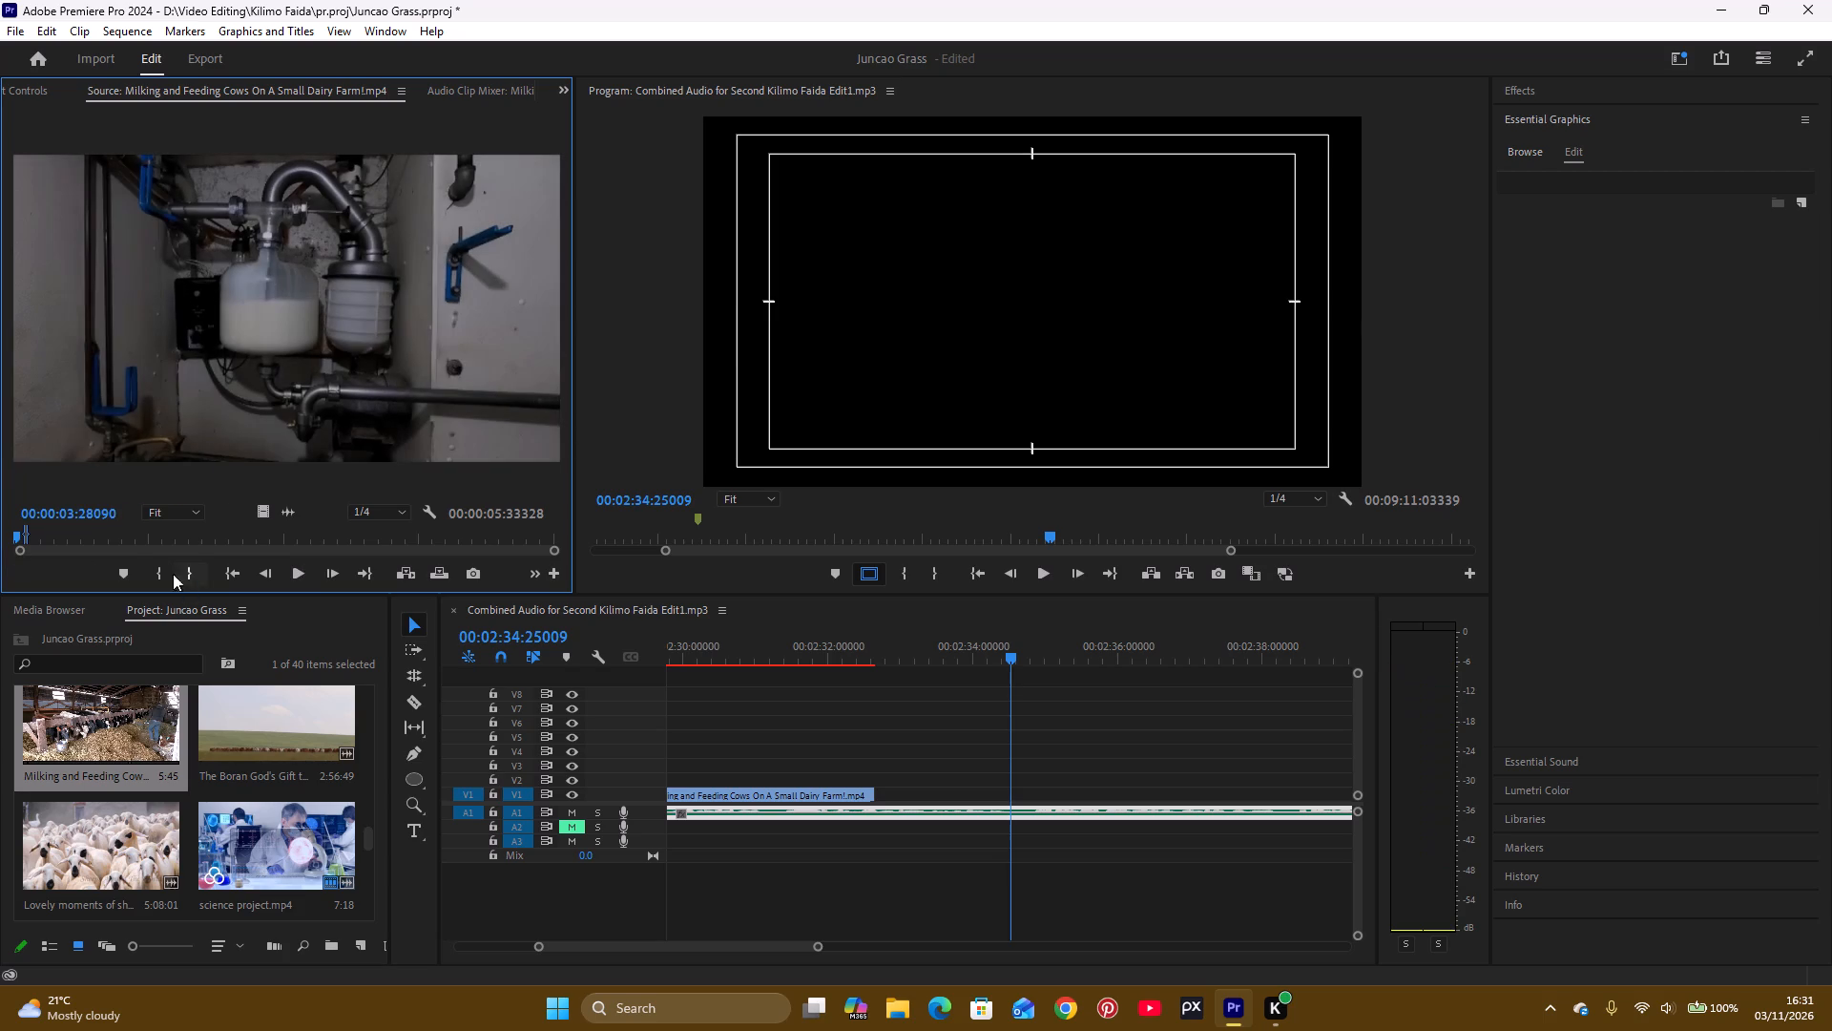
pyautogui.click(169, 574)
pyautogui.press('space')
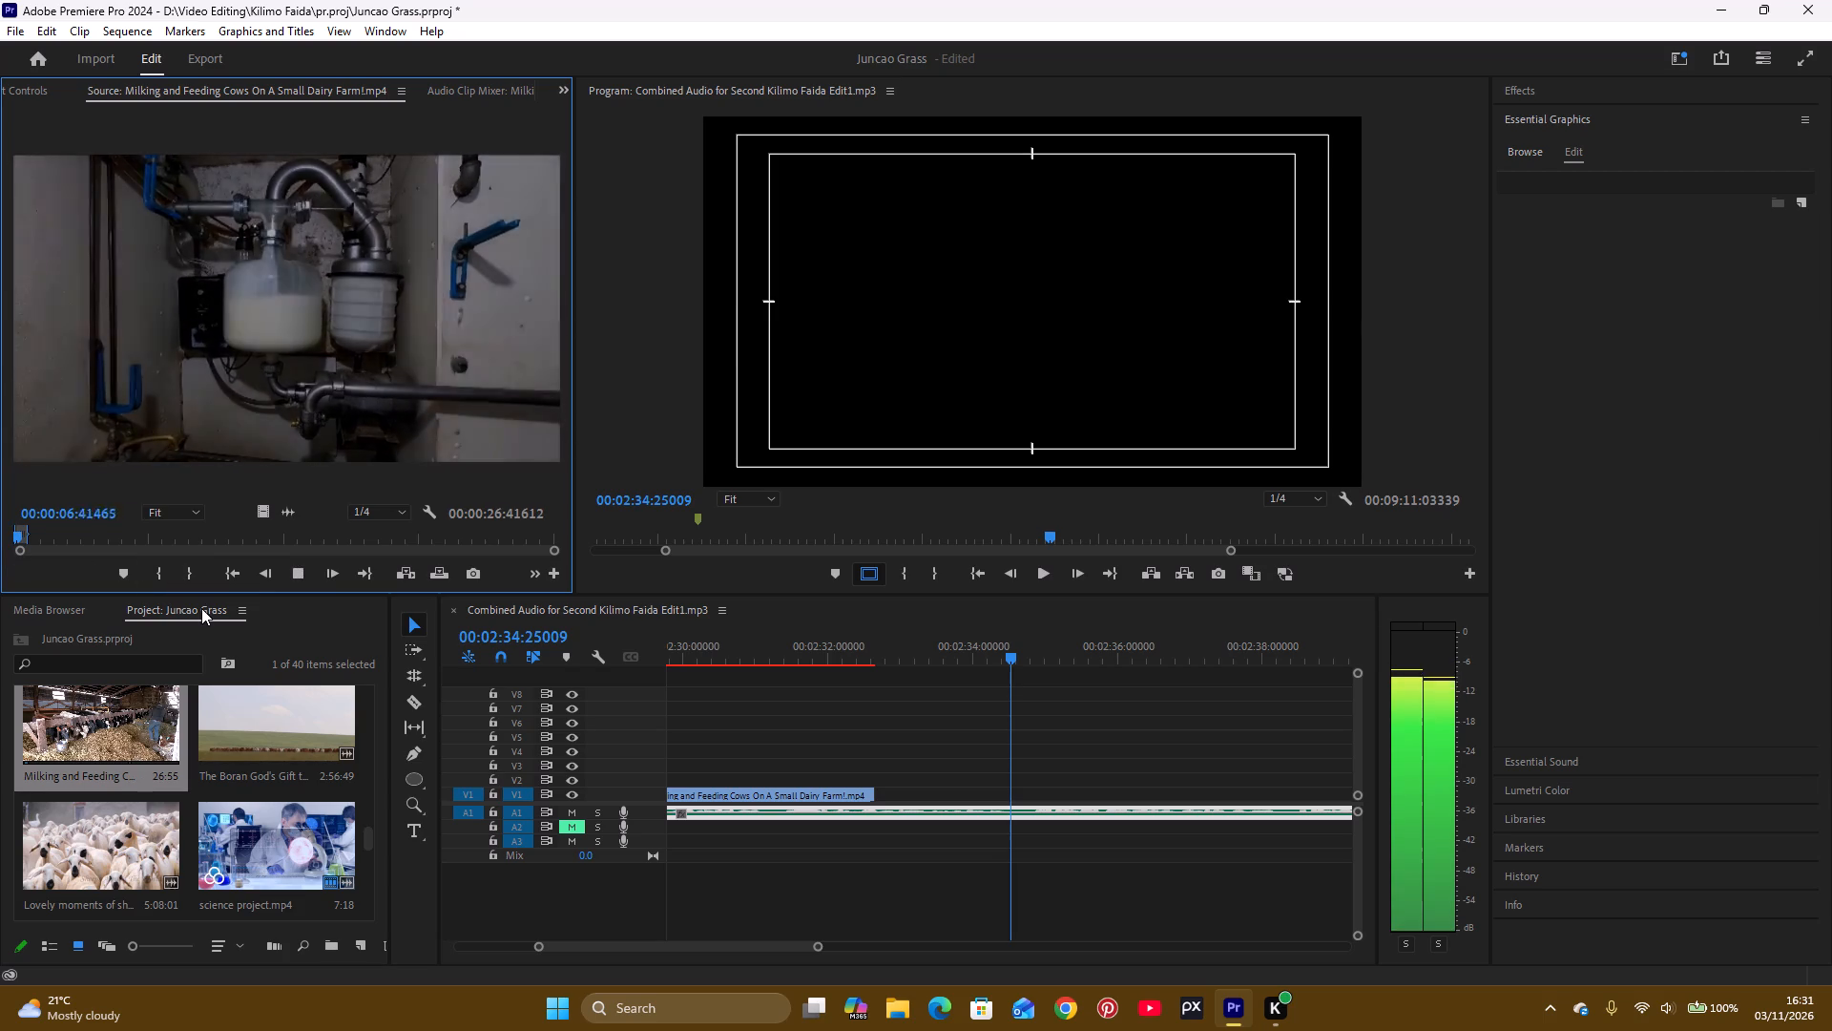
pyautogui.press('space')
pyautogui.click(187, 574)
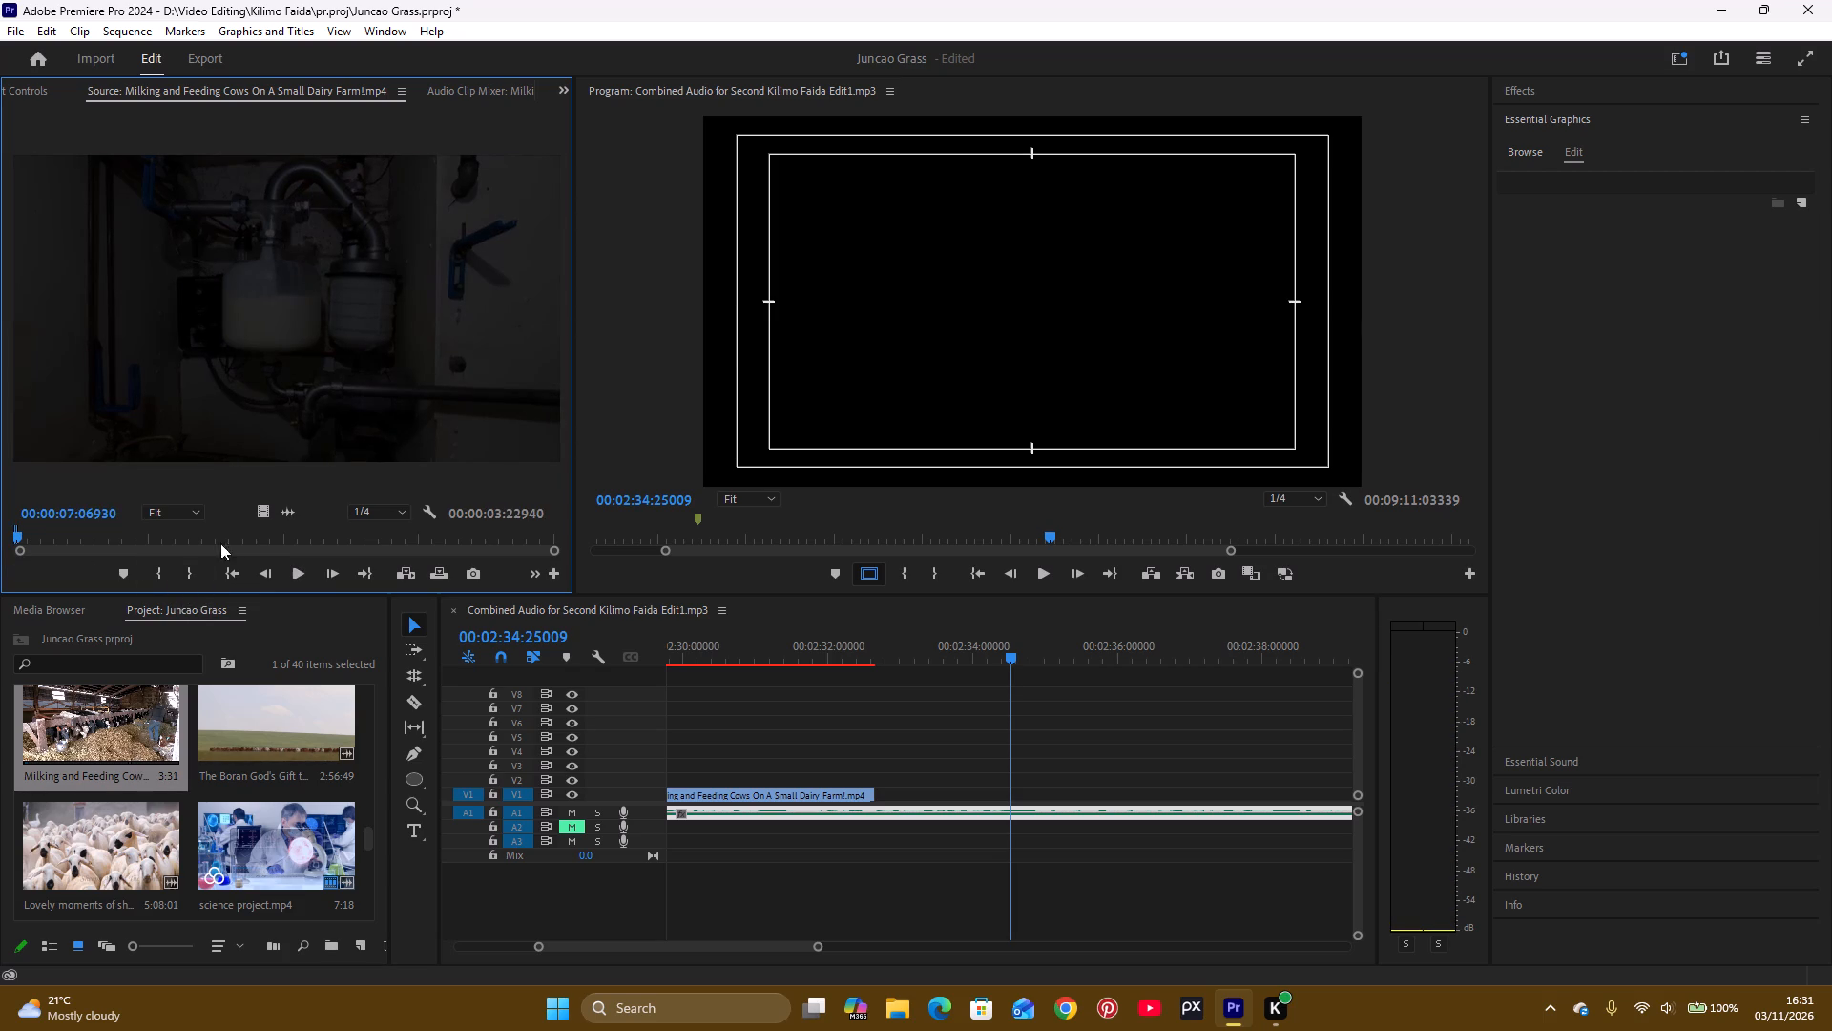
# Place only the video of the marked milking-equipment section on V1, directly after the cow-feeding clip, and play back the cut.
pyautogui.moveTo(262, 509); pyautogui.dragTo(880, 783)
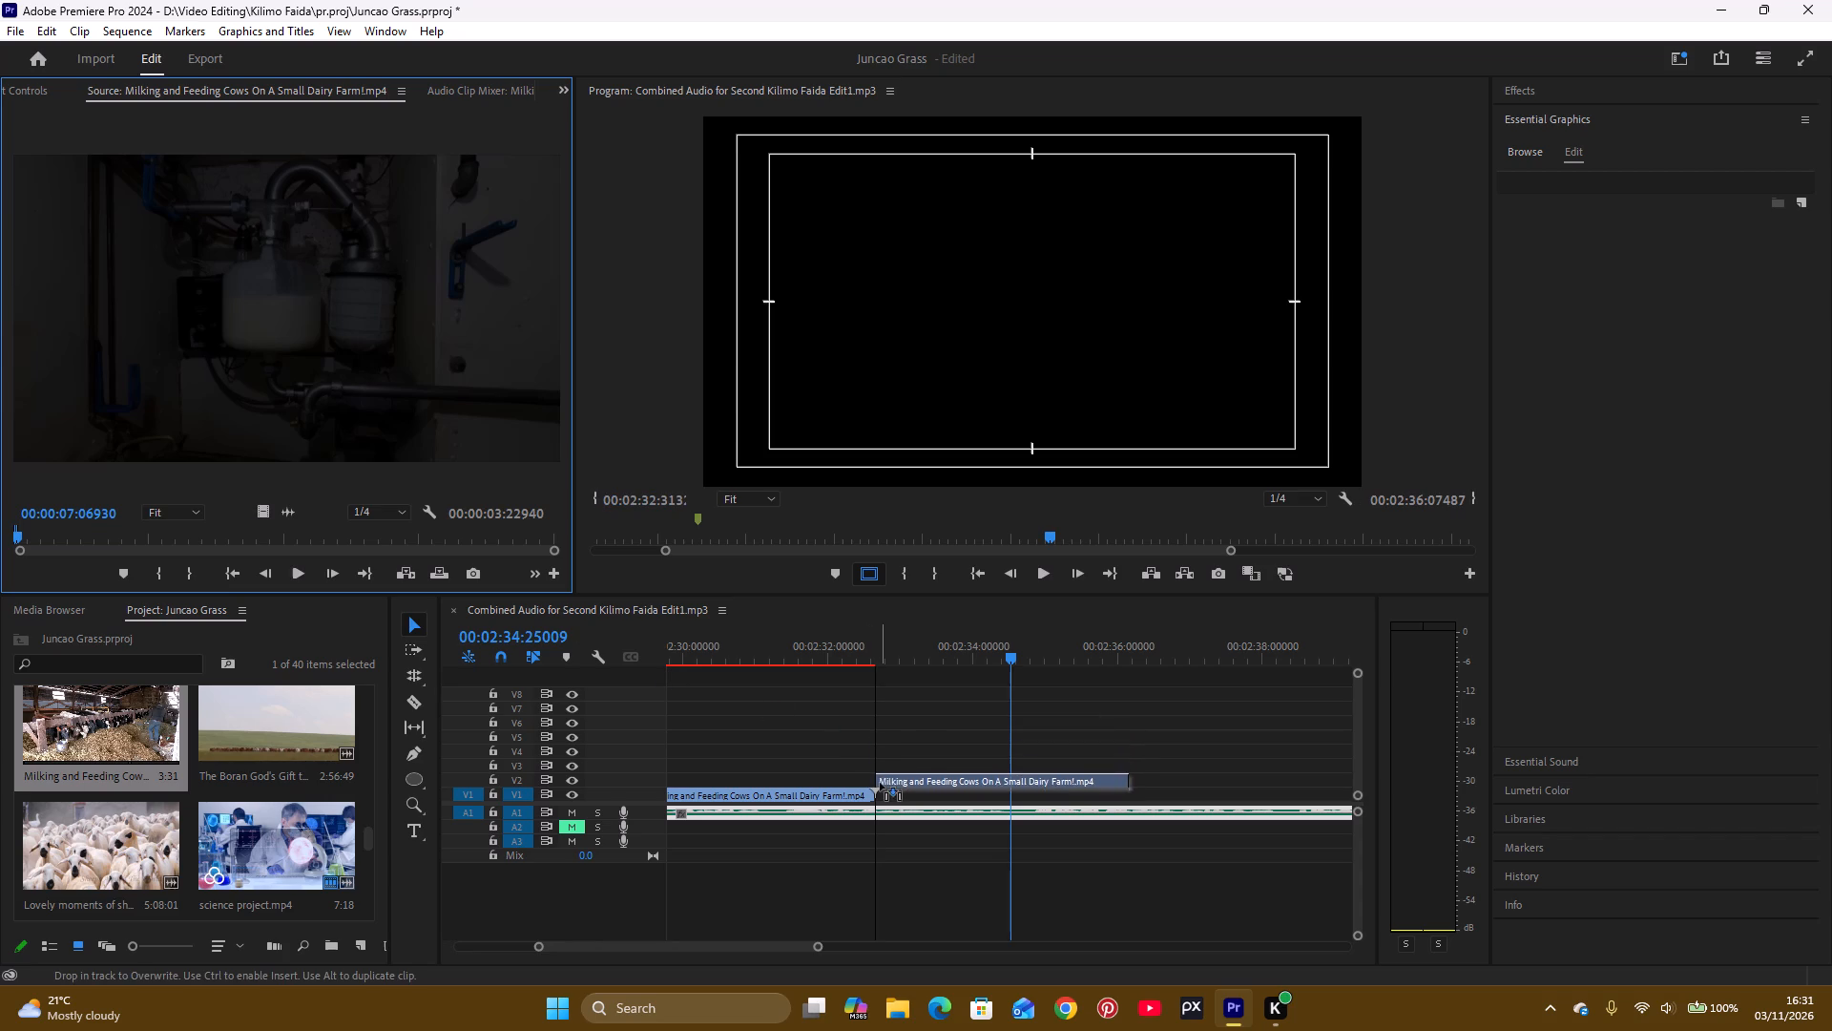
pyautogui.moveTo(880, 783); pyautogui.dragTo(880, 794)
pyautogui.click(870, 640)
pyautogui.press('space')
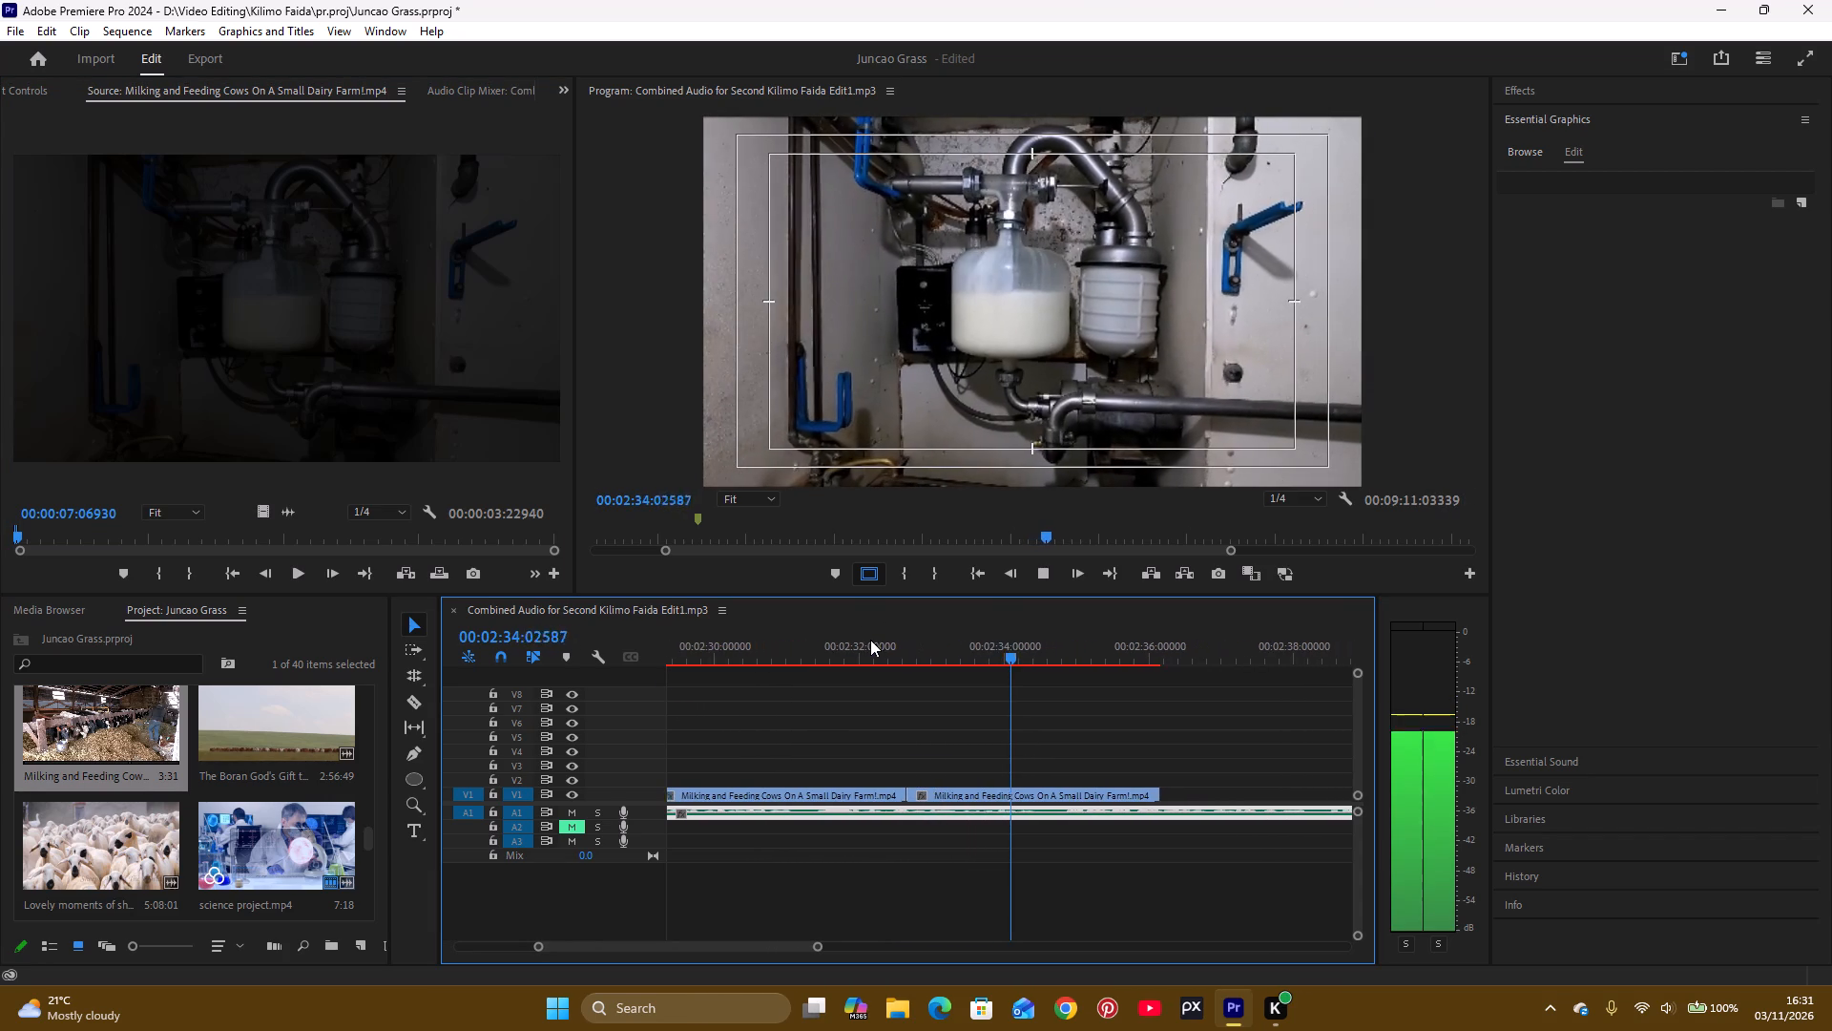
pyautogui.press('space')
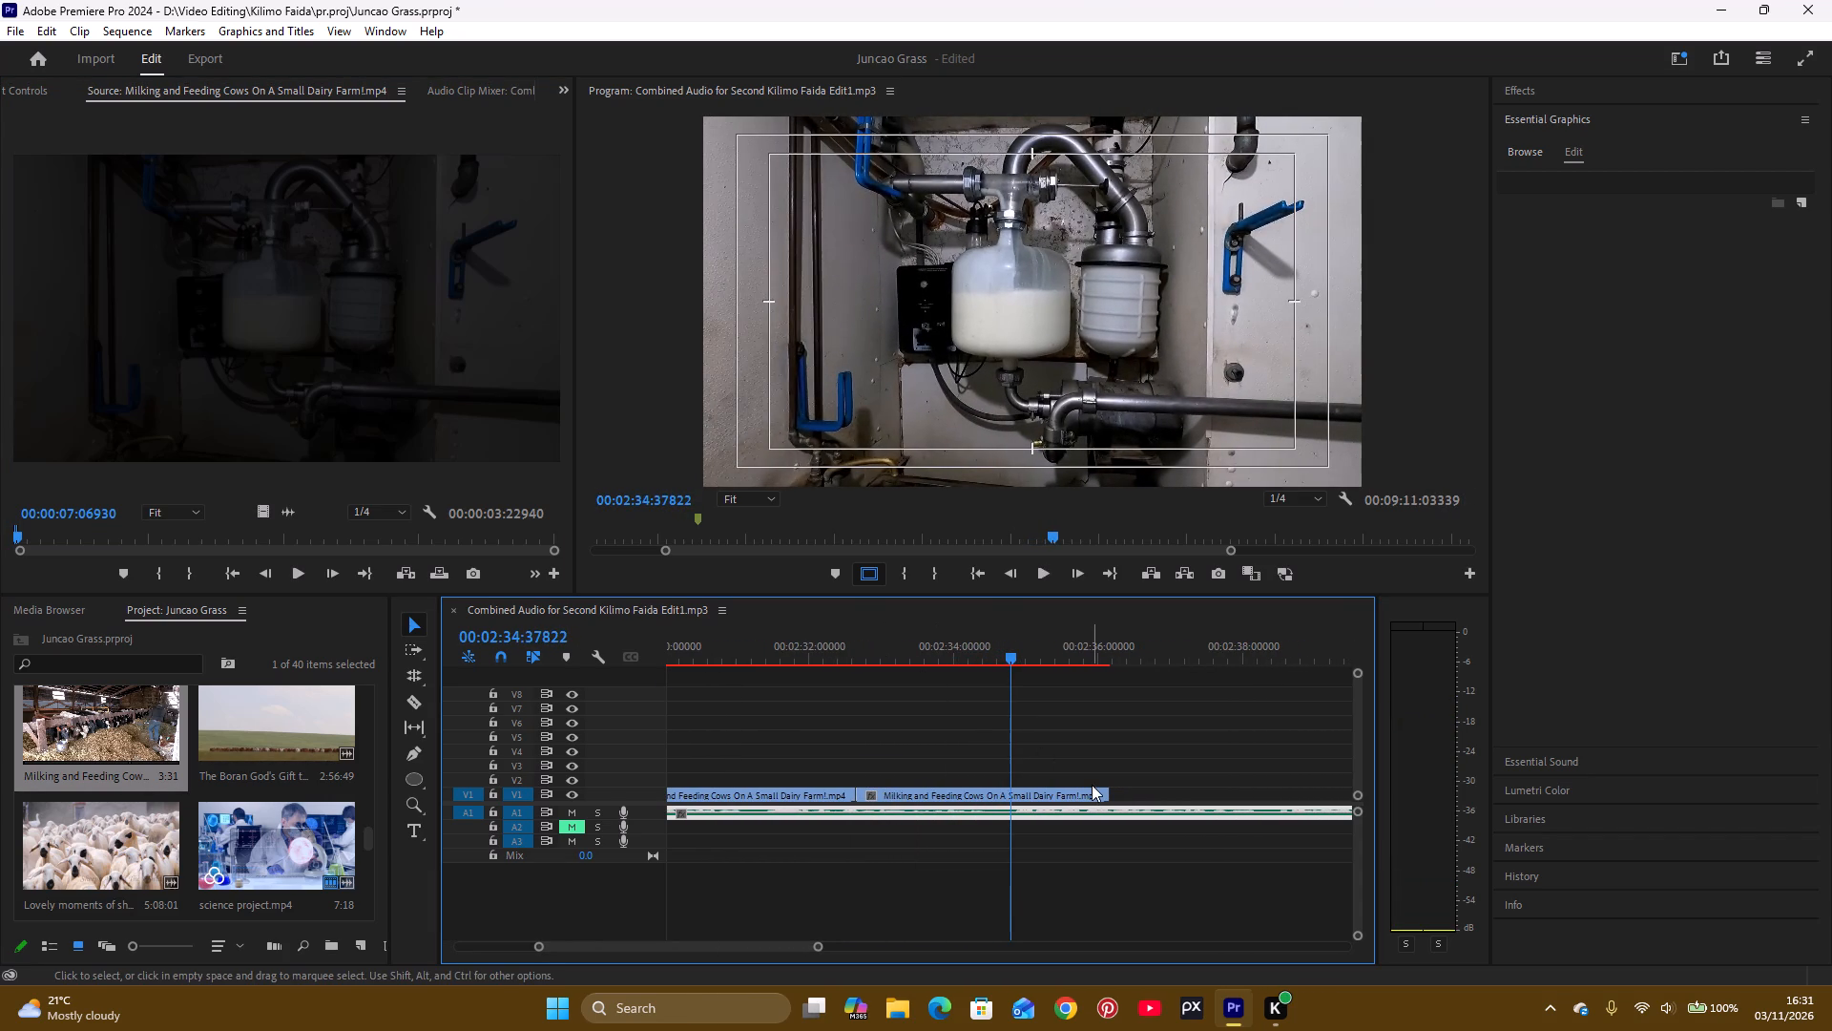
# Rate-stretch the milking-equipment clip on V1 to a shorter, faster duration, ending it at 00:02:34:39667.
pyautogui.click(412, 670)
pyautogui.moveTo(412, 670); pyautogui.dragTo(488, 719)
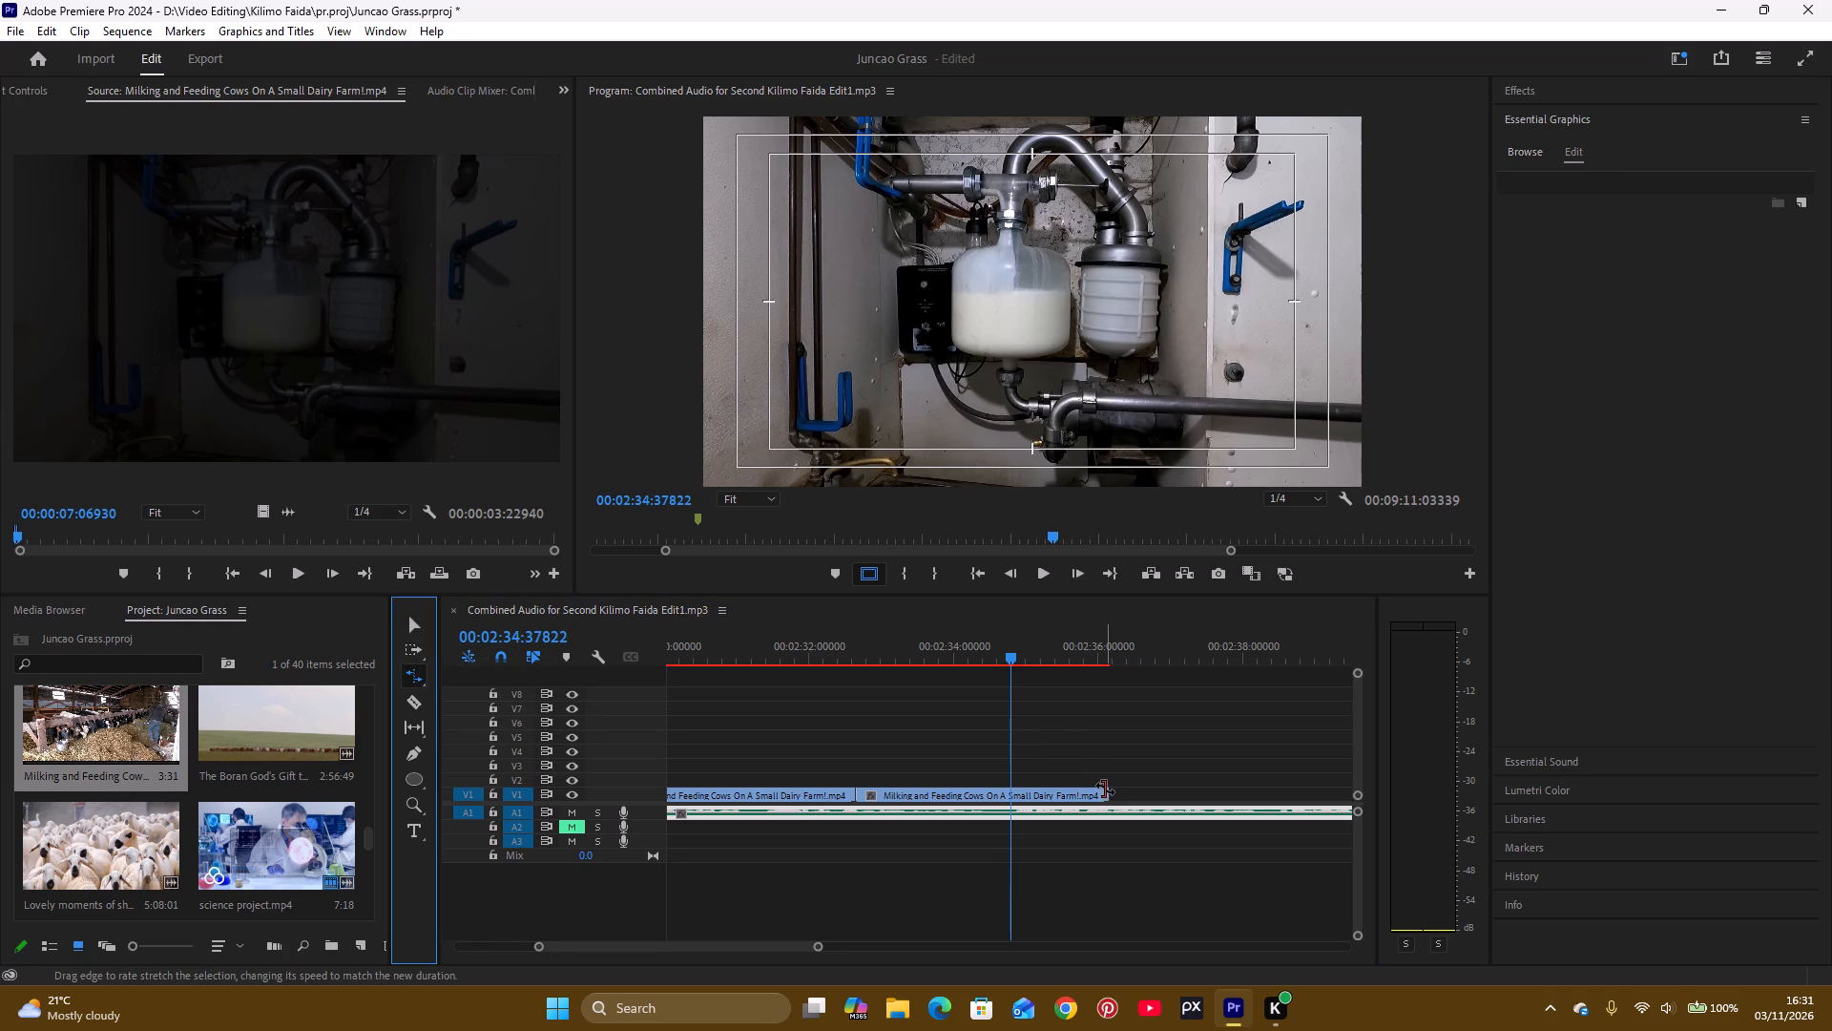
pyautogui.moveTo(1105, 789); pyautogui.dragTo(1057, 790)
pyautogui.press('space')
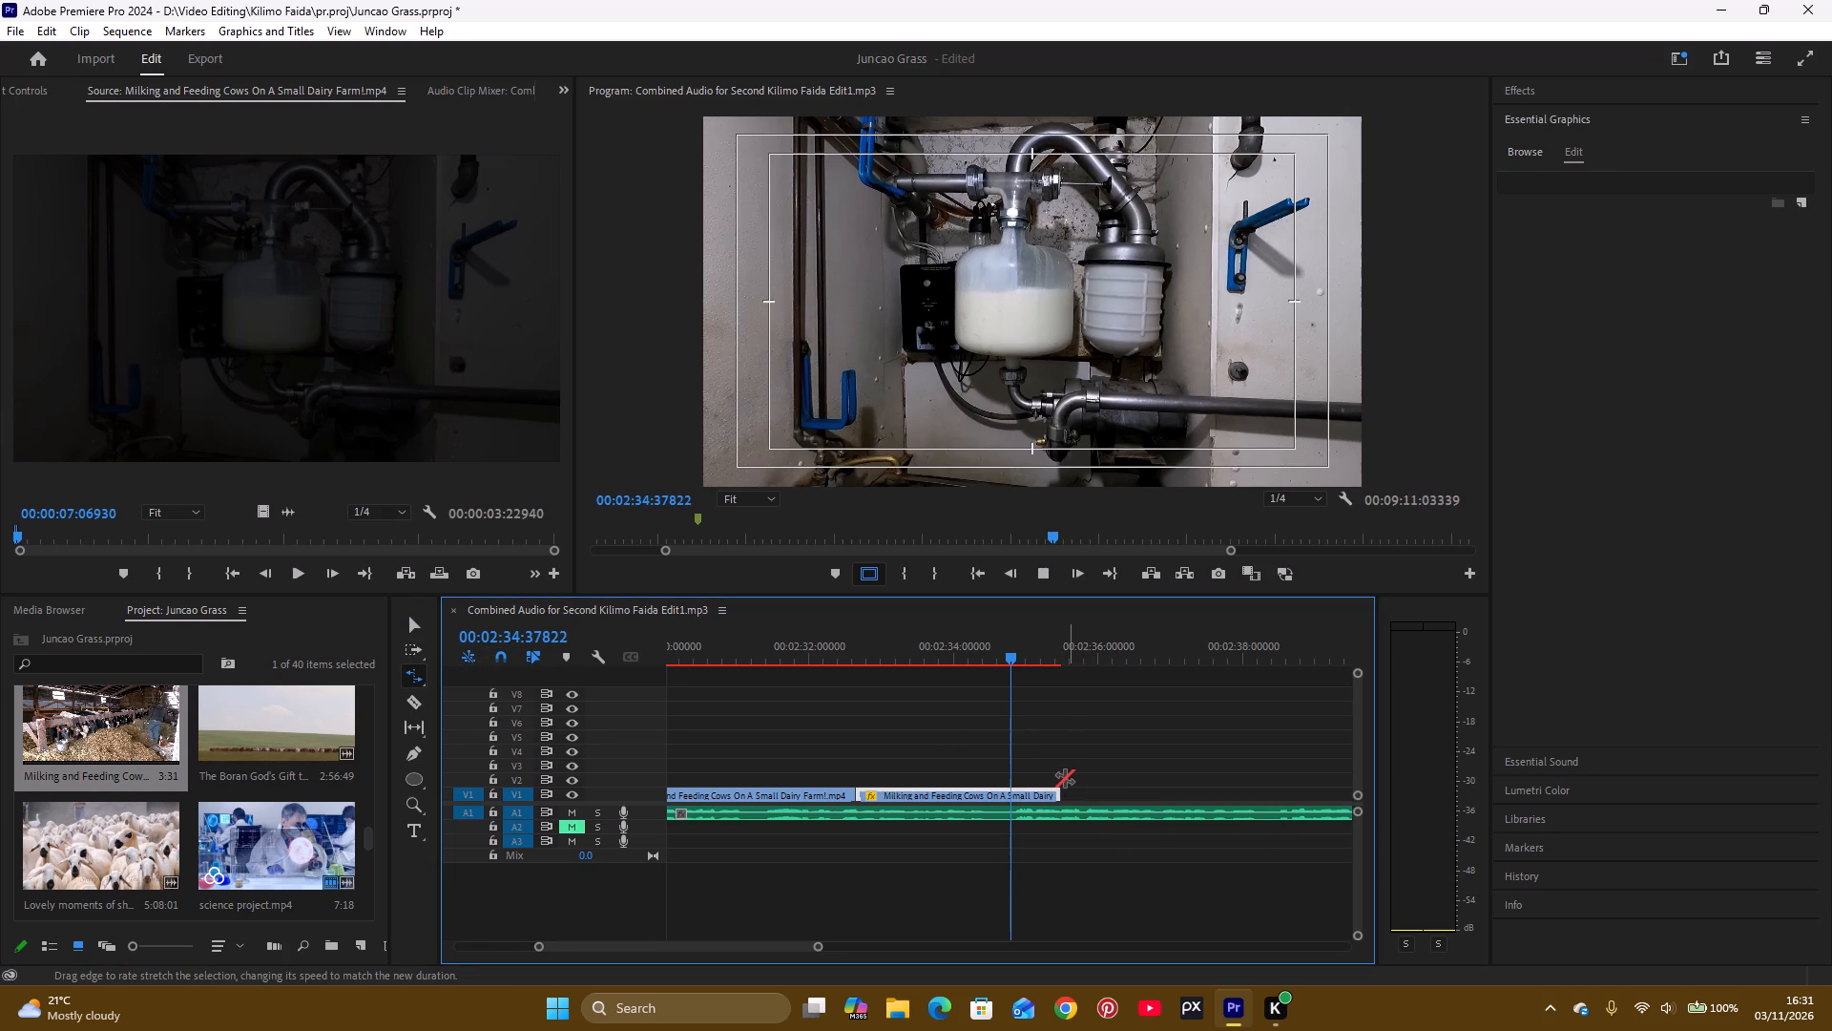
pyautogui.press('space')
pyautogui.click(986, 666)
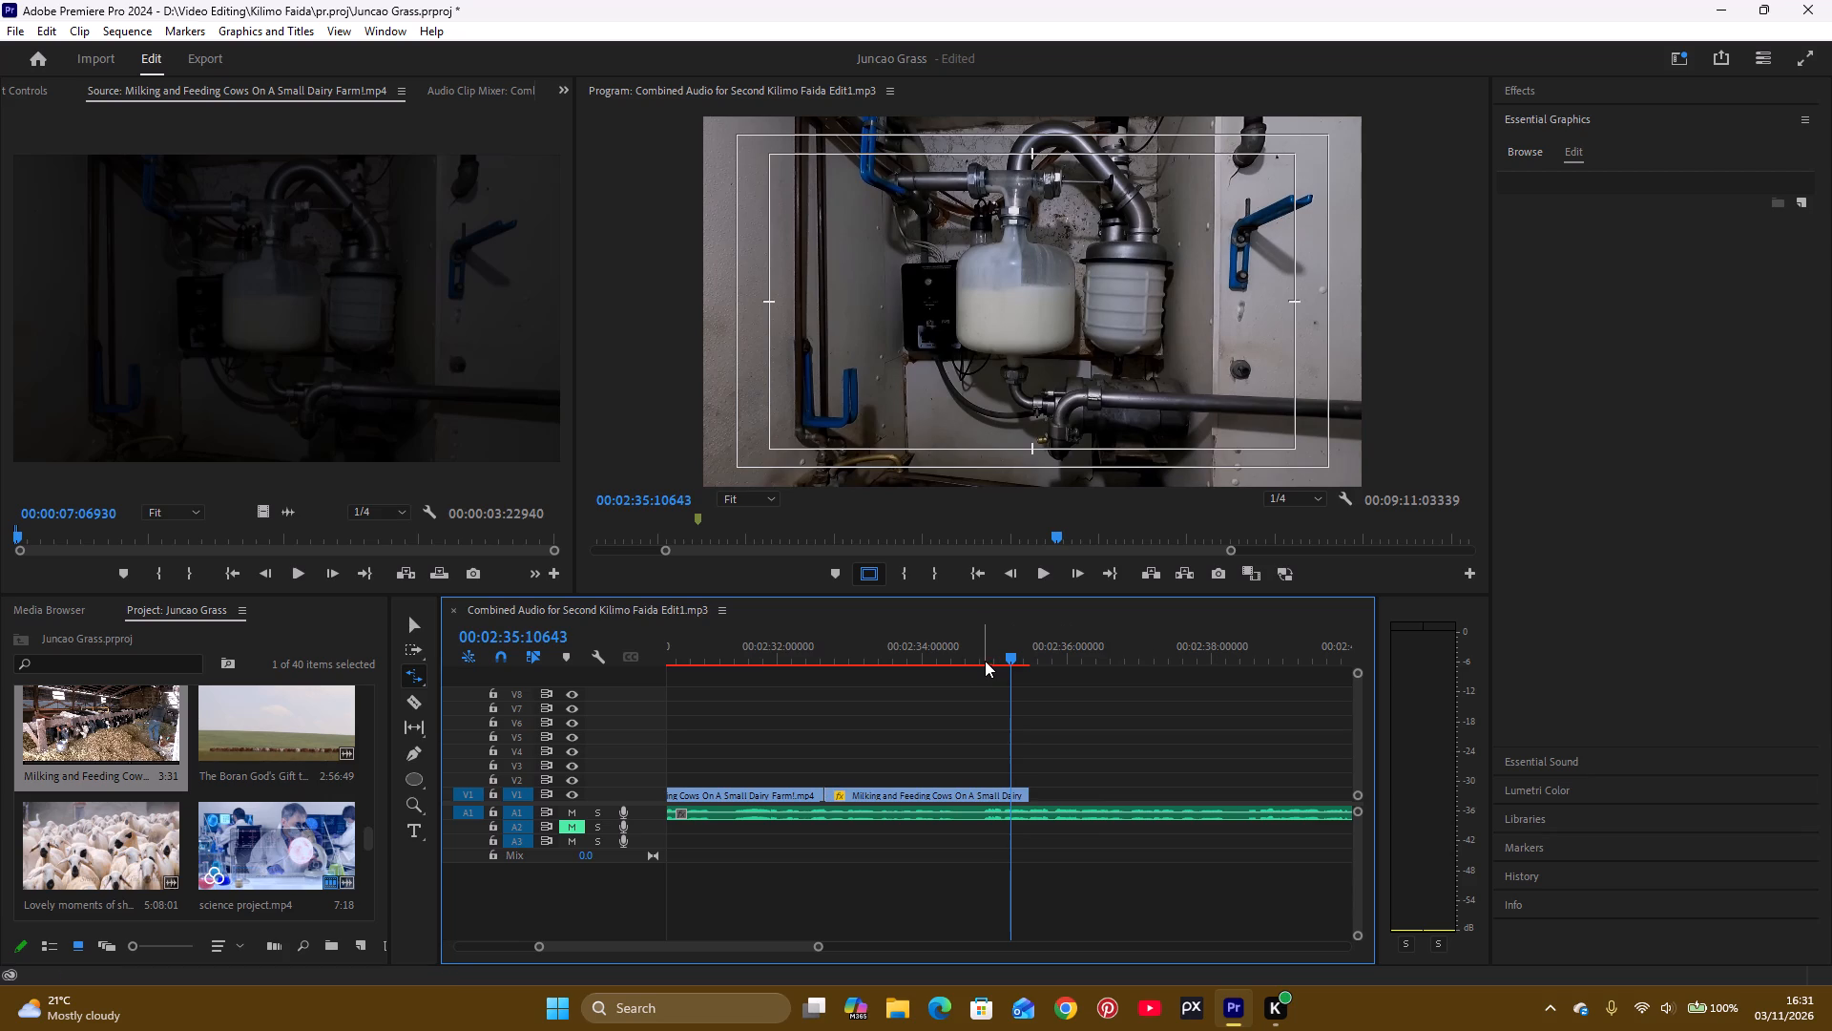
pyautogui.click(984, 659)
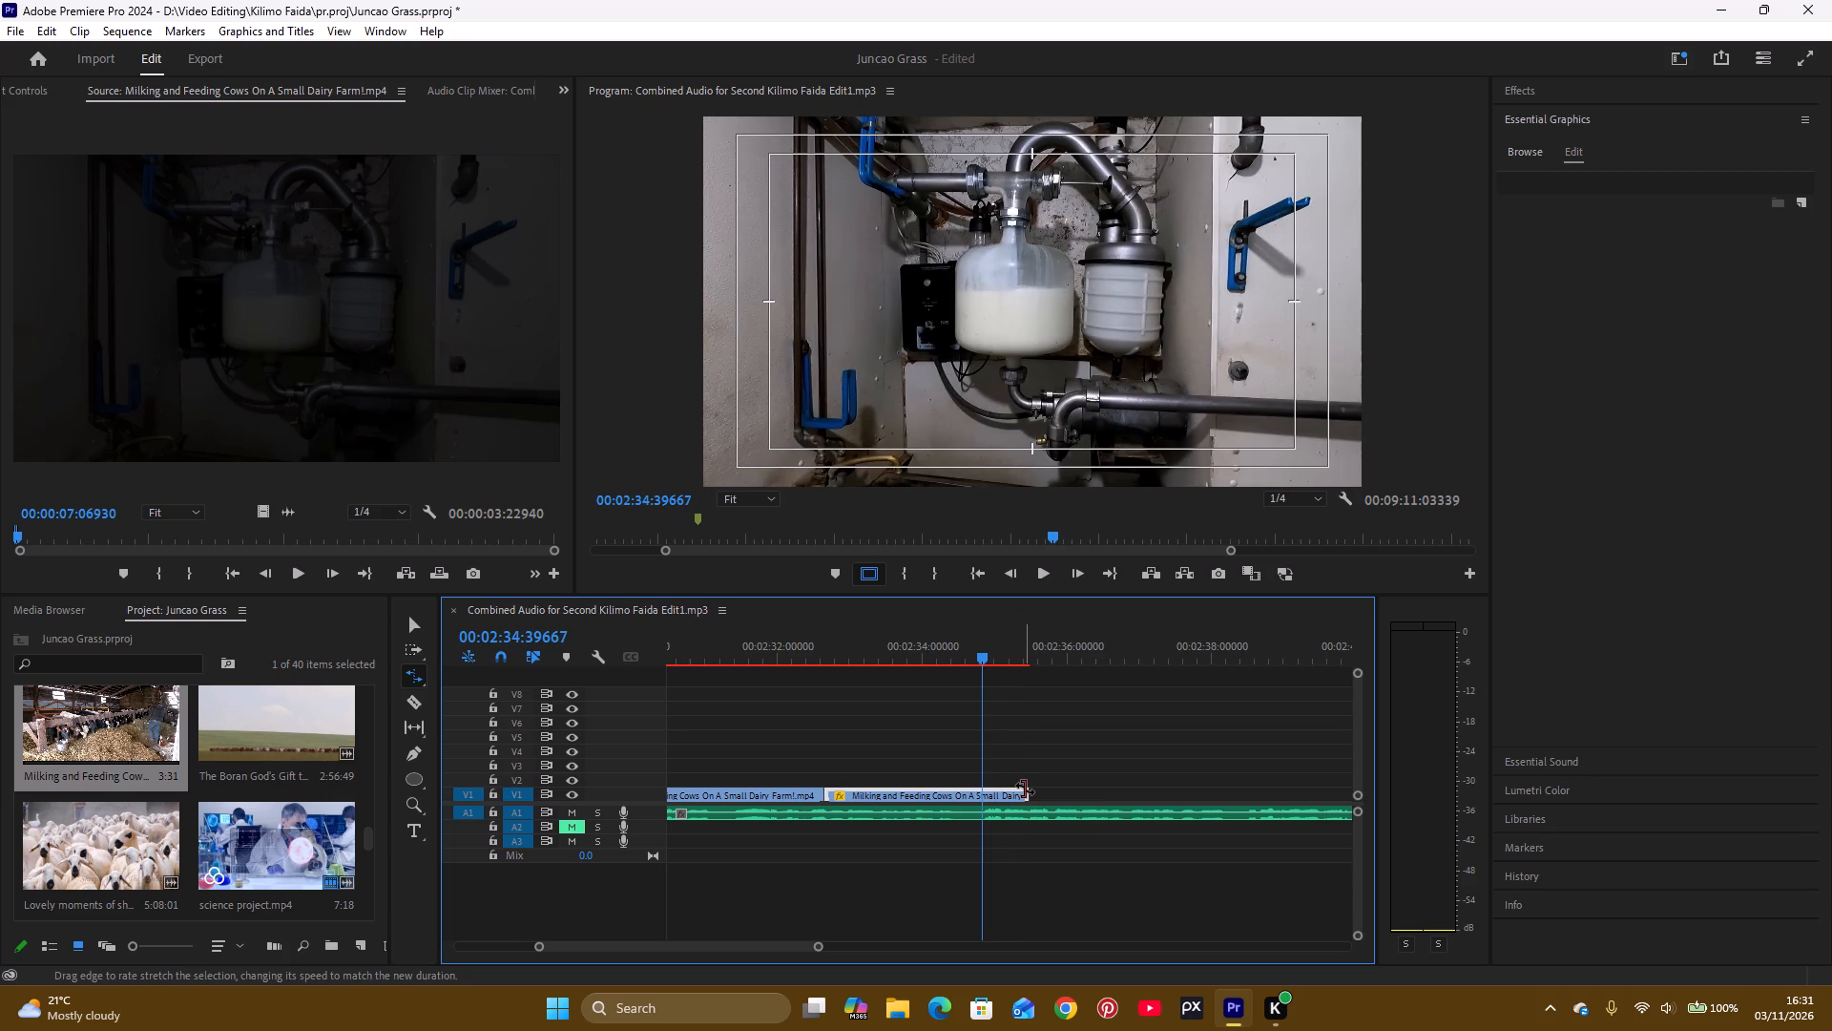
pyautogui.moveTo(1026, 789); pyautogui.dragTo(986, 804)
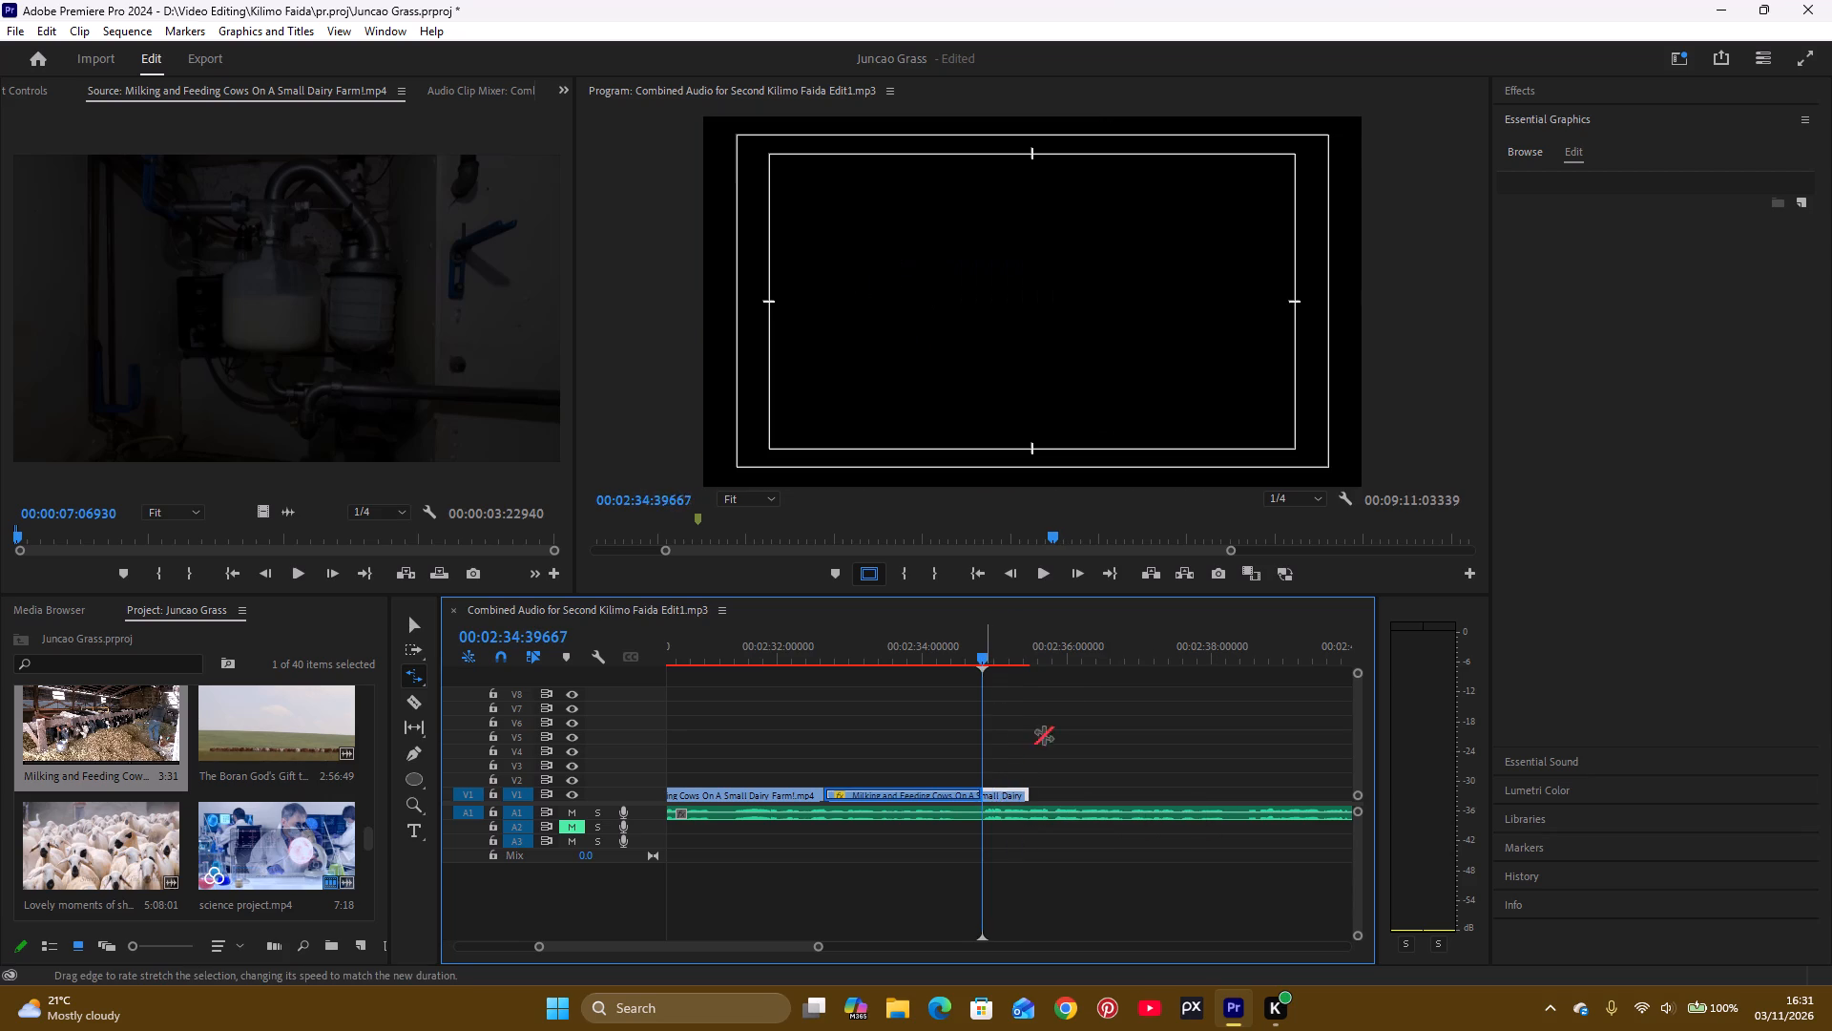
# Listen to the narration across the empty stretch after the milking-equipment clip and return the playhead to that clip's end.
pyautogui.press('space')
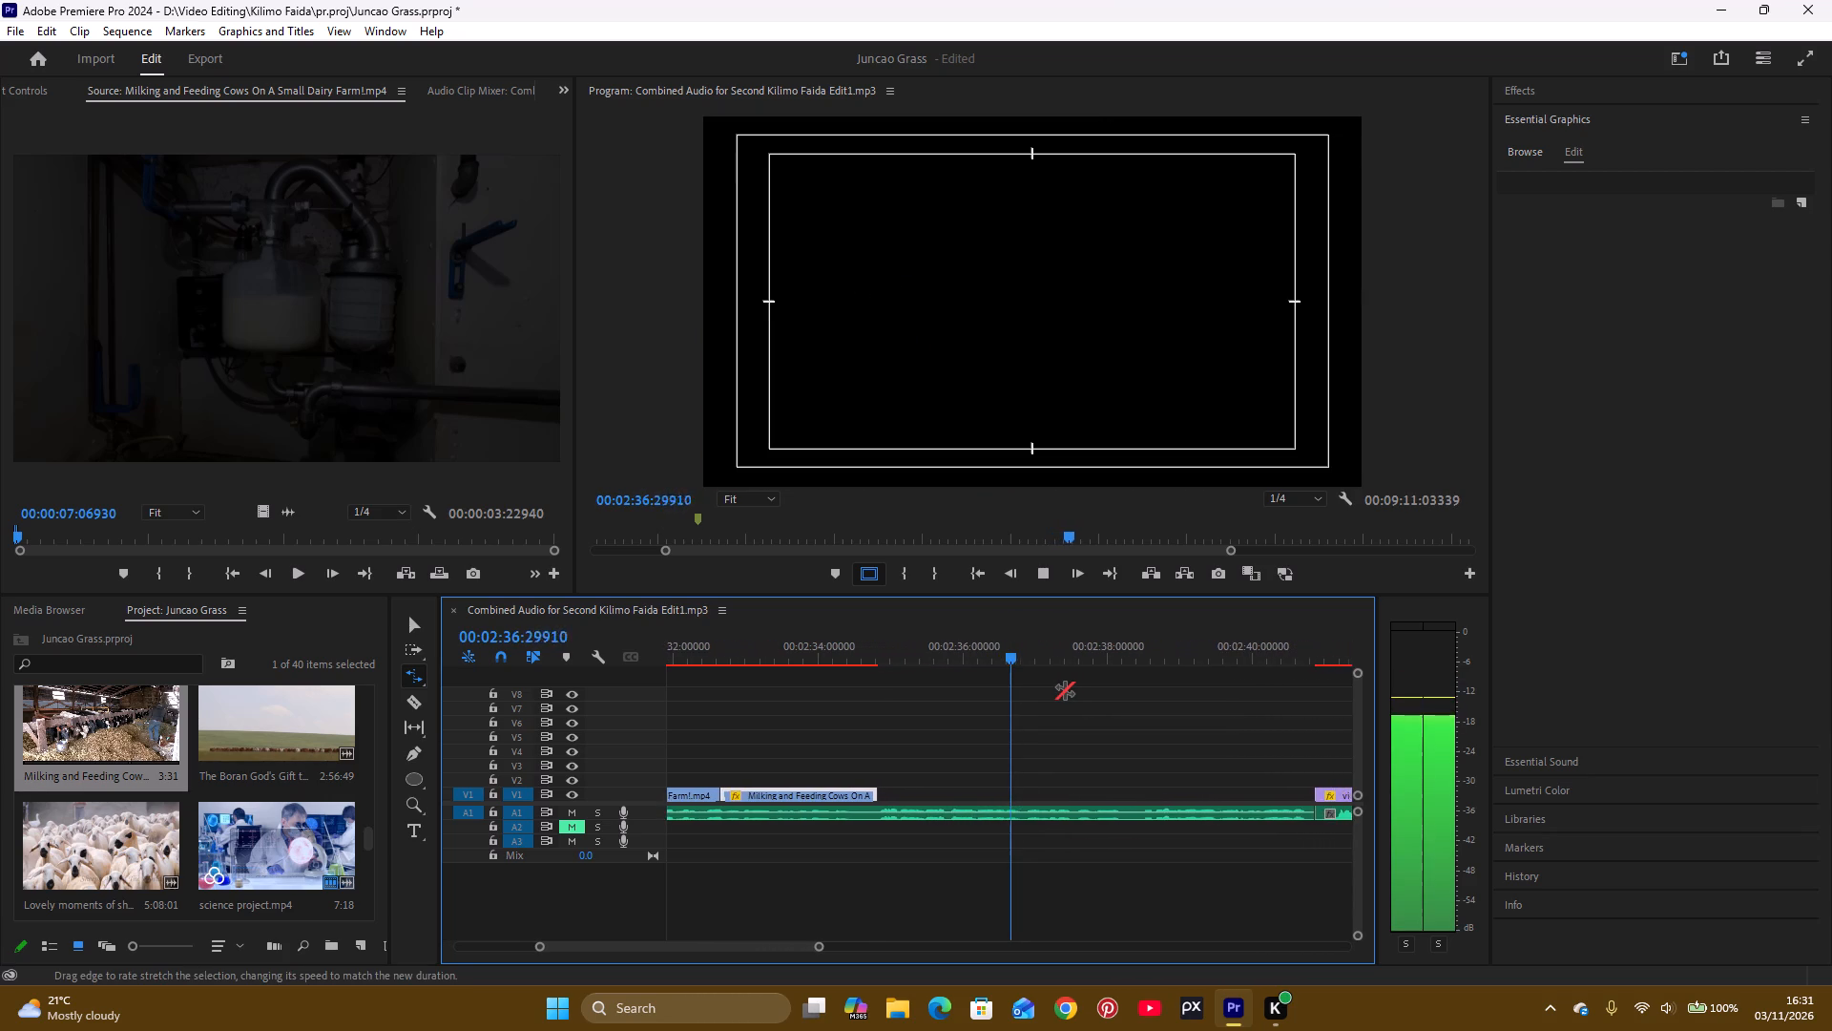
pyautogui.press('space')
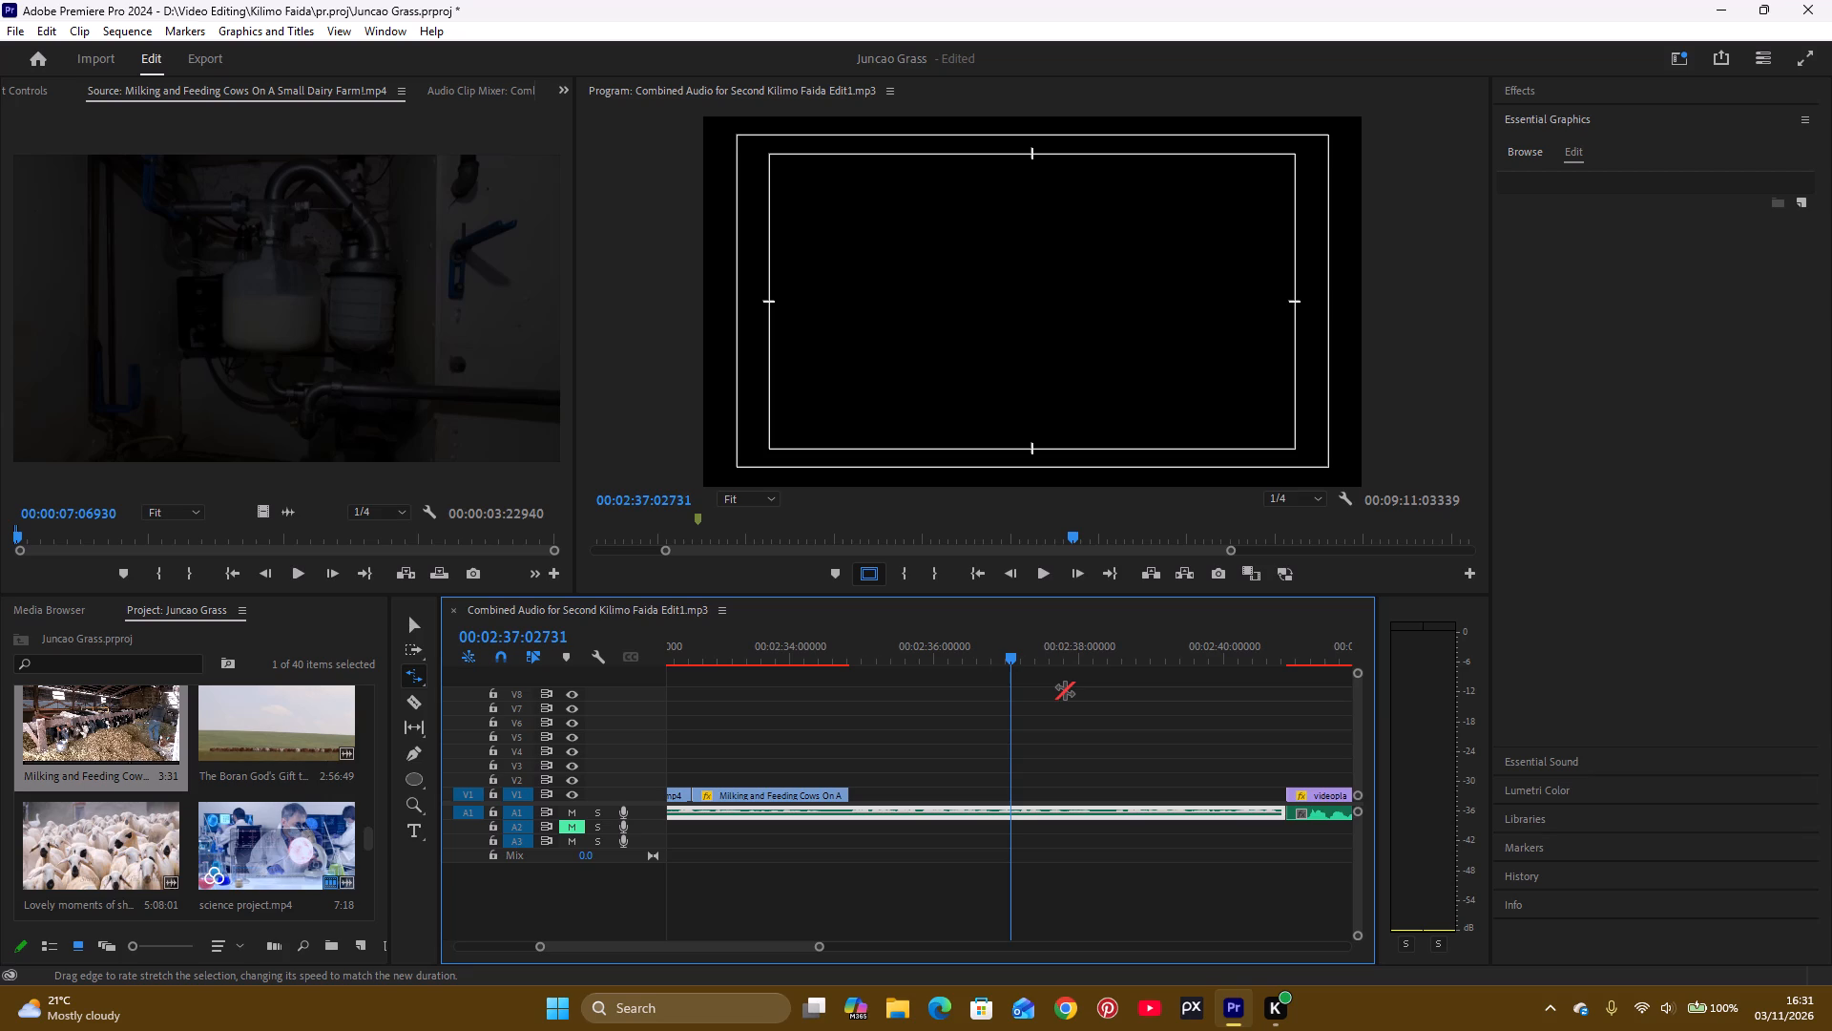
pyautogui.press('space')
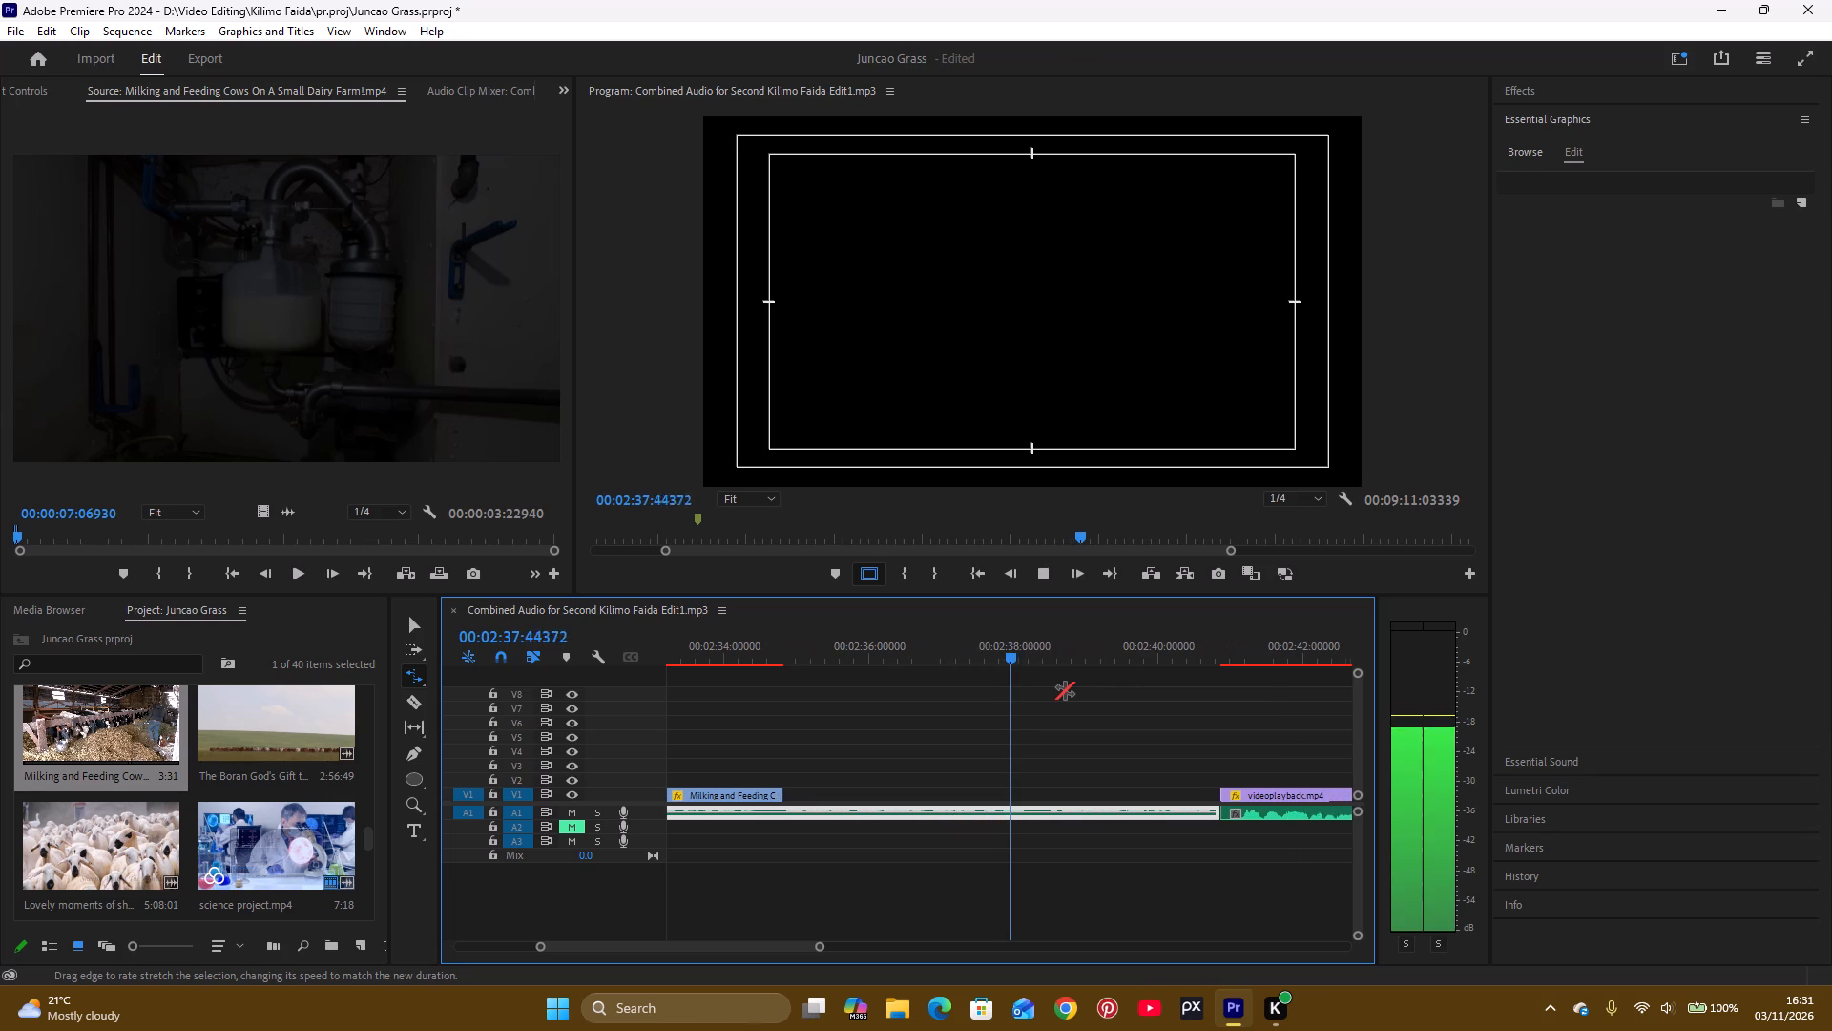
pyautogui.press('space')
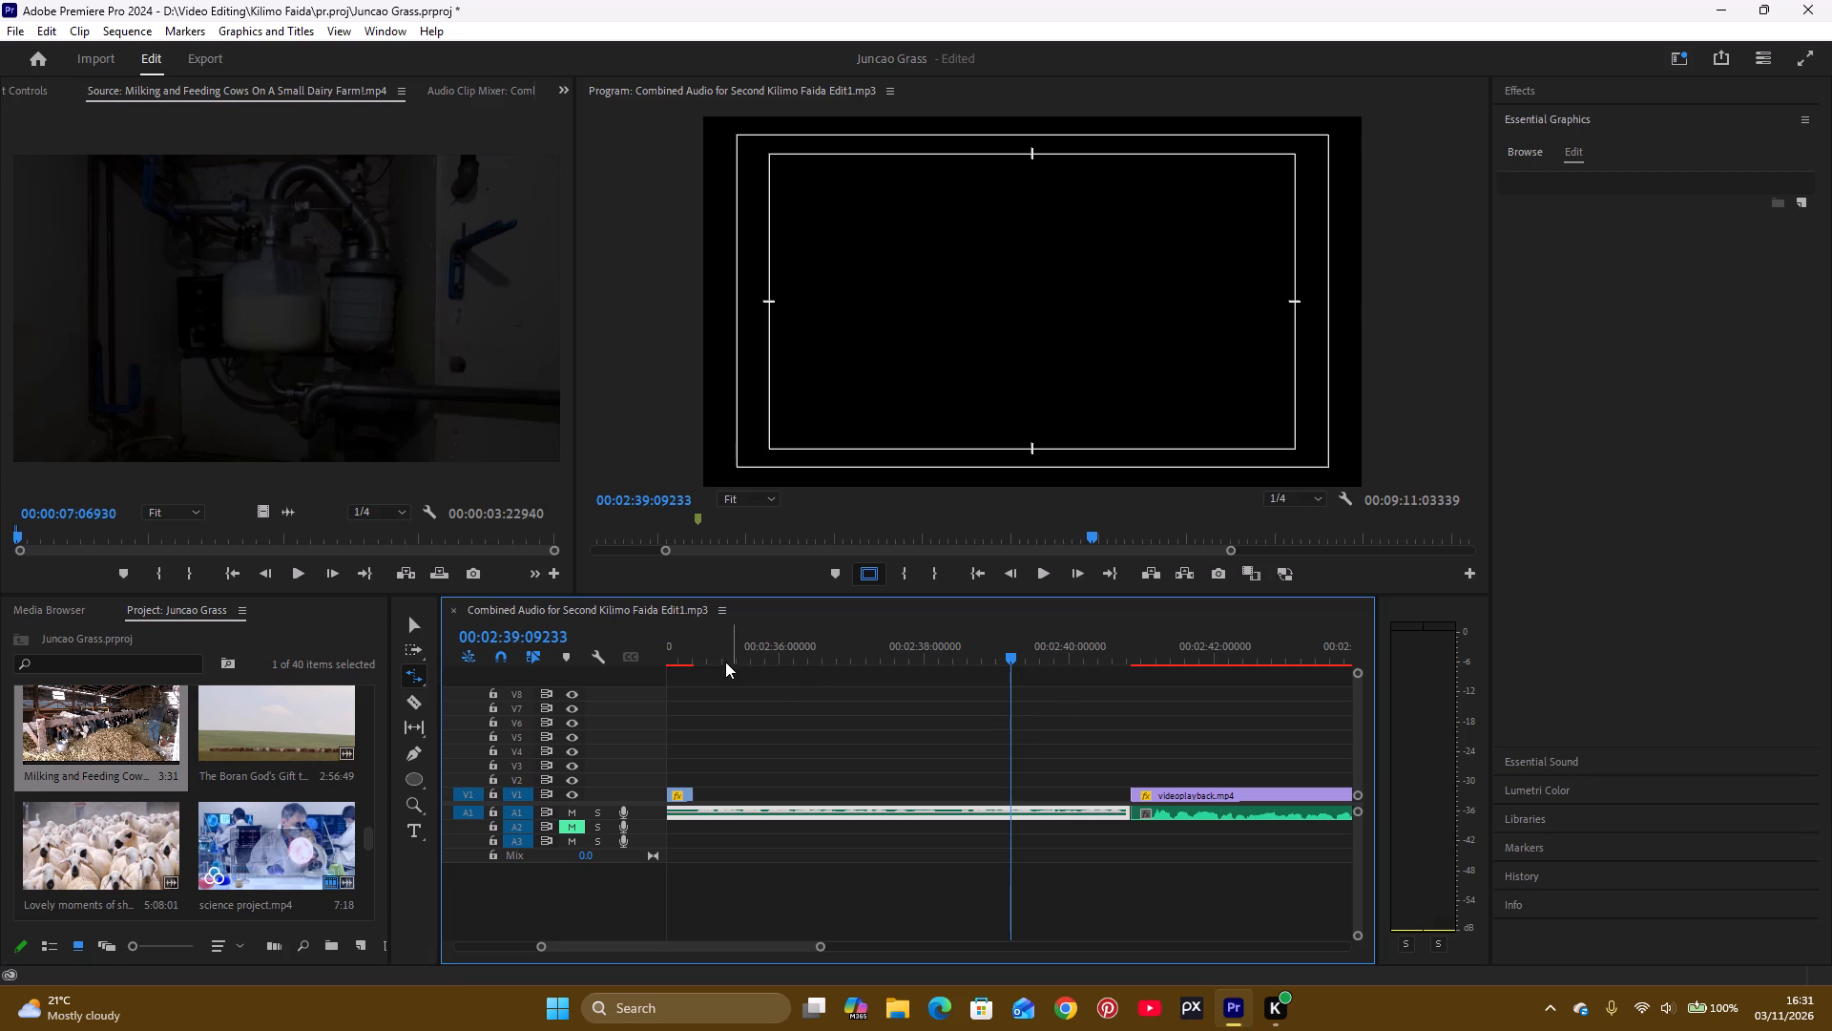
pyautogui.click(696, 662)
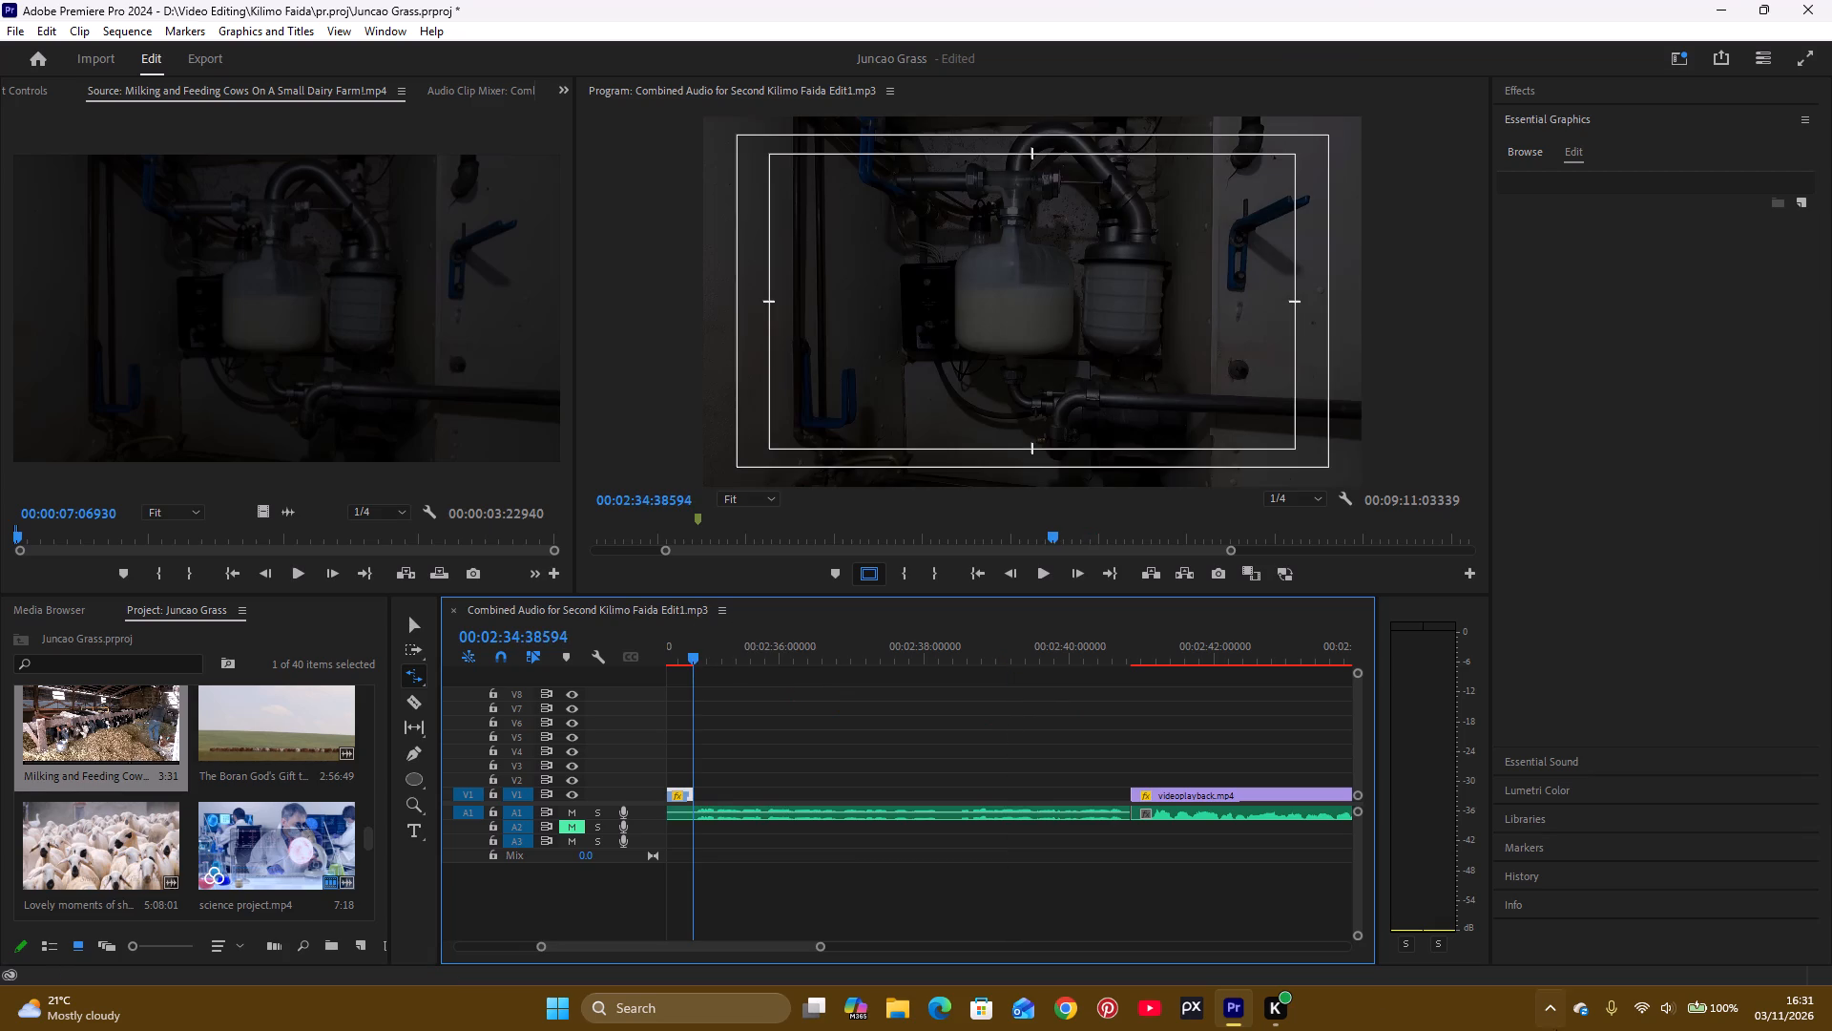